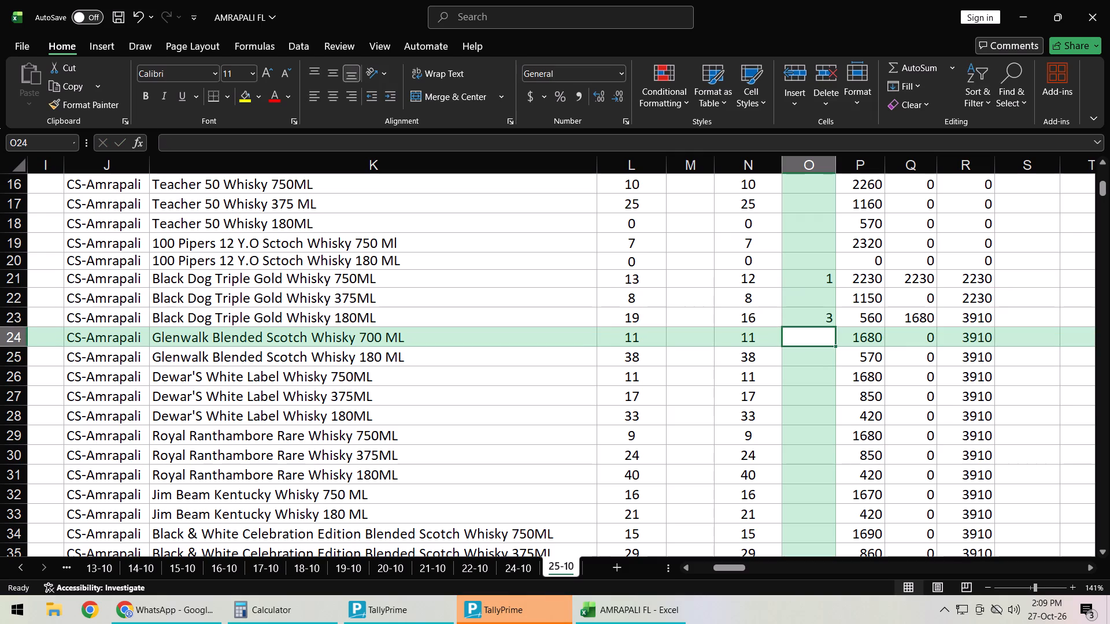
Go down column O of the 25-10 sheet, checking the whisky rows from Glenwalk 700 ML to Jim Beam Kentucky 180 ML.
key(Return)
key(Return)
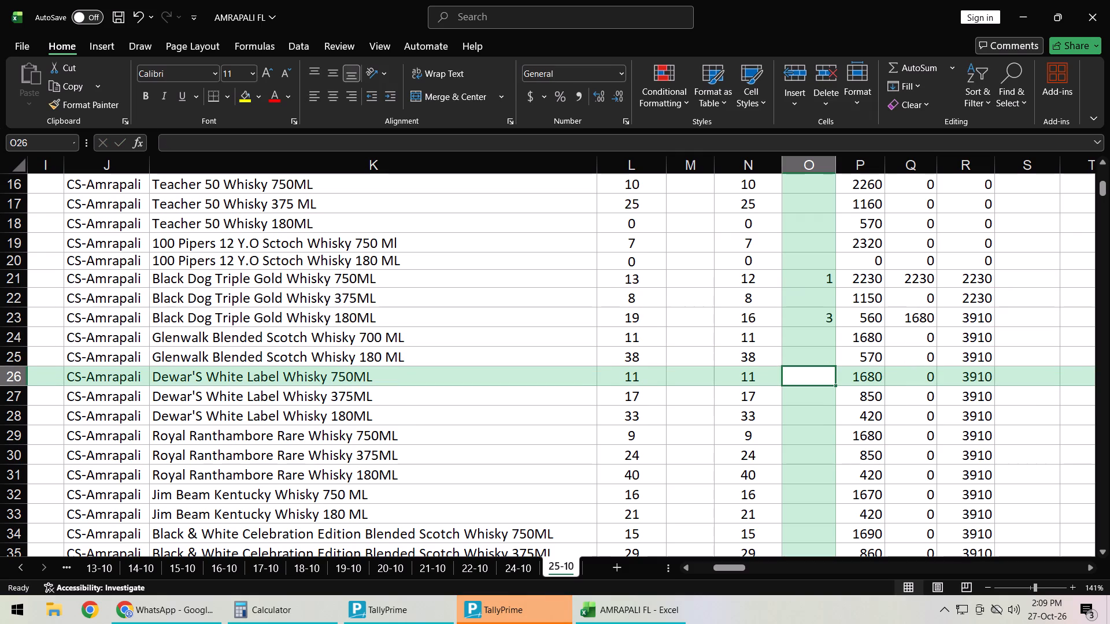
key(Return)
key(Return)
key(Return)
key(Return)
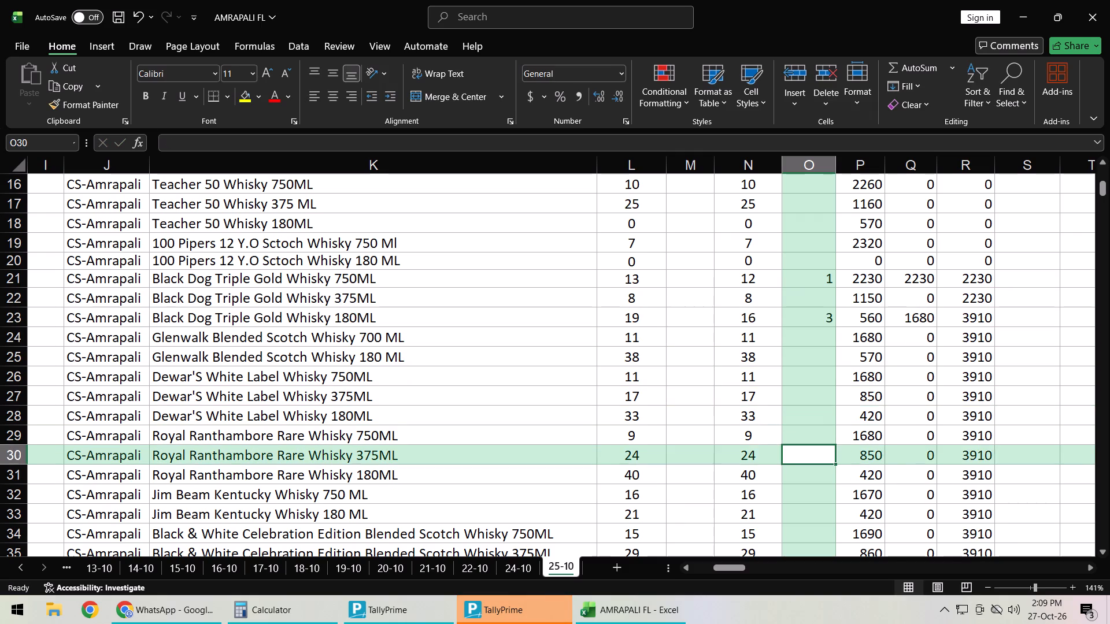
key(Return)
key(Return)
key(Return)
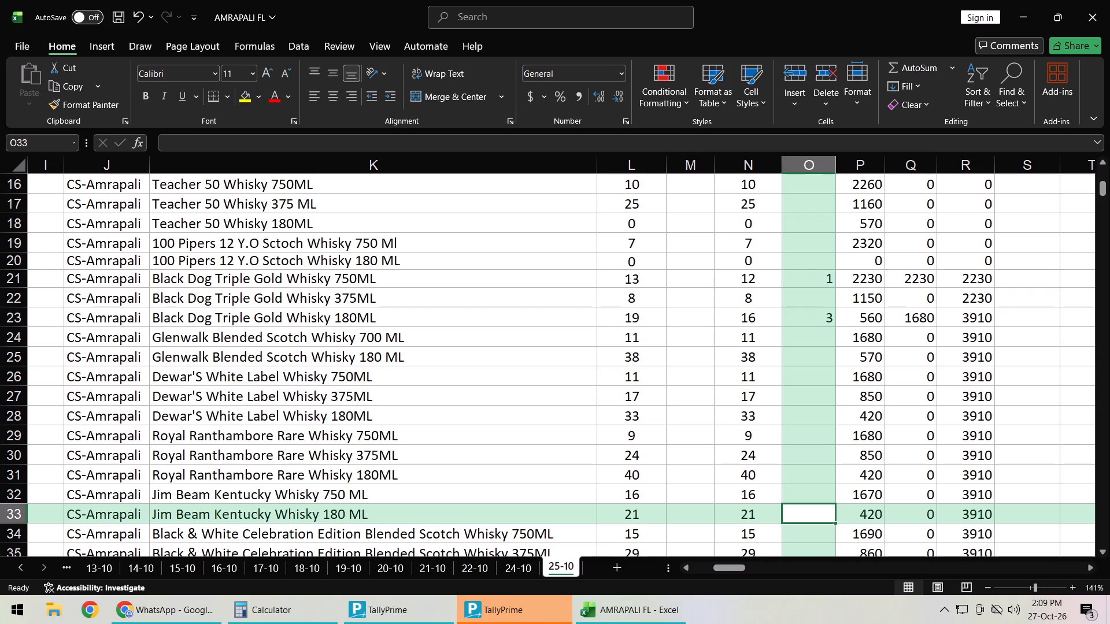
For Black & White Celebration Edition Blended Scotch Whisky 750ML, enter 12 in column M and 1 in column O.
key(Return)
key(Left)
key(Left)
text(12)
key(Return)
key(Right)
key(Right)
key(Up)
key(1)
key(Return)
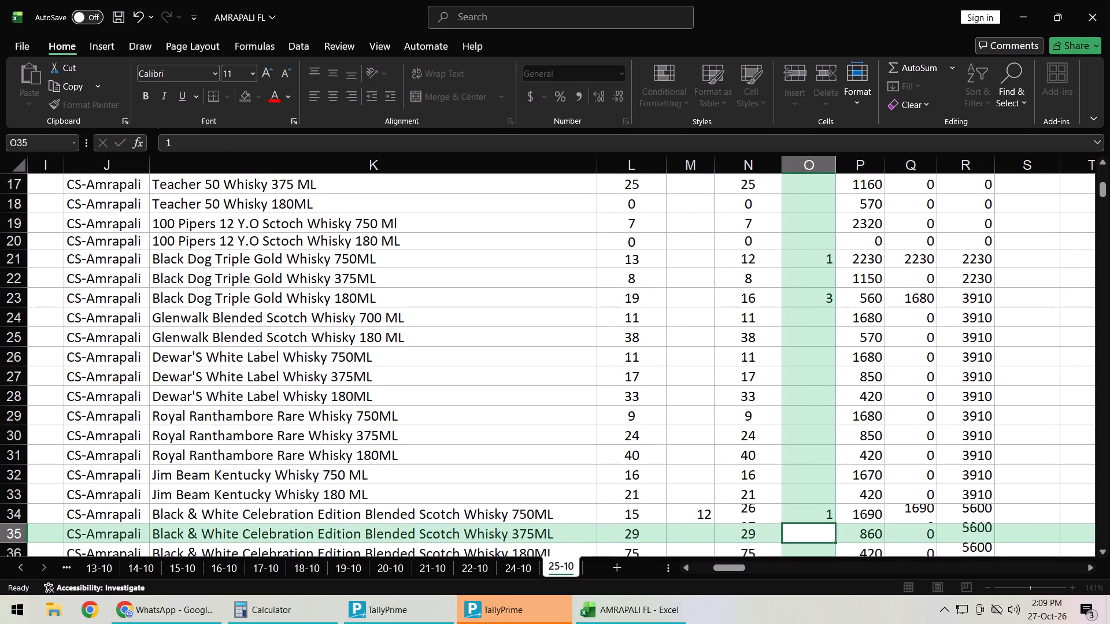
In column O, enter 4 for Black & White Celebration Edition 180ML and 3 for its 90ML size.
key(Return)
key(4)
key(Return)
key(3)
key(Return)
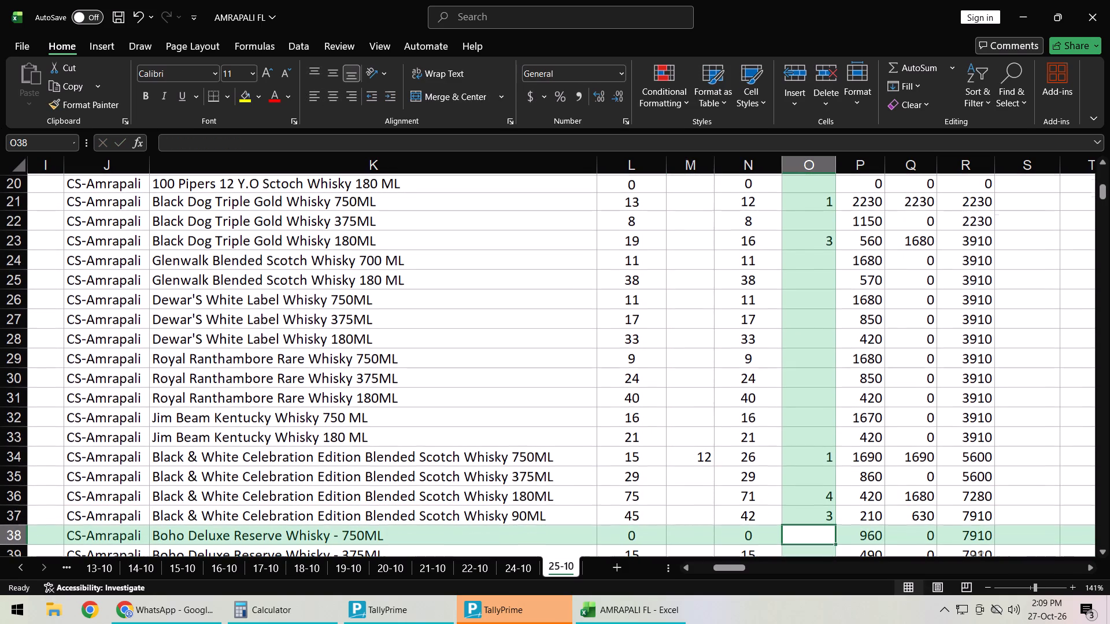
Enter 2 in column O for 100 Pipers Deluxe Scotch Whisky 180ML.
key(Return)
key(Return)
key(Return)
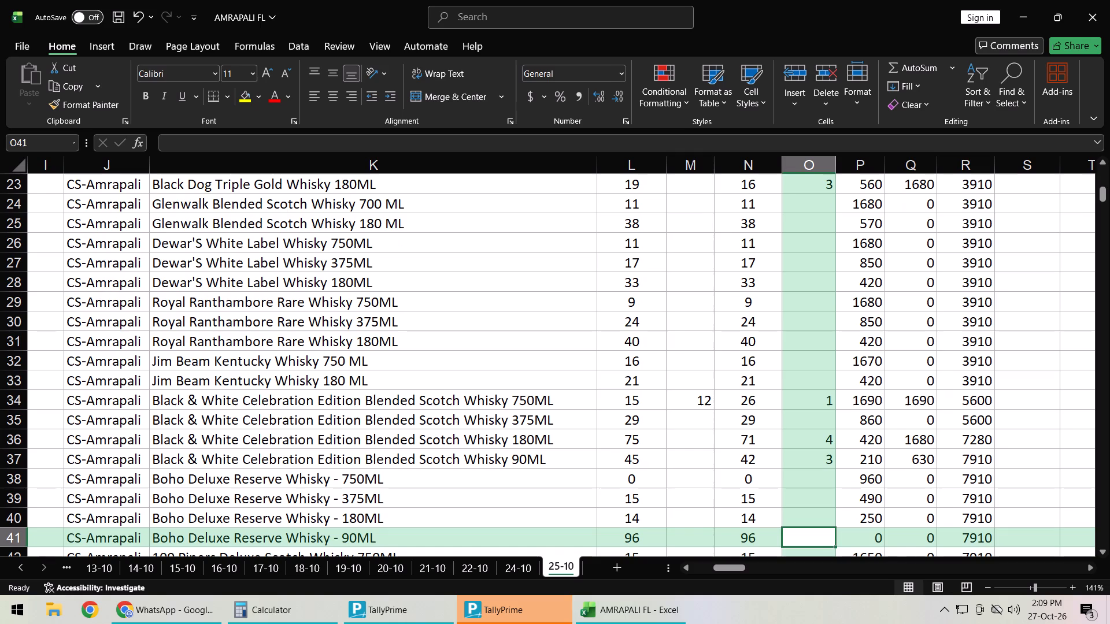
key(Return)
key(Return)
key(Return)
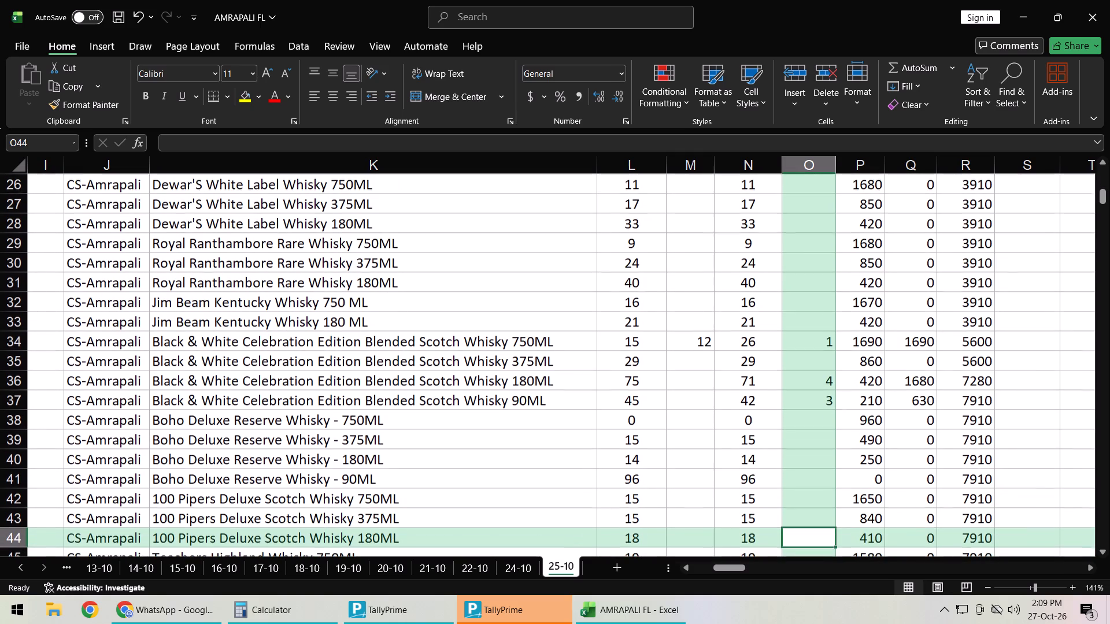
key(2)
key(Return)
Enter 1 in column O for both Teachers Highland Whisky 750ML and Teachers Highland Whisky 180ML.
key(1)
key(Return)
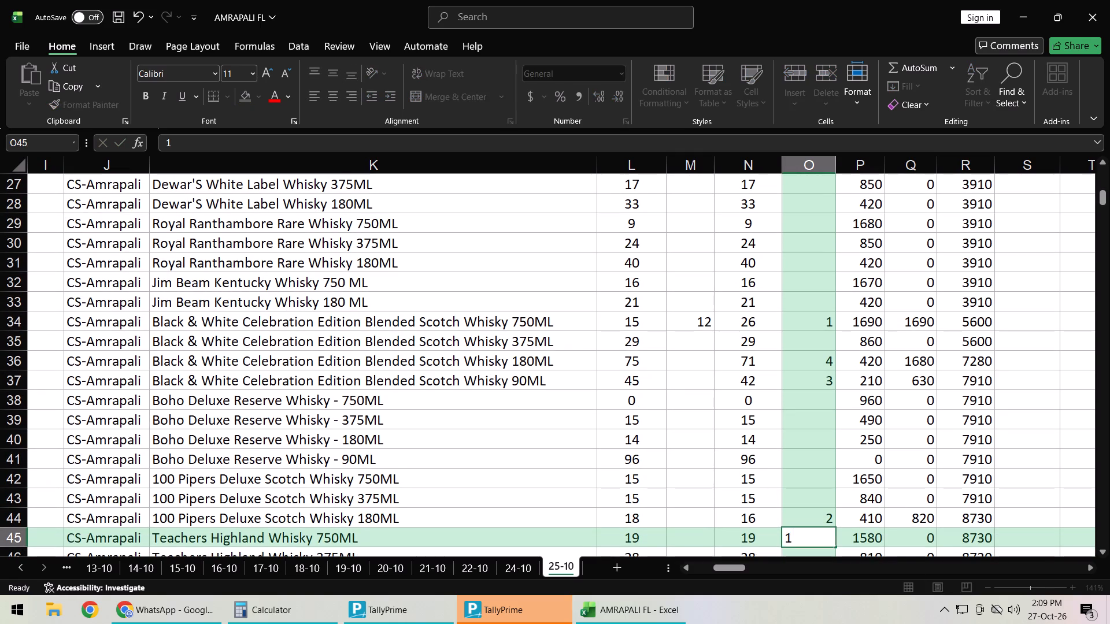
key(Return)
key(1)
key(Return)
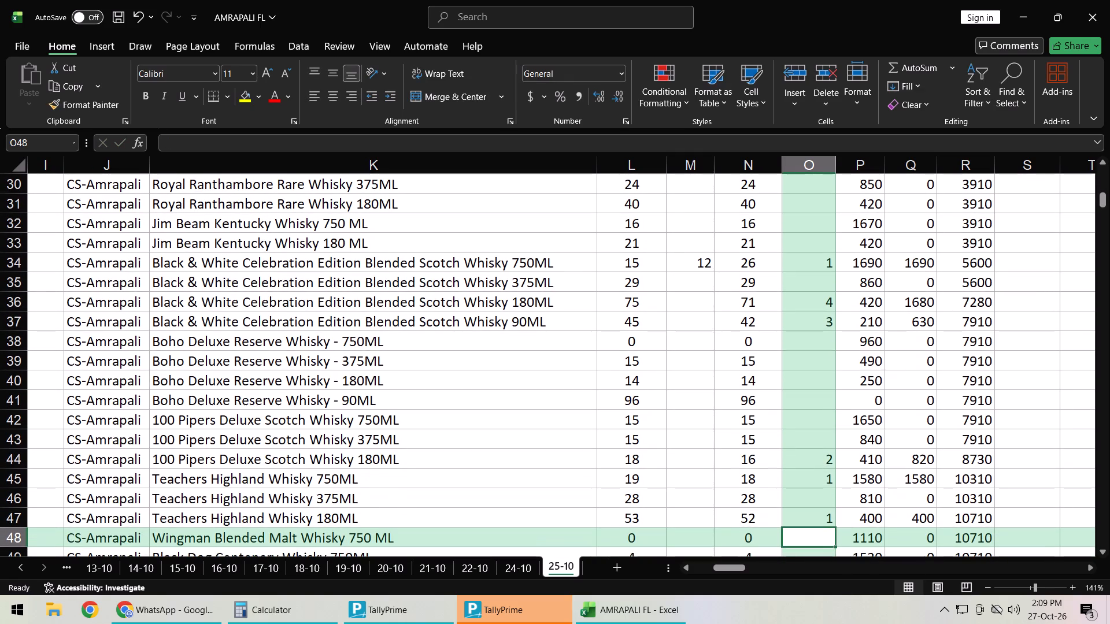
For Black Dog Centenary Whisky 750ML, enter 12 in column M and 1 in column O.
key(Return)
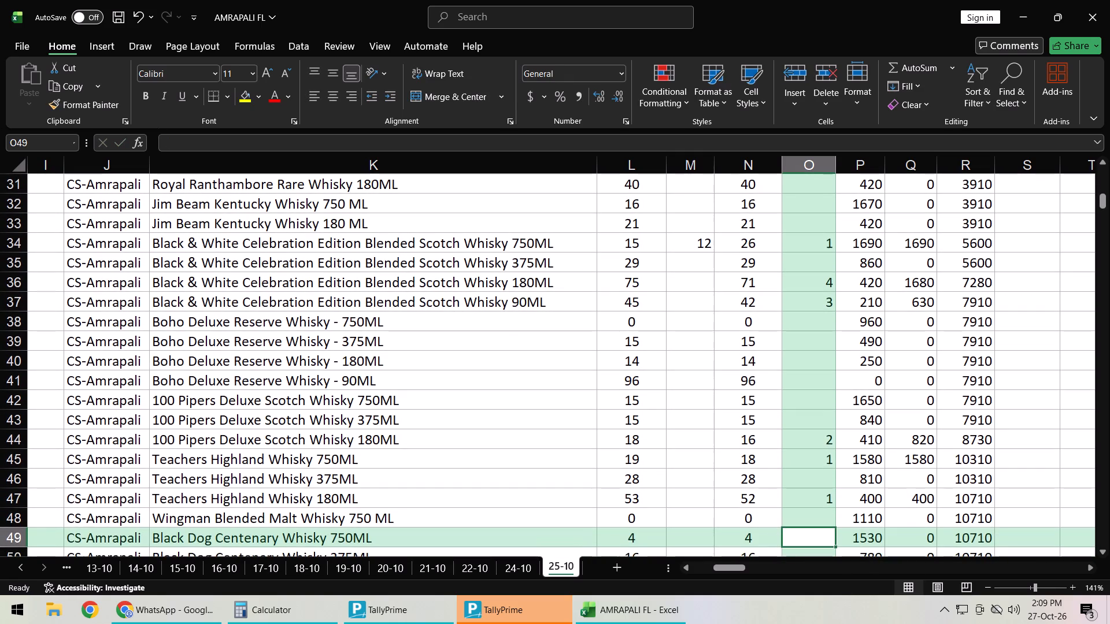
key(Left)
key(Left)
text(12)
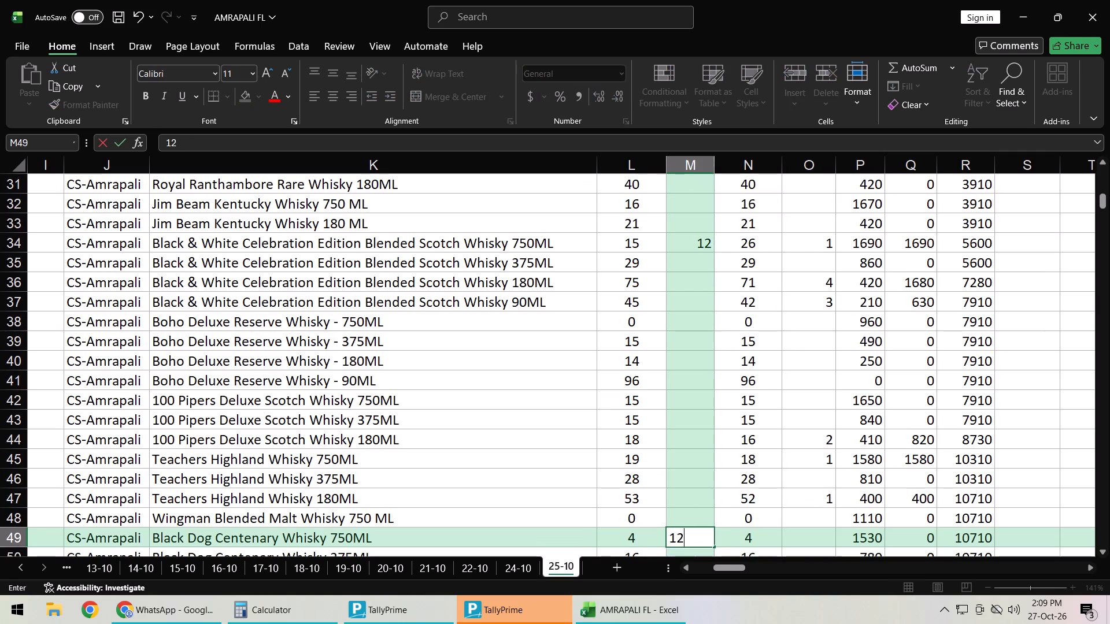
key(Return)
key(Right)
key(Right)
key(Up)
key(1)
key(Return)
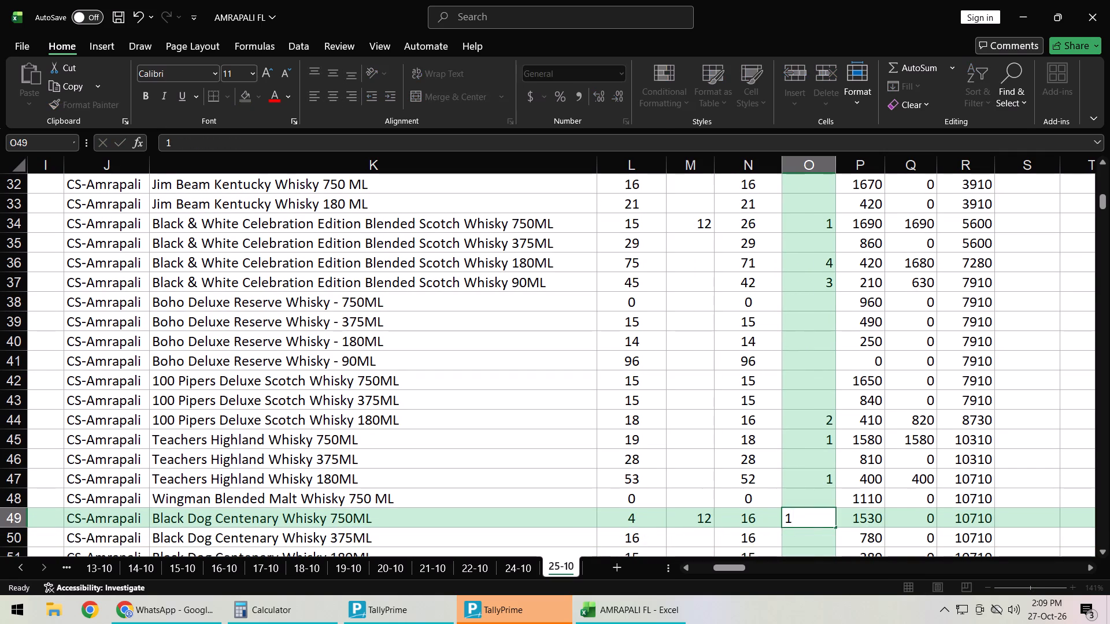
In column O, enter 4 for Black Dog Centenary Whisky 180ML and 2 for Vat 69 Whisky 180ML.
key(Return)
key(4)
key(Return)
key(Return)
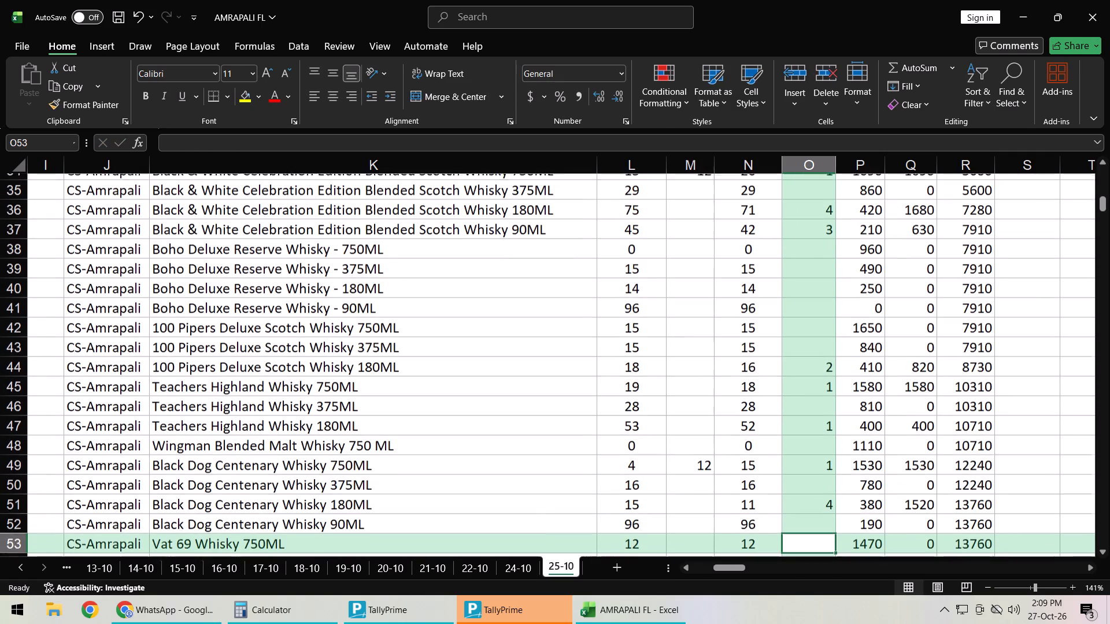
key(Return)
key(Return)
key(2)
key(Return)
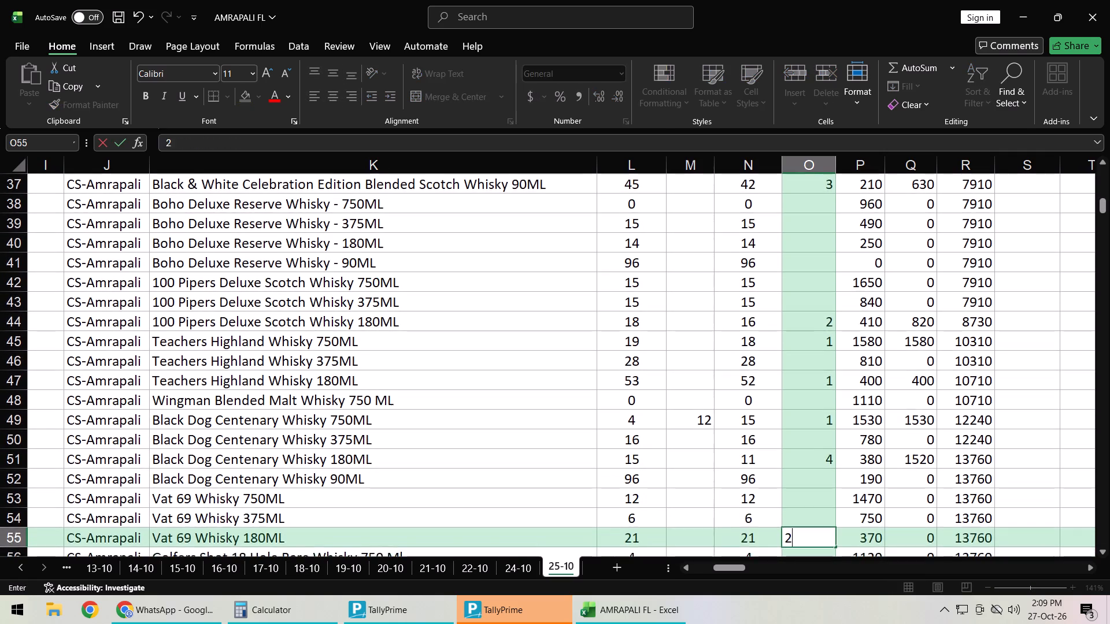
Enter 2 in column O for American Pride Gold Whisky 180ML.
key(Return)
key(Return)
key(Return)
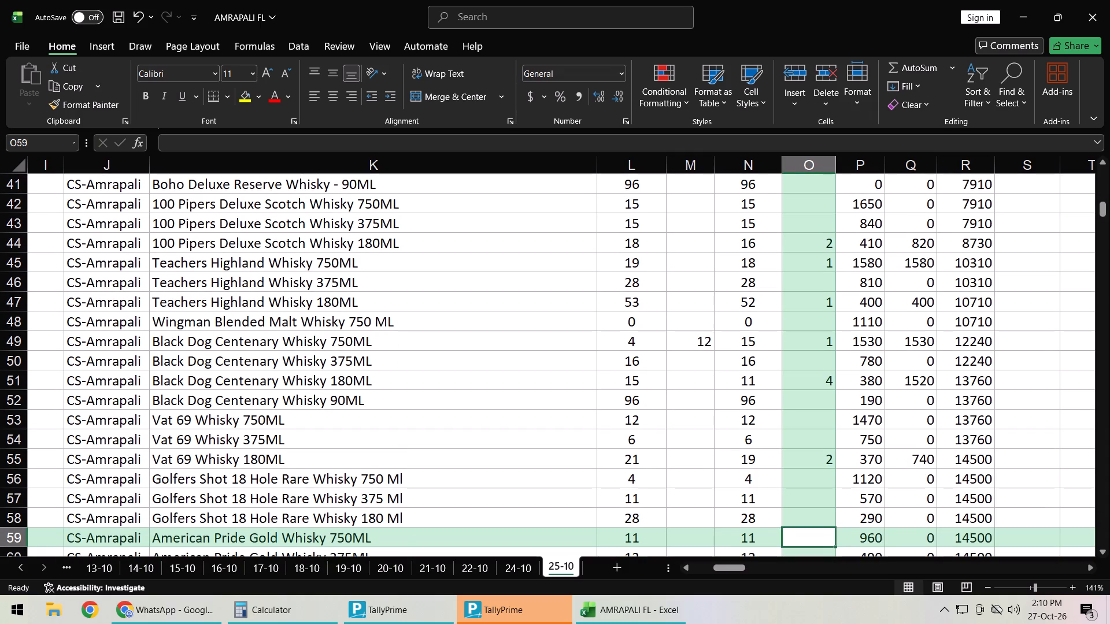
key(Return)
key(Return)
key(Return)
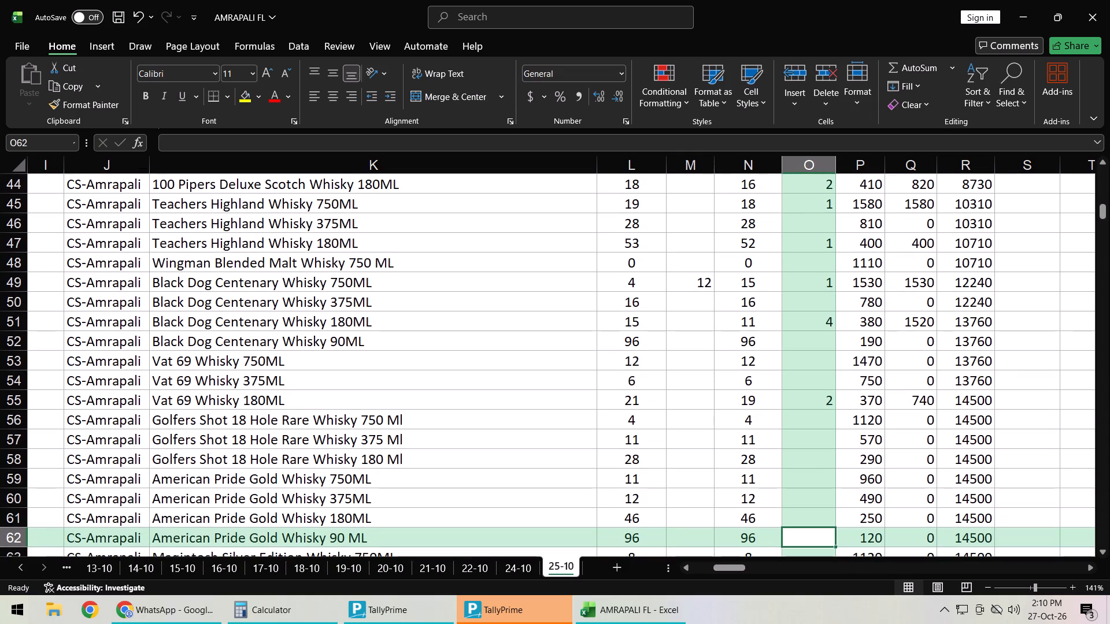
key(Up)
key(2)
key(Return)
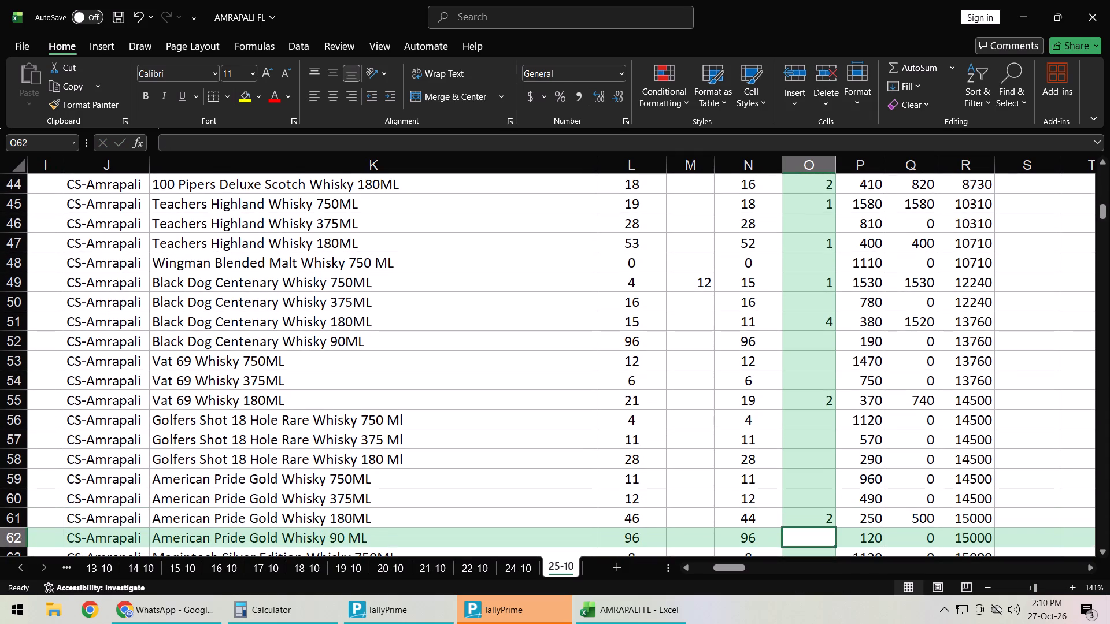
In column M, enter 12 for Blenders Pride Reserve Collection 750ML and 48 for its 180ML size.
key(Return)
key(Return)
key(Return)
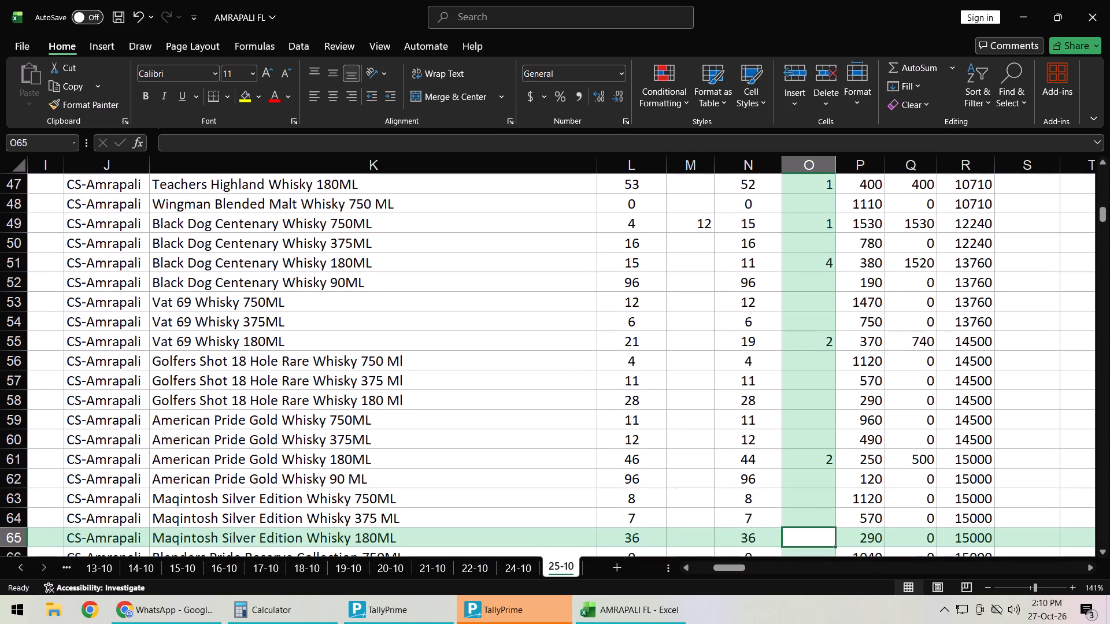
key(Return)
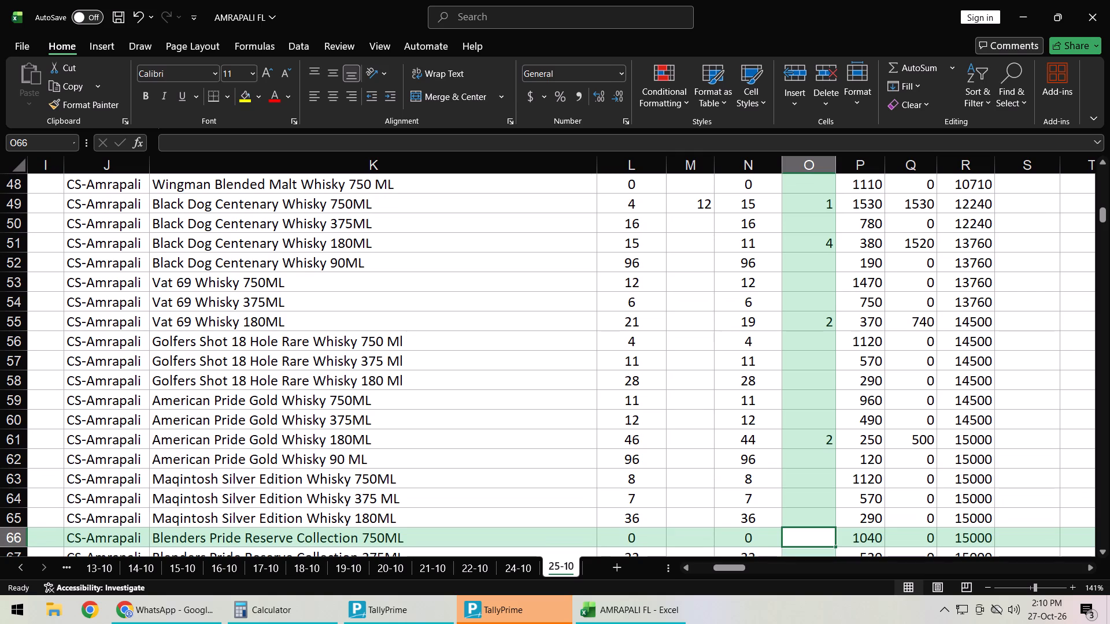
key(Down)
key(Left)
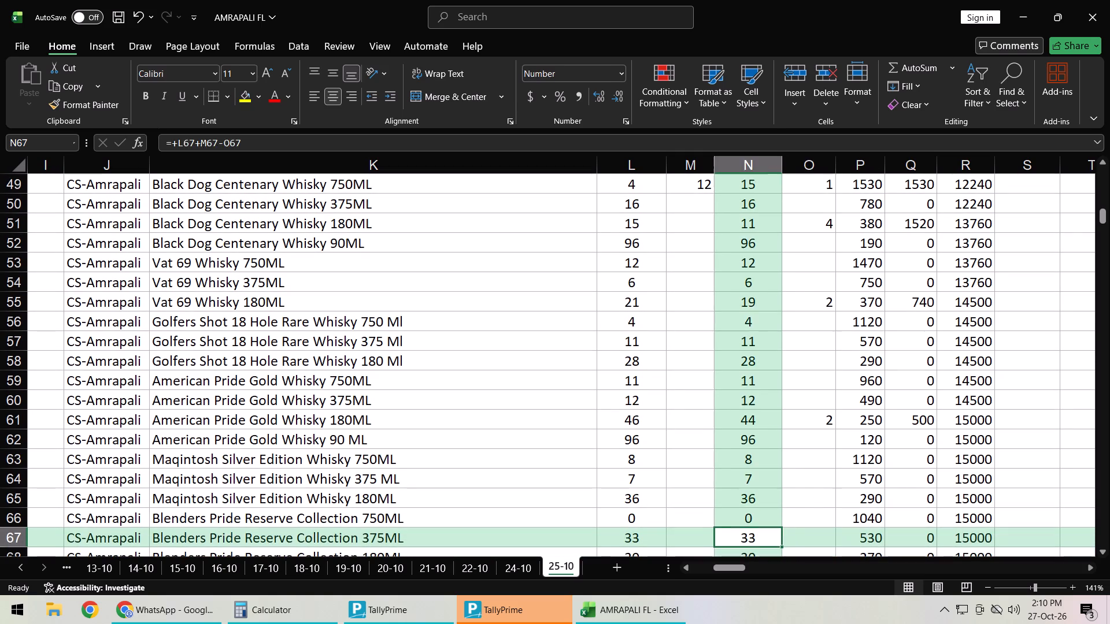
key(Left)
key(Up)
text(12)
key(Return)
key(Return)
text(48)
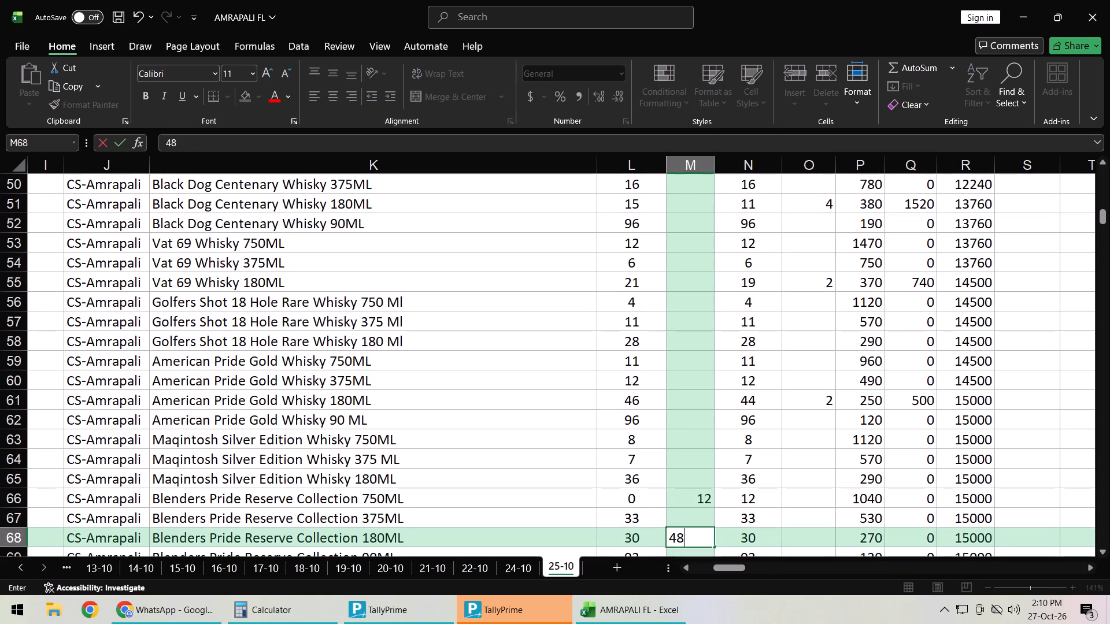
key(Return)
In column O, enter 12 for Blenders Pride Reserve Collection 375ML and 20 for its 180ML size.
key(Right)
key(Right)
key(Up)
key(Up)
key(Up)
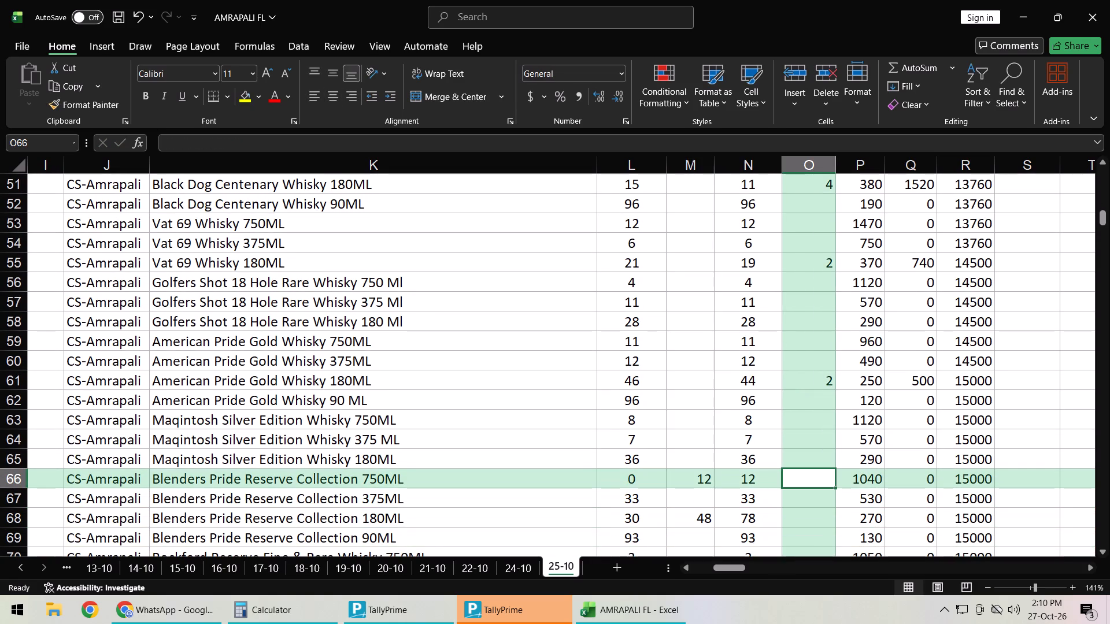
key(Return)
text(12)
key(Return)
text(20)
key(Return)
Fill column M for Rockford Reserve Fine & Rare Whisky: 12 for 750ML, 24 for 375ML, 144 for 180ML and 96 for 90 ML.
key(Return)
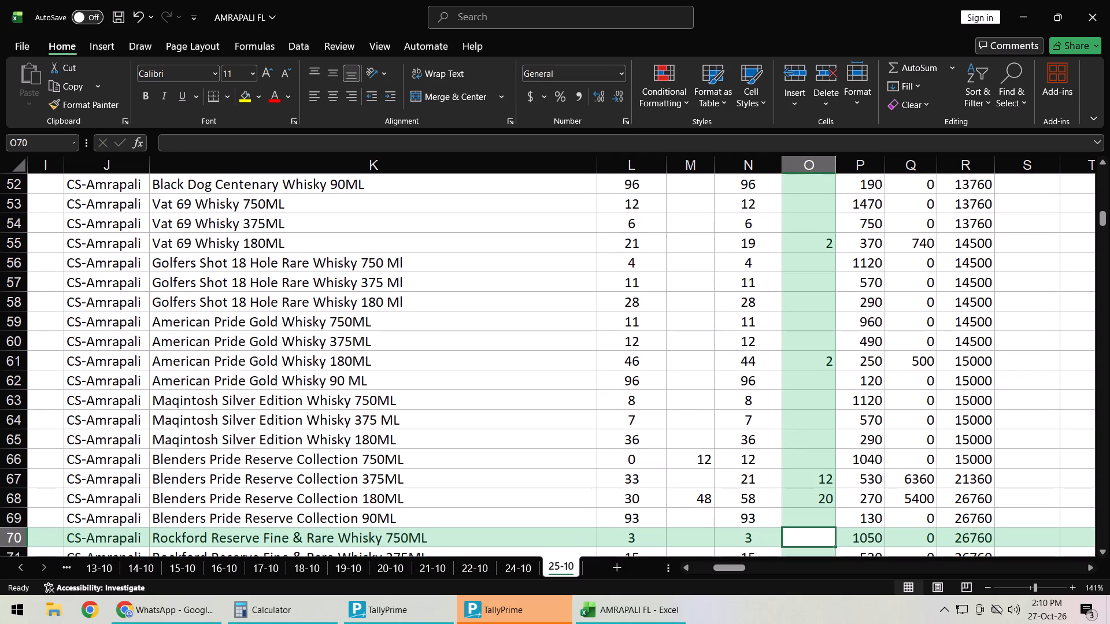
key(Left)
key(Left)
text(12)
key(Return)
text(24)
key(Return)
text(144)
key(Return)
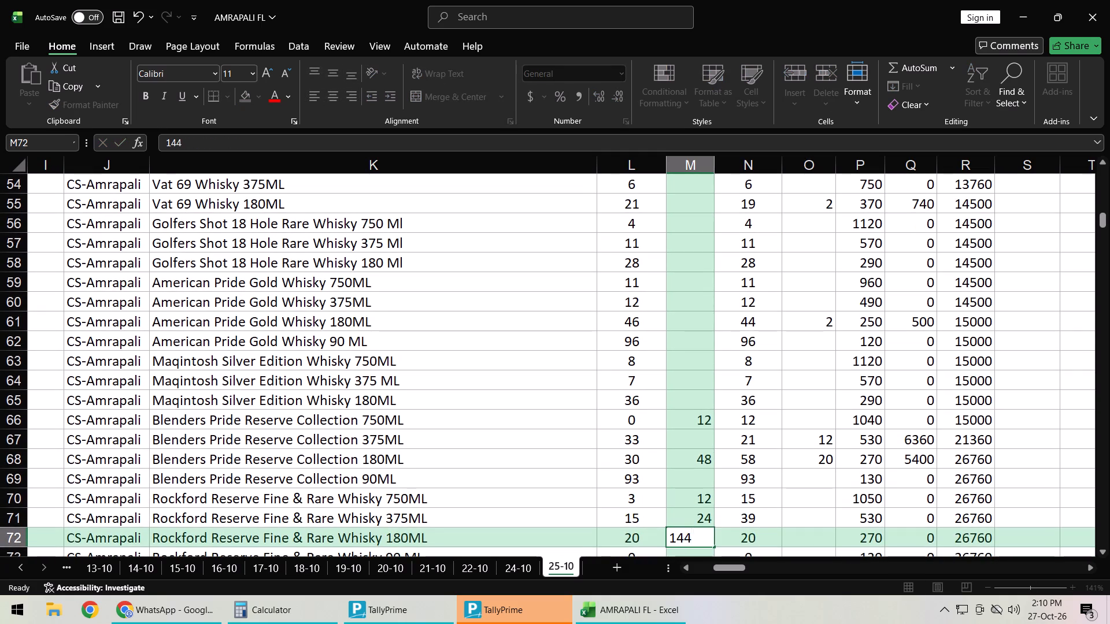
text(96)
key(Return)
In column O, enter 4 for Rockford Reserve Fine & Rare Whisky 375ML and 14 for its 180ML size.
key(Right)
key(Right)
key(Up)
key(Up)
key(Up)
key(Up)
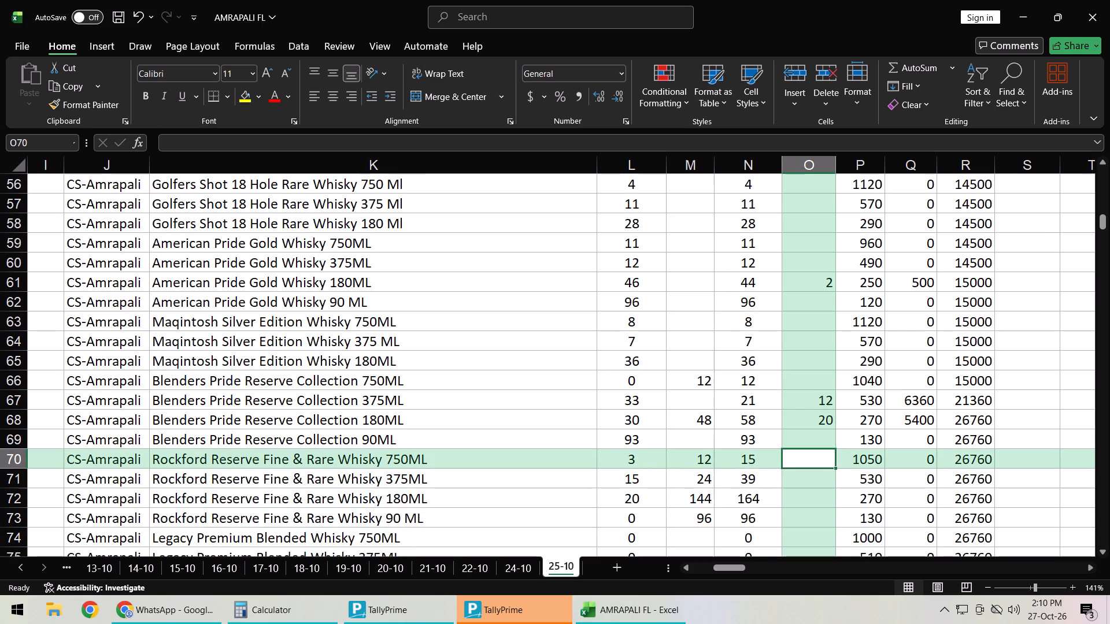
key(Return)
key(4)
key(Return)
text(14)
key(Return)
Enter 1 in column O for Antiquity Blue Premium Whisky 180ML.
key(Return)
key(Return)
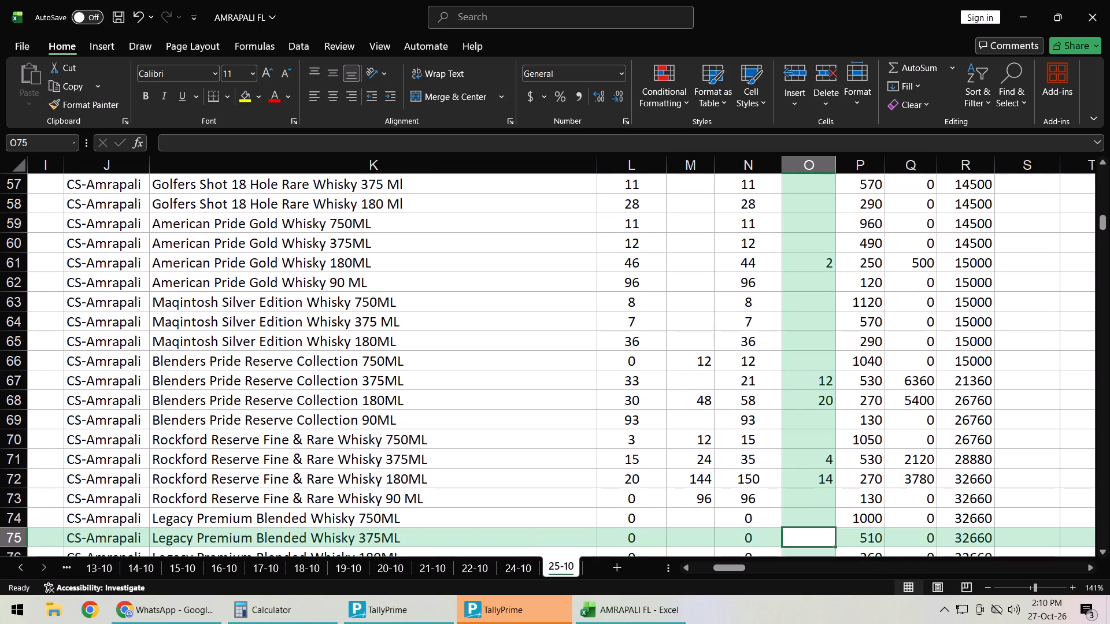
key(Return)
key(Return)
key(Return)
key(Return)
key(Return)
key(Return)
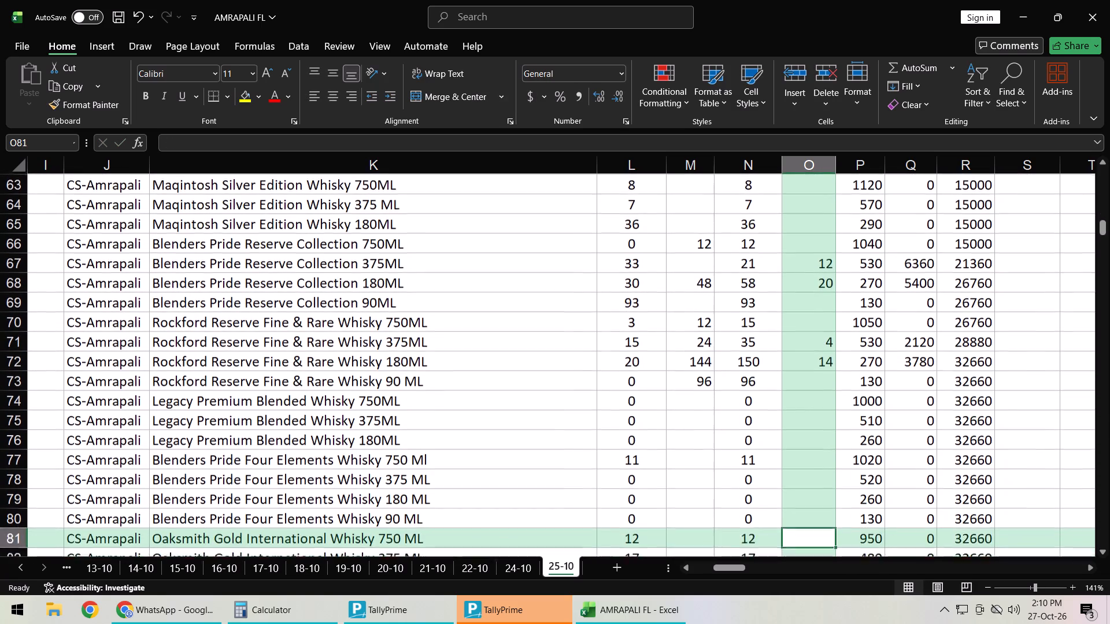
key(Return)
key(Return)
key(Return)
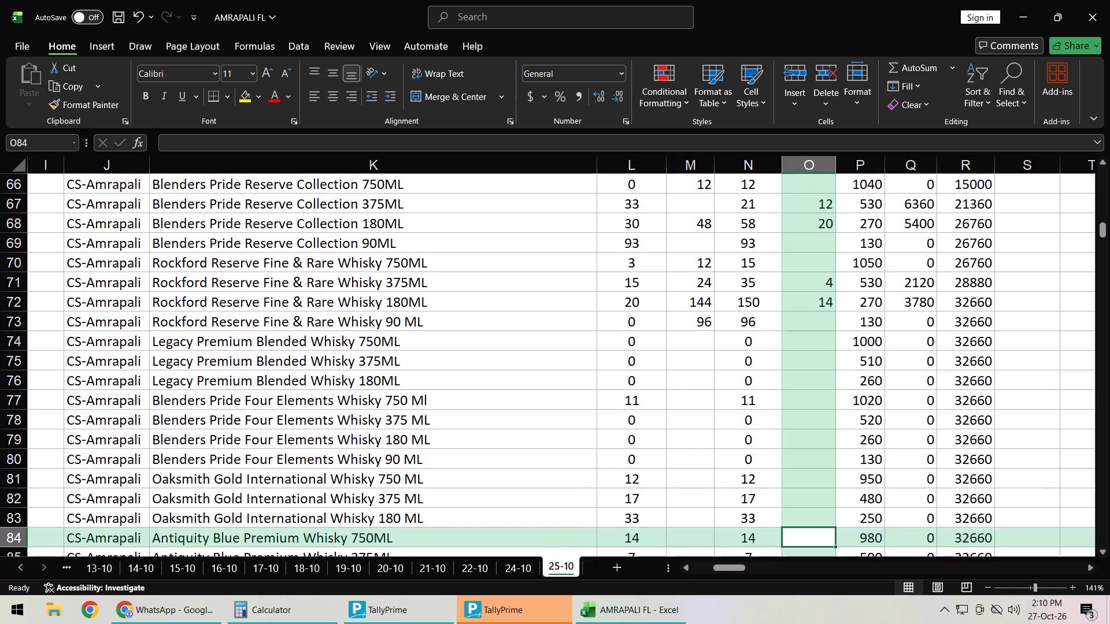
key(Return)
key(Return)
key(1)
key(Return)
Enter 48 in column M for both Blenders Pride Rare Premium Whisky 375ML and its 180ML size.
key(Return)
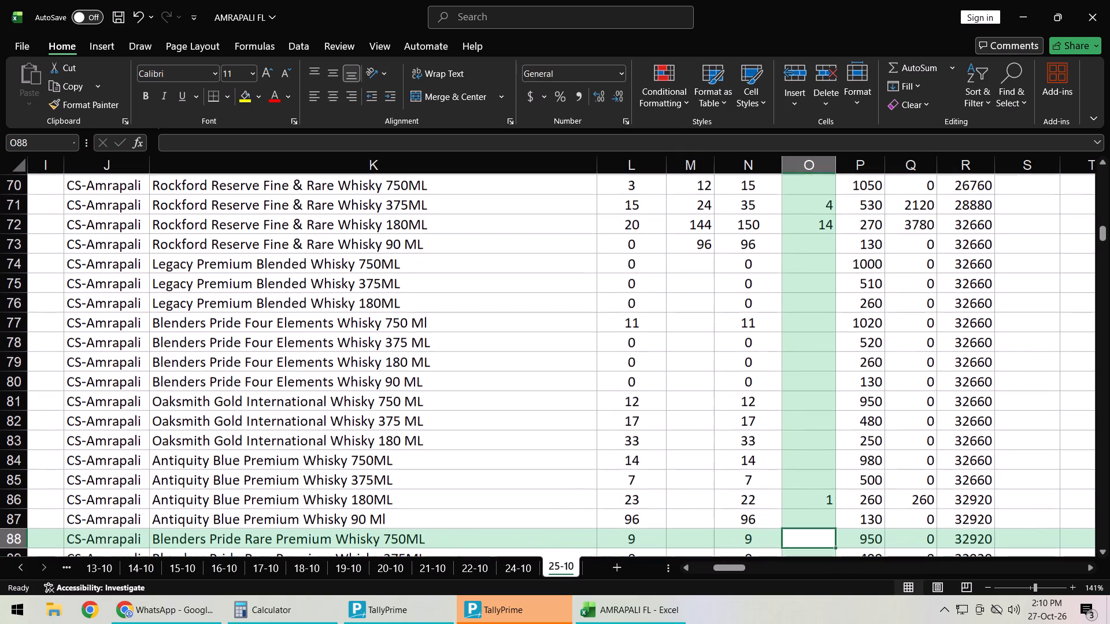
key(Down)
key(Left)
key(Left)
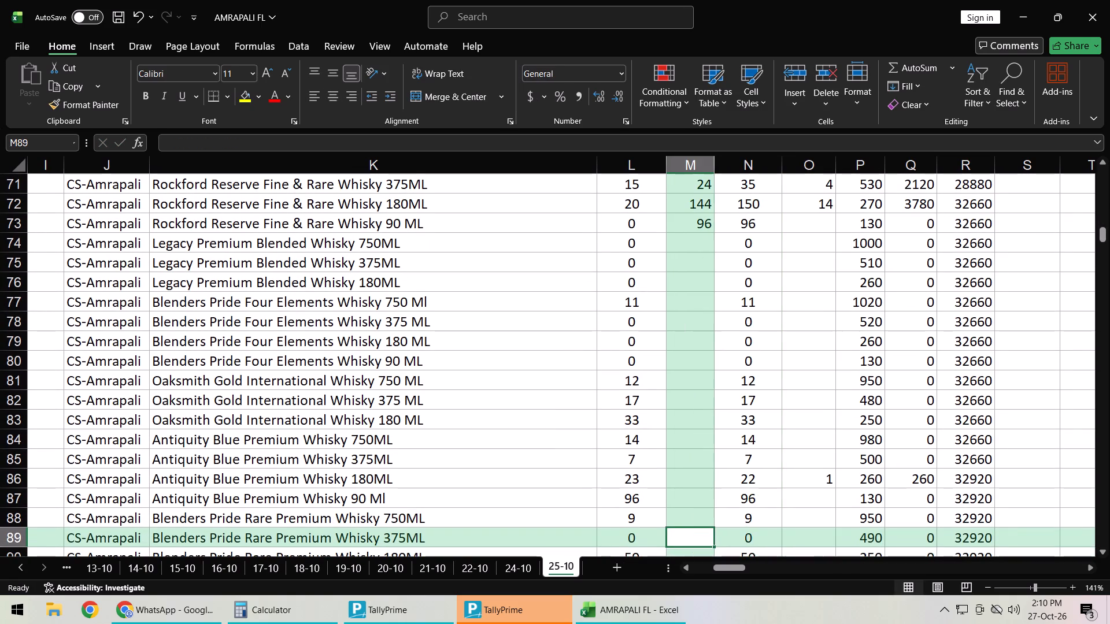
text(48)
key(Return)
text(48)
key(Return)
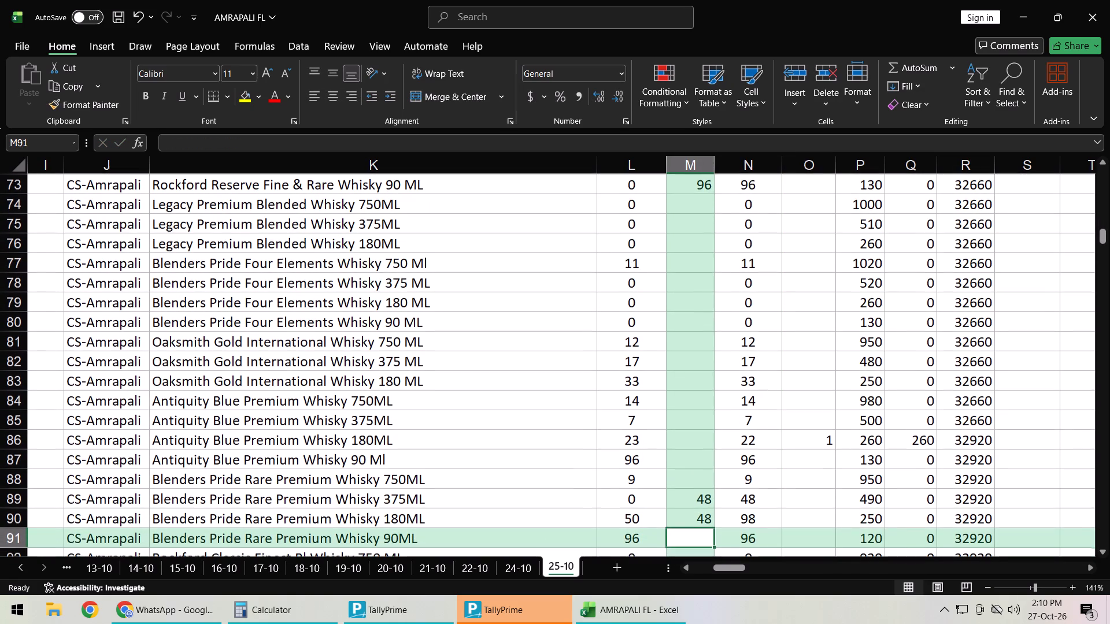
Enter 4 in column O for Blenders Pride Rare Premium Whisky 180ML.
key(Right)
key(Right)
key(Up)
key(Up)
key(Return)
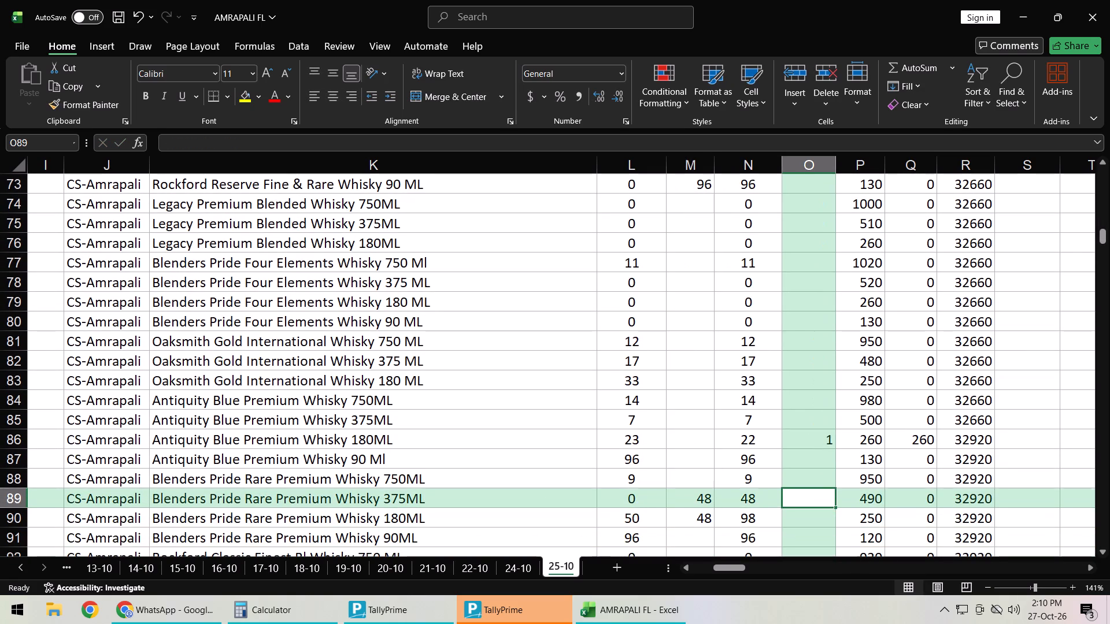
key(4)
key(Return)
Enter 1 in column O for Signature Premier Grain Whisky 375ML.
key(Return)
key(Return)
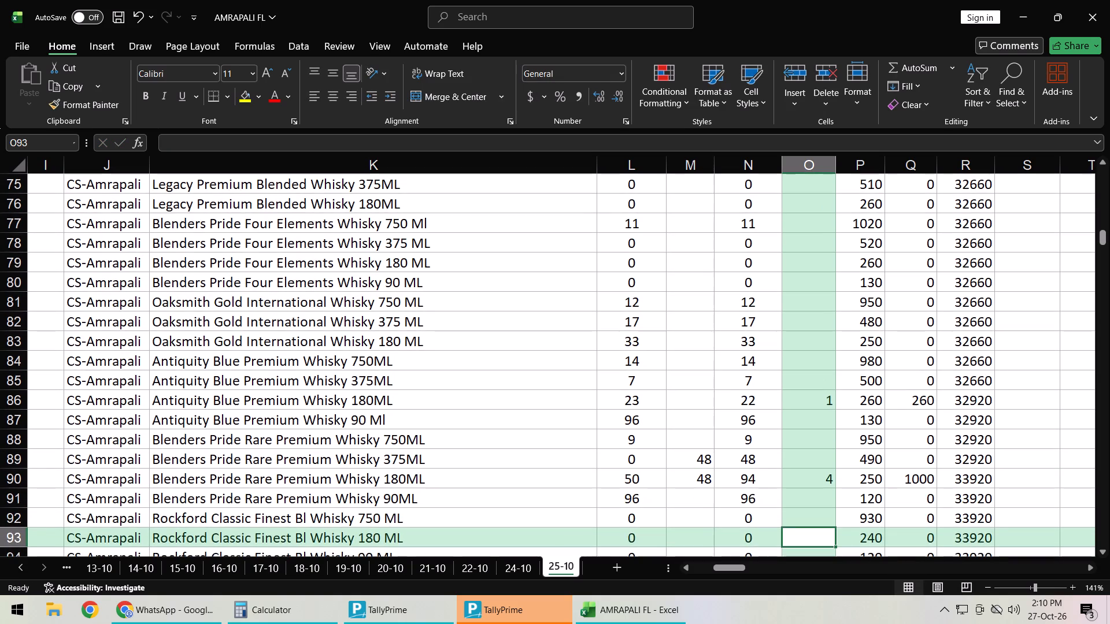
key(Return)
key(Return)
key(Return)
key(1)
key(Return)
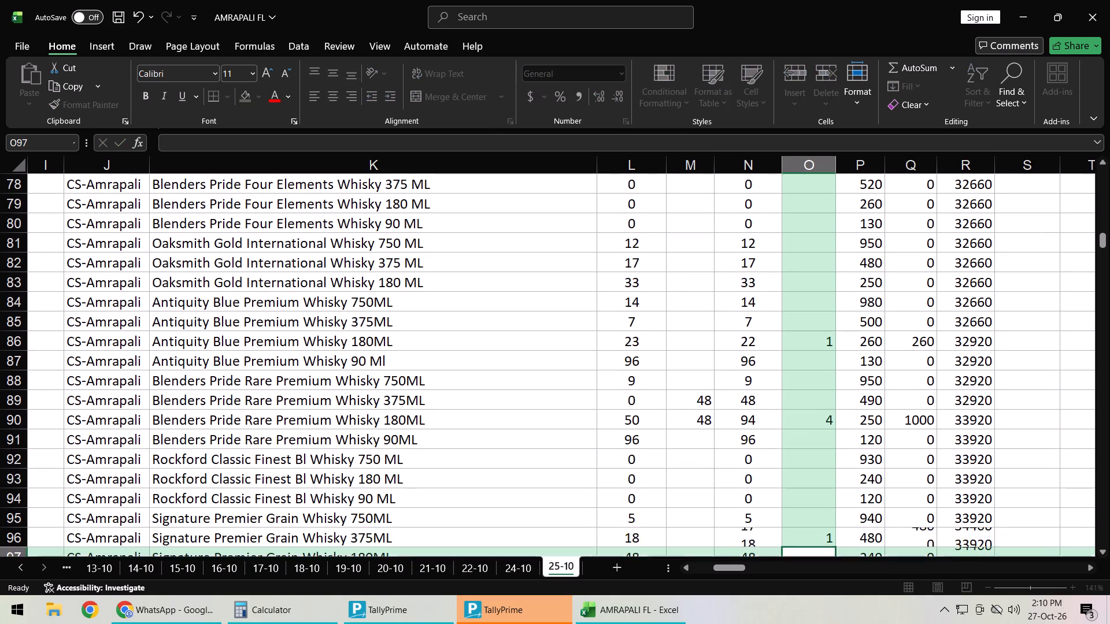
Enter 4 in column O for Golfershot Select Oak Barrel Whisky 180ML PET.
key(Return)
key(Return)
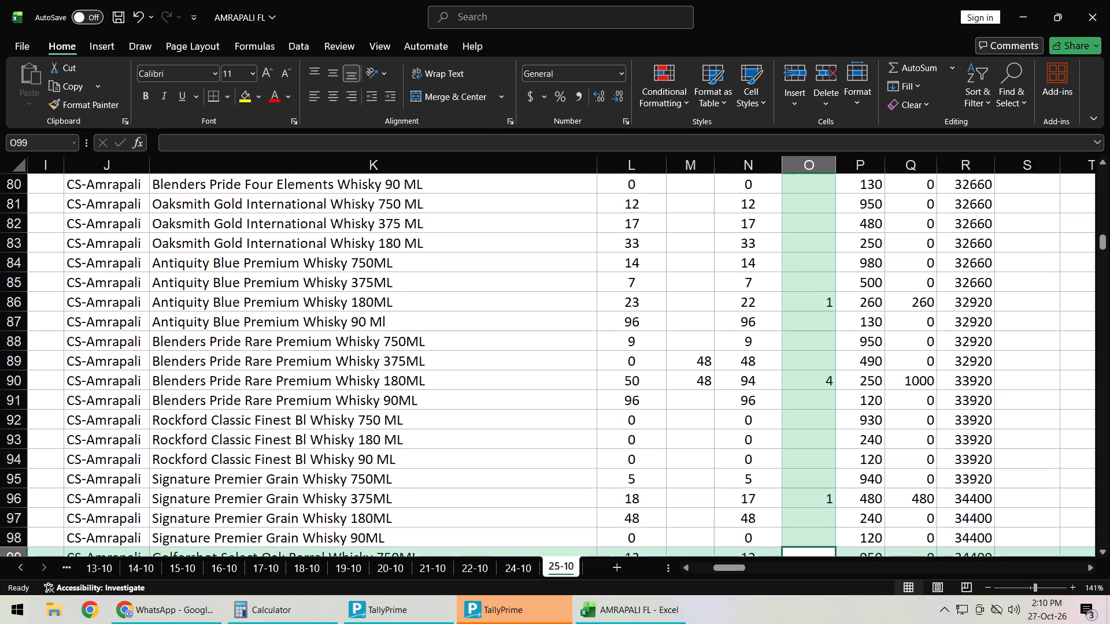
key(Return)
key(Return)
key(4)
key(Return)
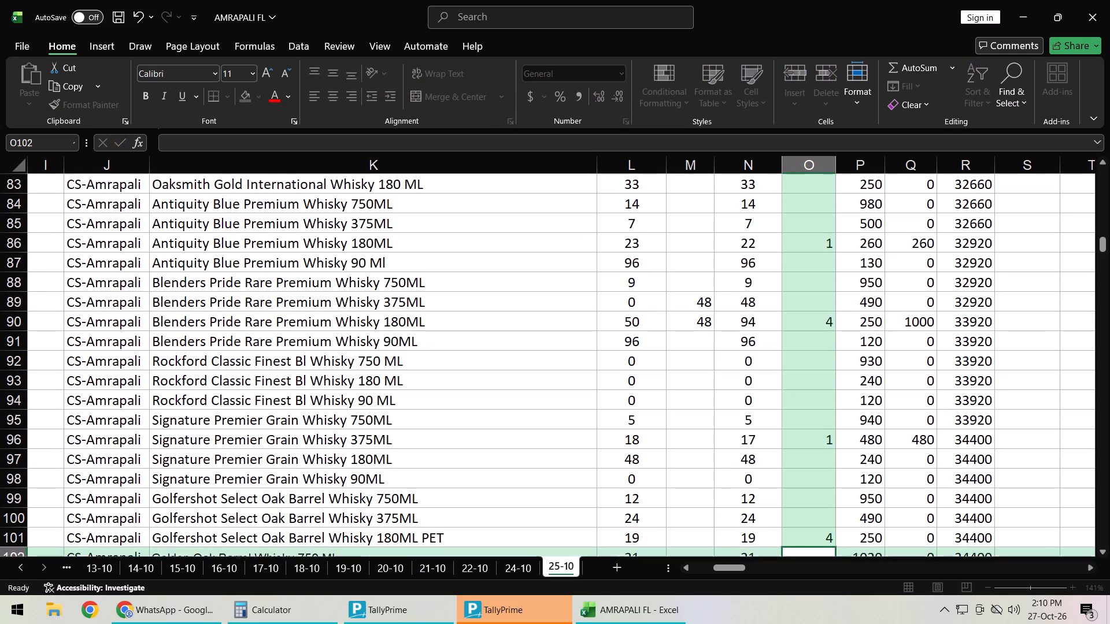
Enter 2 in column O for Golden Oak Barrel Whisky 90 ML Pet.
key(Return)
key(Return)
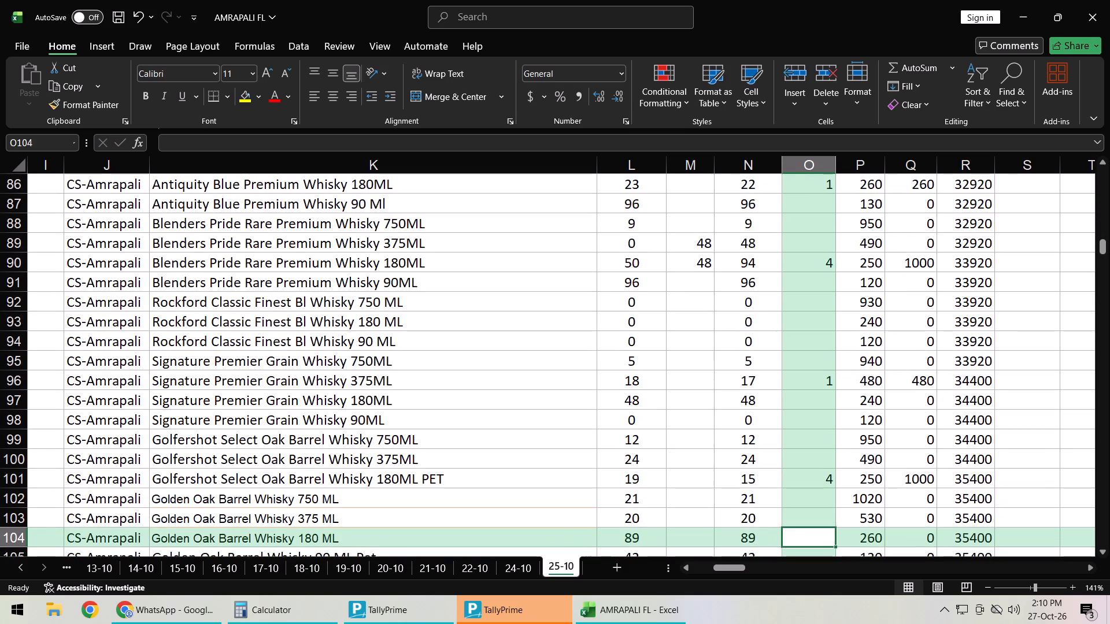
key(Return)
key(2)
key(Return)
In column O, enter 2 for Imperial Black Grain Blended Whisky 375 ML and 5 for its 180 ML size.
key(Return)
key(Return)
key(Return)
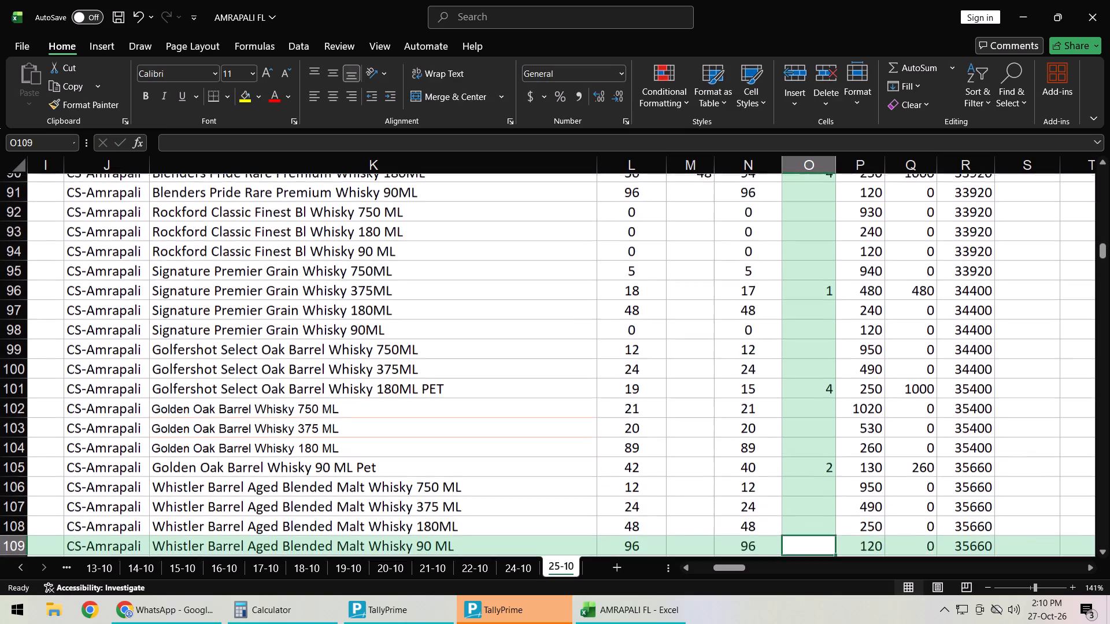
key(Return)
key(Return)
key(2)
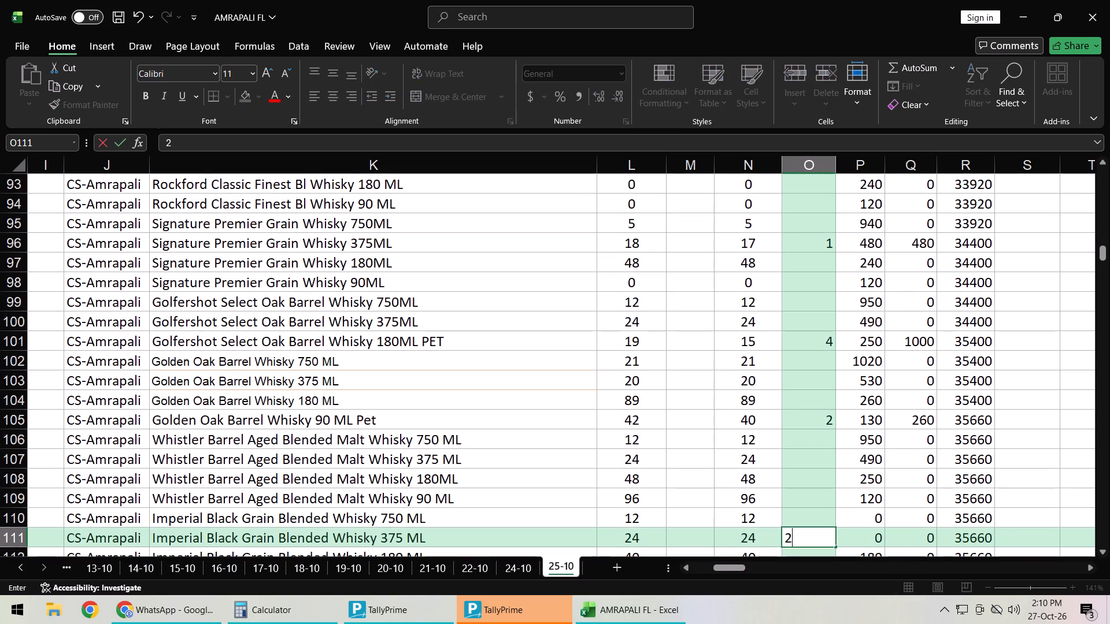
key(Return)
key(5)
key(Return)
Set the column P rate for Imperial Black Grain Blended Whisky 375 ML to 350.
key(Right)
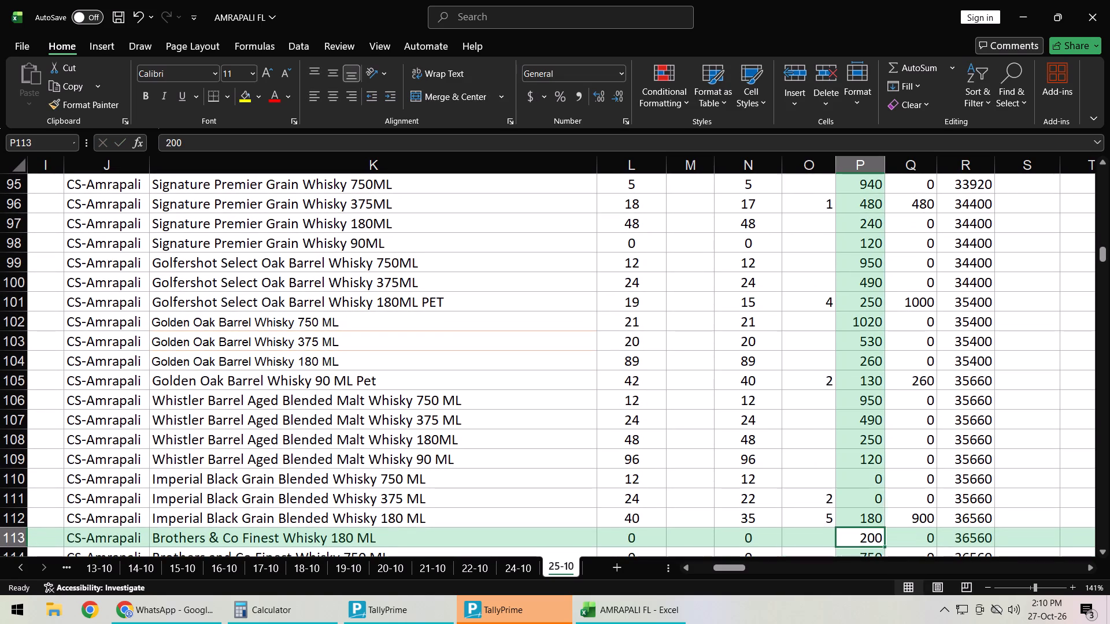
key(Up)
key(Up)
text(350)
key(Return)
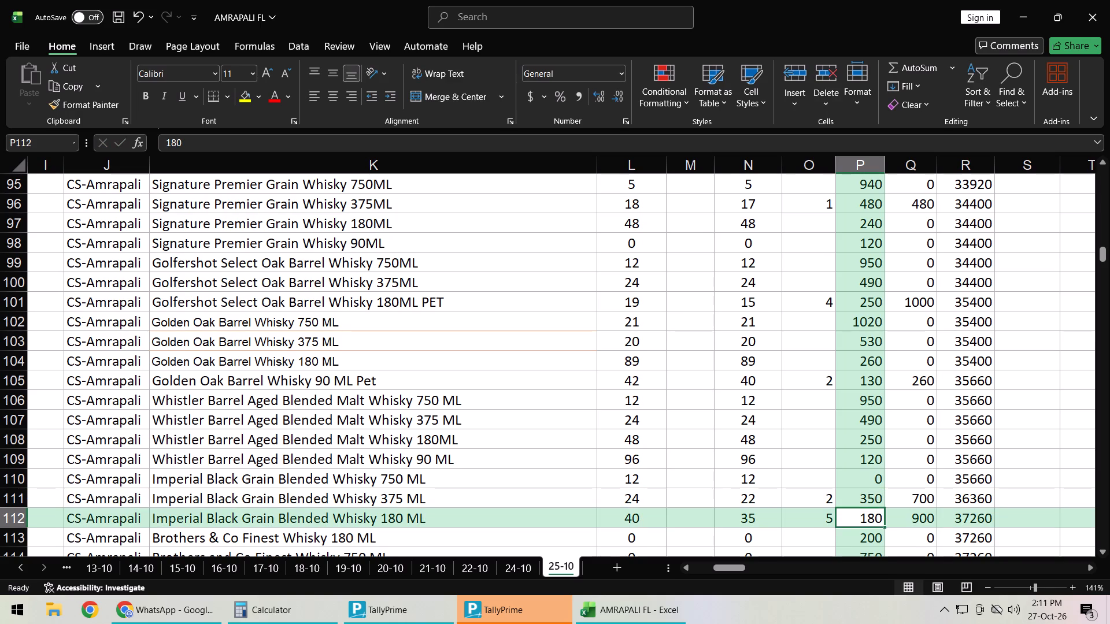
Enter 48 in column M for IGL's Amazing Deluxe Craft Whisky 180 ML.
key(Return)
key(Return)
key(Left)
key(Down)
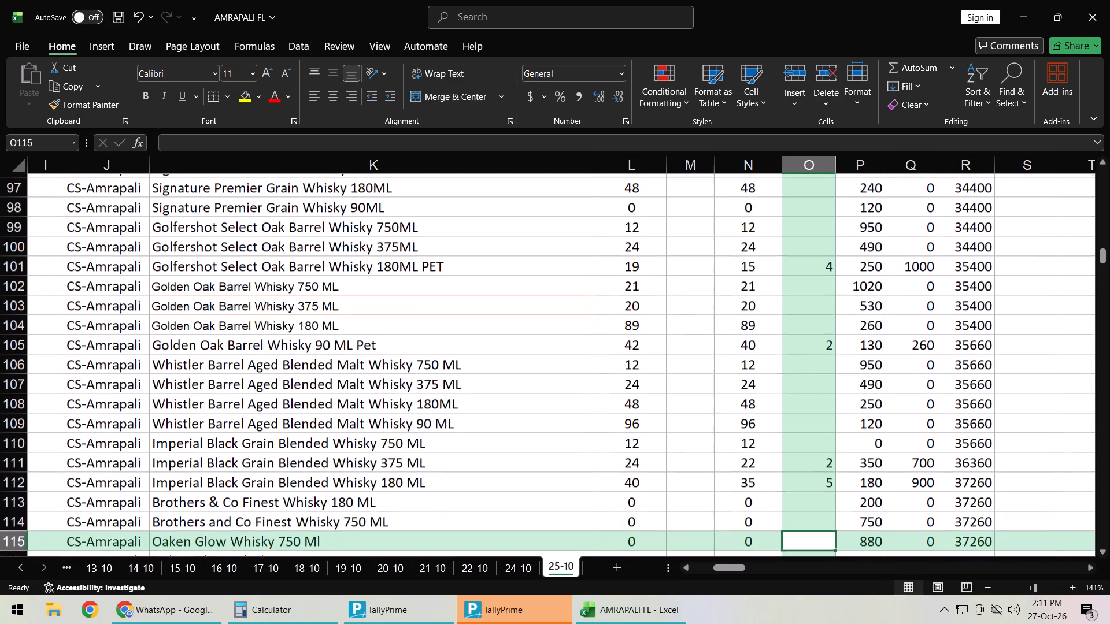
key(Down)
key(Down)
key(Down)
key(Down)
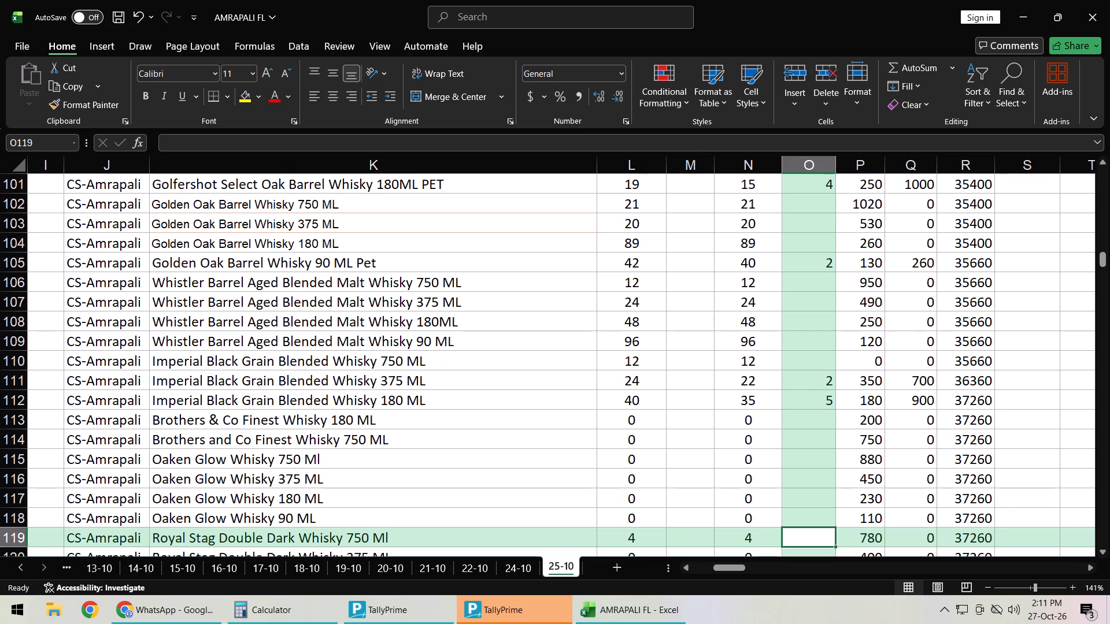
key(Down)
key(Down)
key(Down)
key(Down)
key(Down)
key(Return)
key(Return)
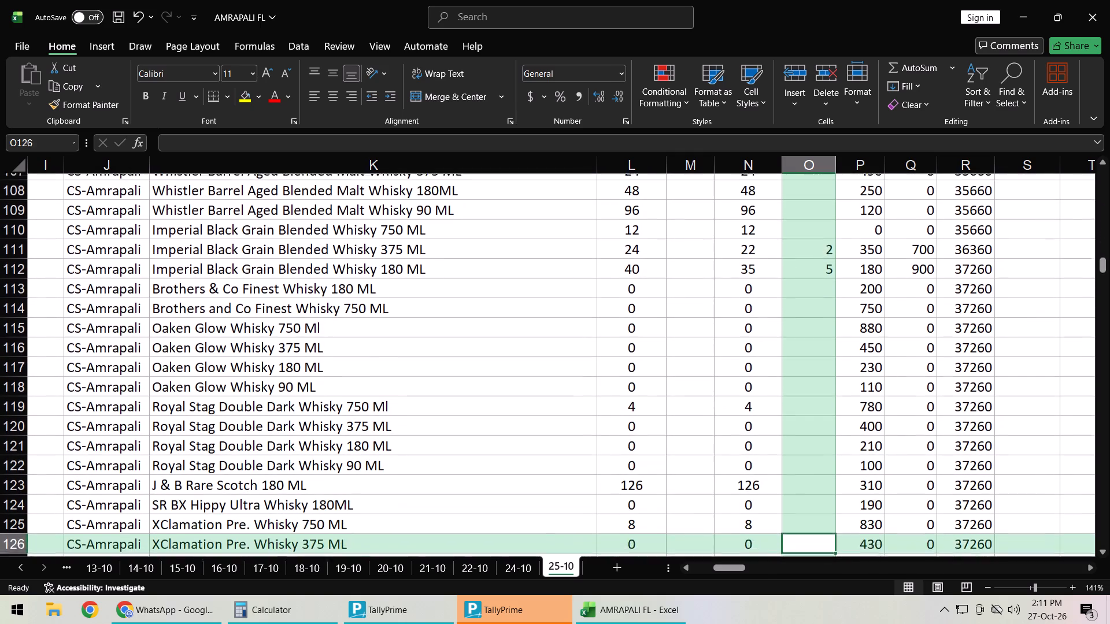
key(Return)
key(Return)
key(Return)
key(Return)
key(Return)
key(Return)
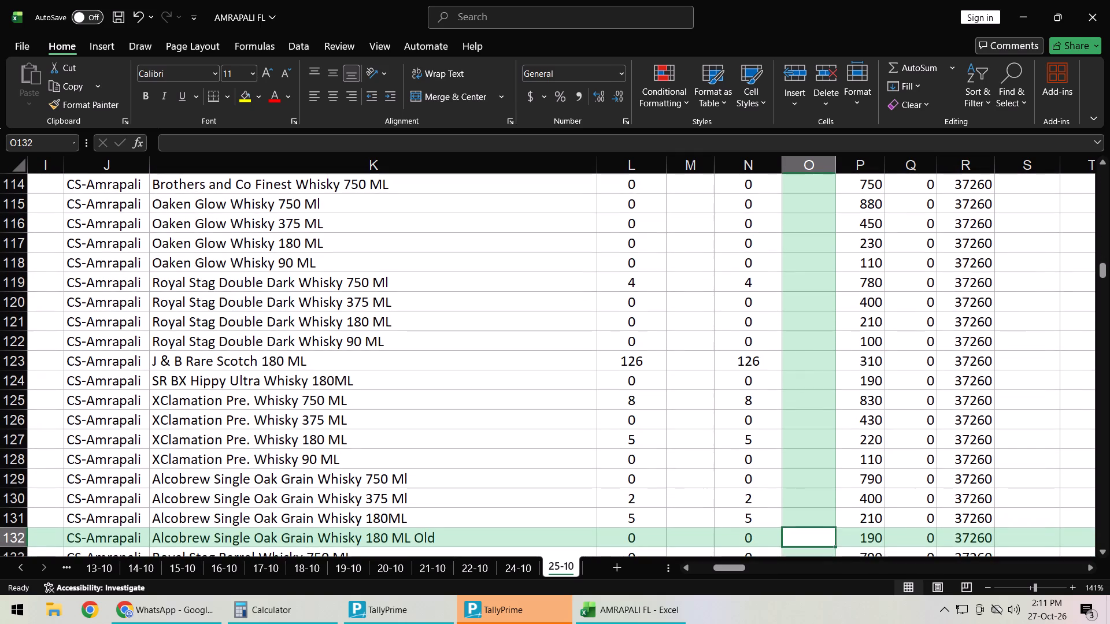
key(Return)
key(Return)
key(Return)
key(Return)
key(Return)
key(Return)
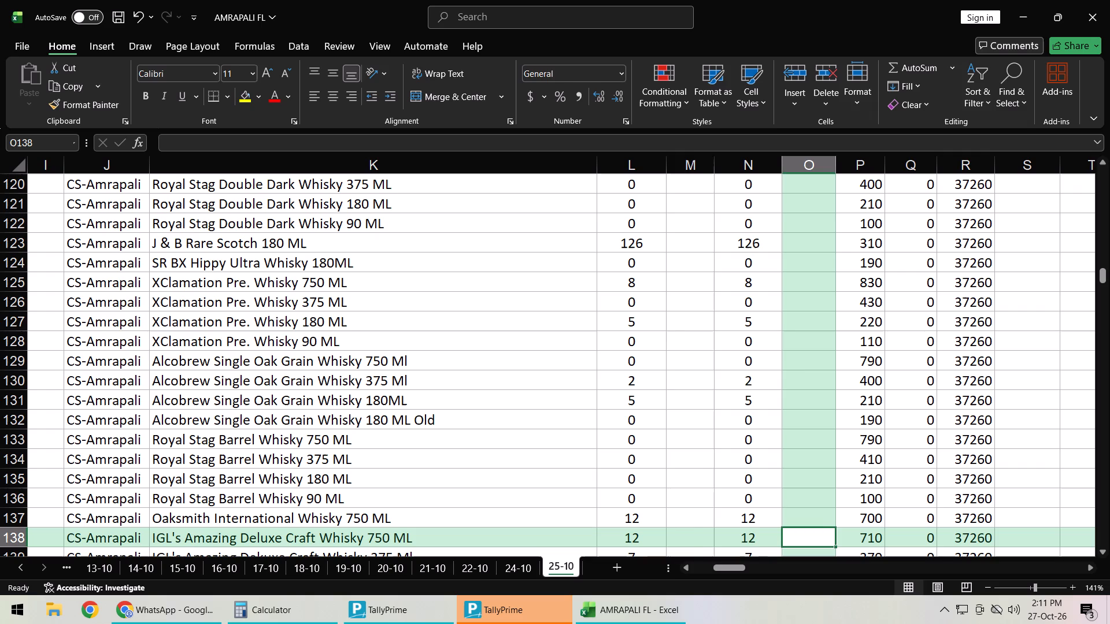
key(Left)
key(Left)
key(Down)
key(Down)
text(48)
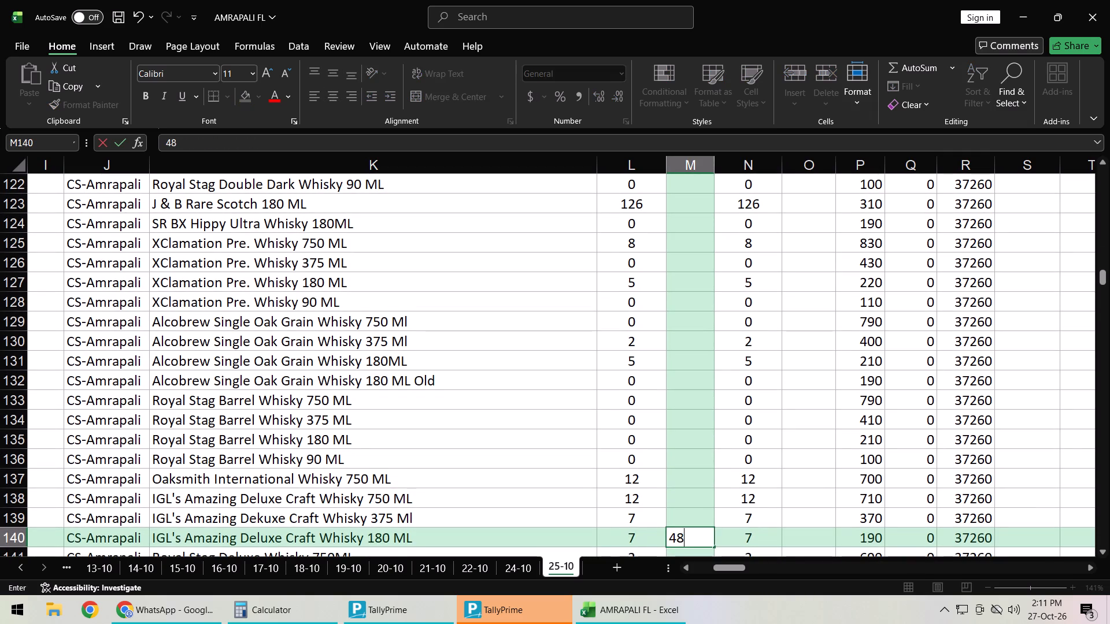
key(Return)
In column O, enter 2 for IGL's Amazing Deluxe Craft Whisky 375 ML and 3 for its 180 ML size.
key(Right)
key(Right)
key(Up)
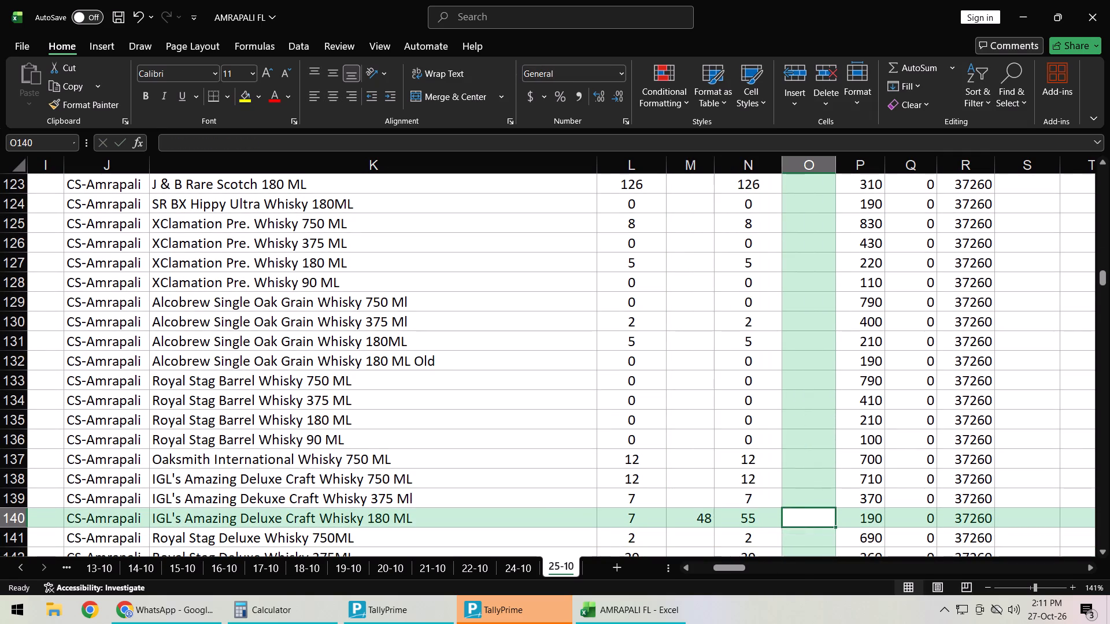
key(Up)
key(2)
key(Return)
key(3)
key(Return)
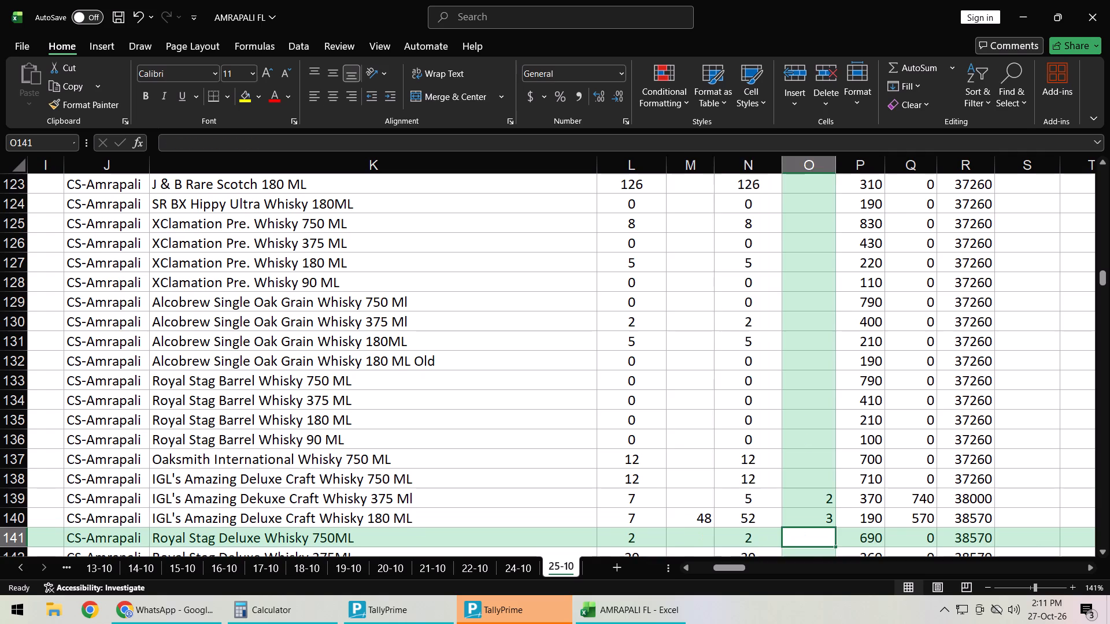
In column M, enter 12 for Royal Stag Deluxe Whisky 750ML and 144 for its 180ML size.
key(Left)
key(Left)
text(12)
key(Return)
key(Return)
text(144)
key(Return)
In column O, enter 2, 14 and 20 for Royal Stag Deluxe Whisky 750ML, 375ML and 180ML.
key(Right)
key(Right)
key(Up)
key(Up)
key(Up)
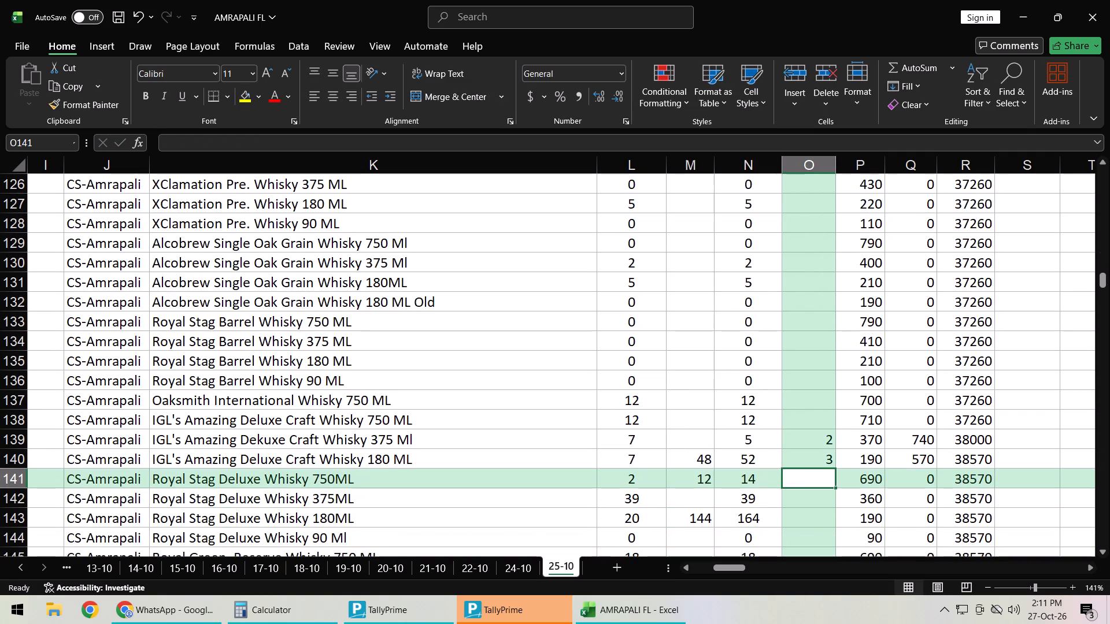
key(2)
key(Return)
text(14)
key(Return)
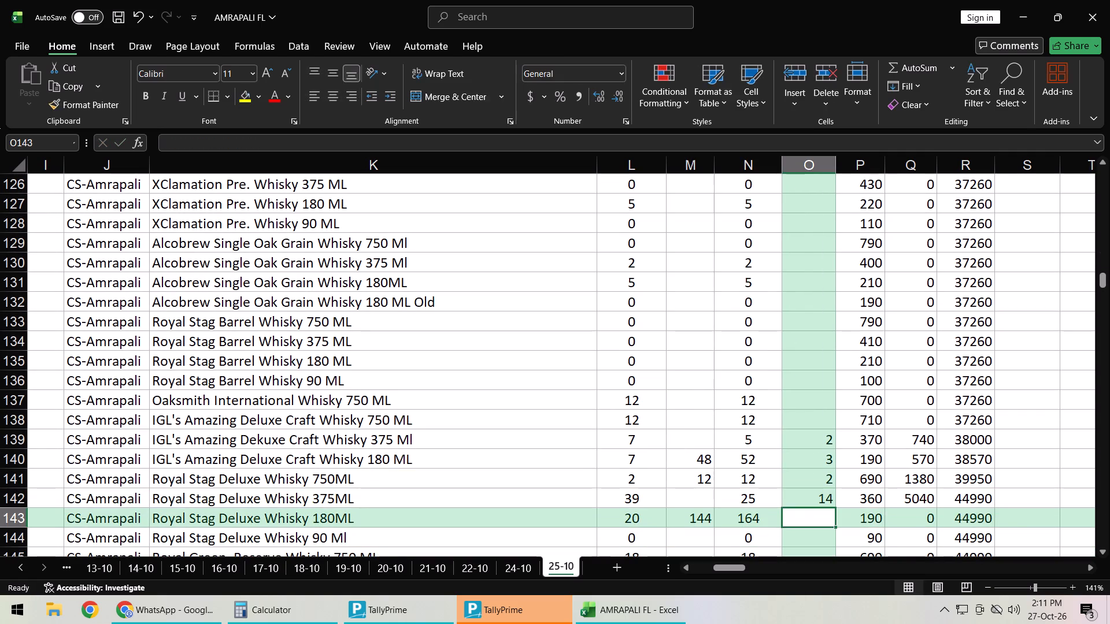
text(20)
key(Return)
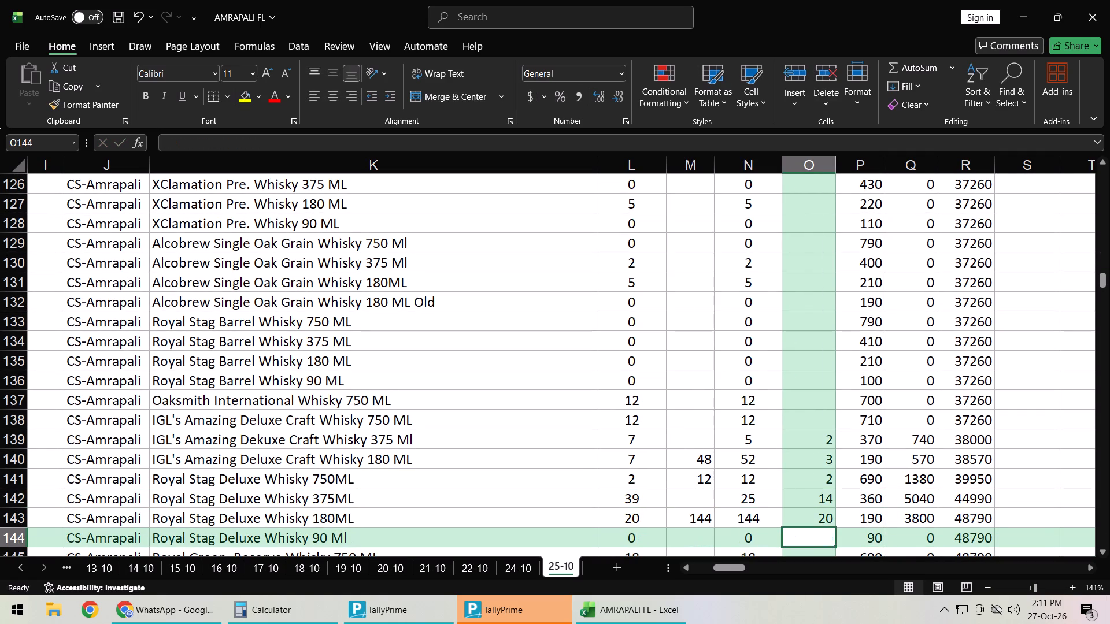
In column M, enter 48, 144 and 96 for SR B7 375ML, 180ML and 90ML.
key(Return)
key(Return)
key(Return)
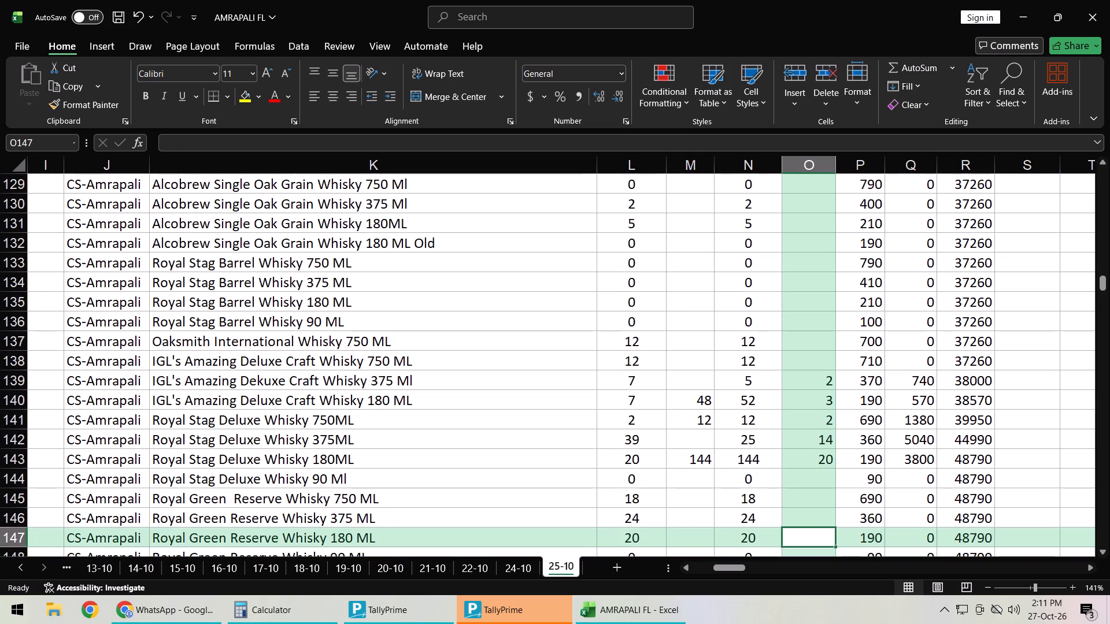
key(Down)
key(Down)
key(Left)
key(Left)
key(Up)
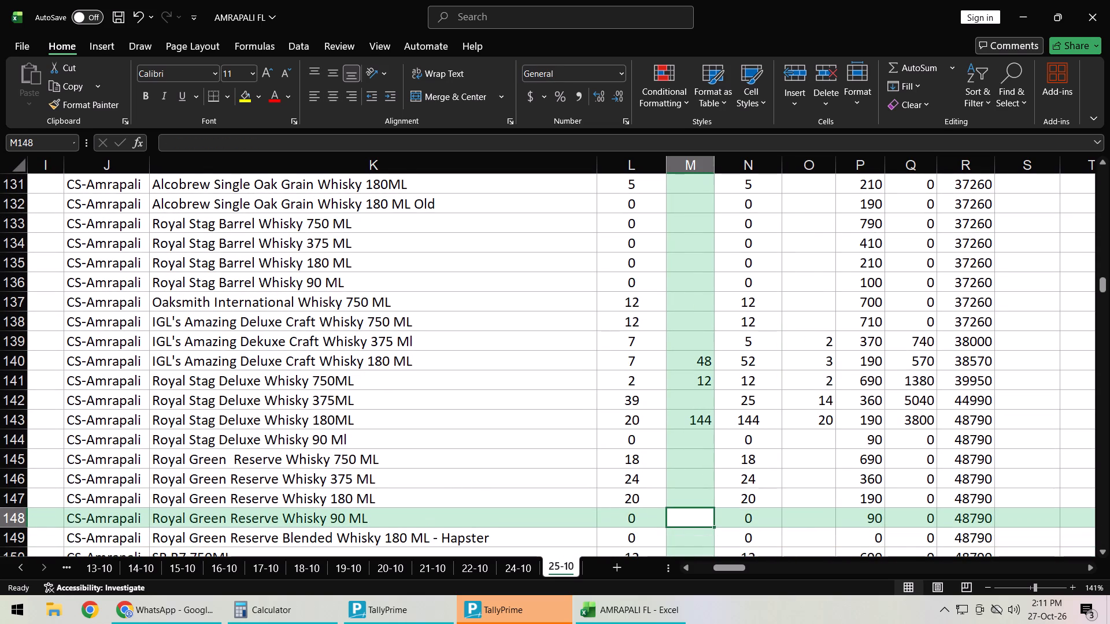
key(Up)
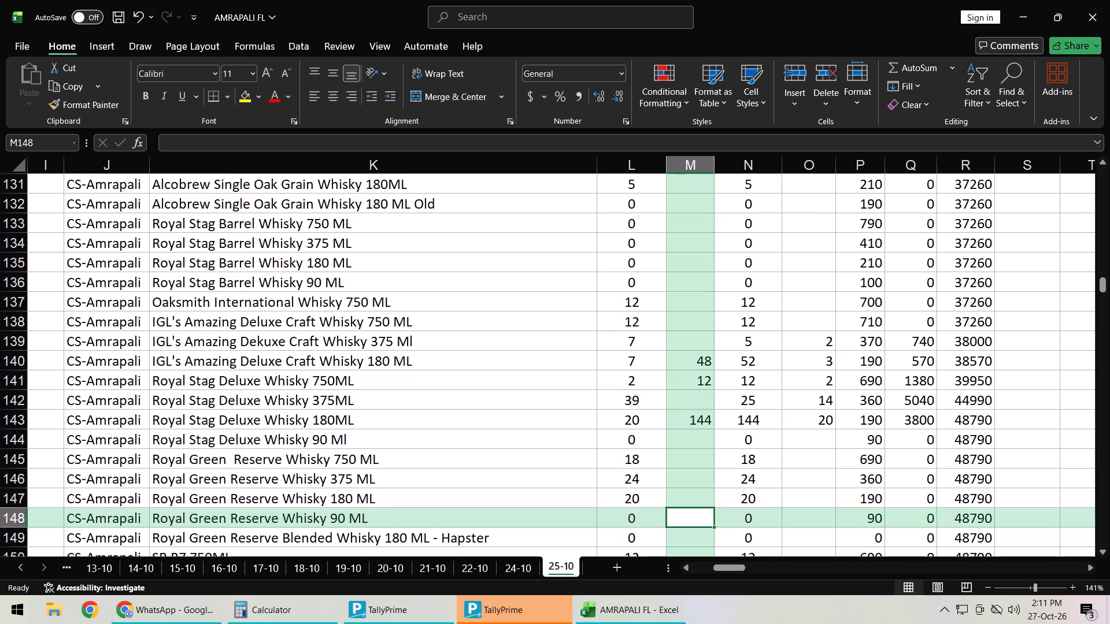
key(Down)
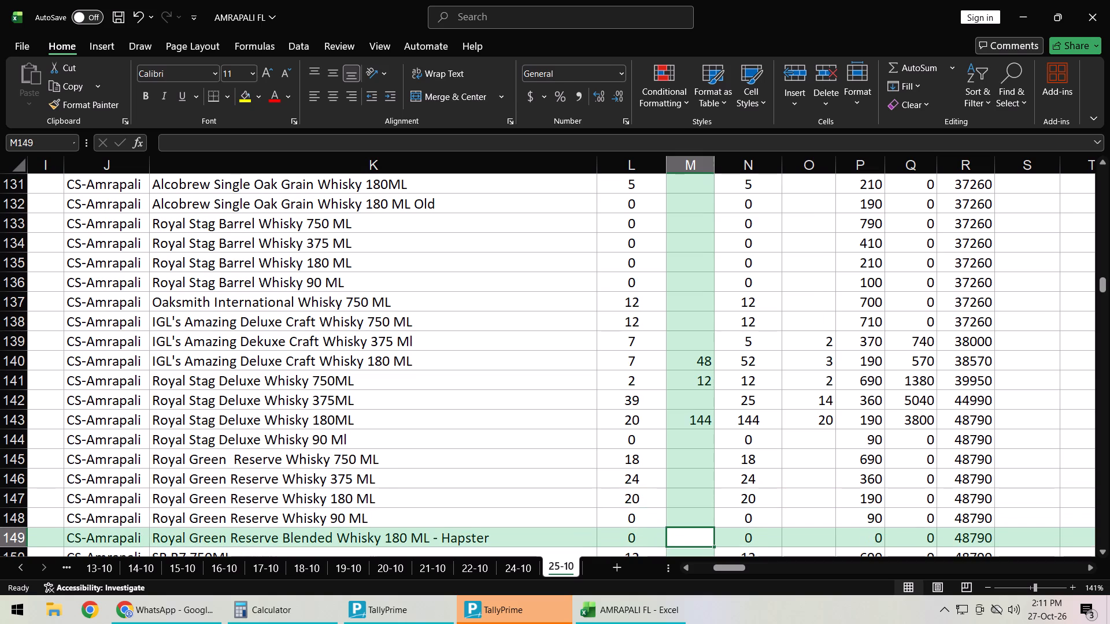
key(Down)
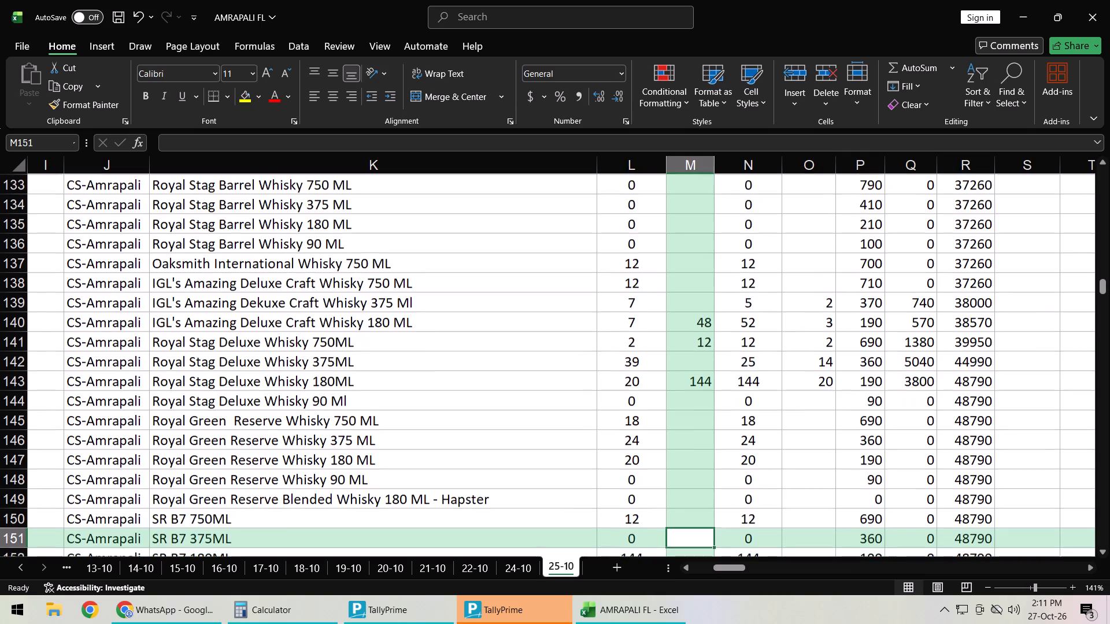
text(48)
key(Return)
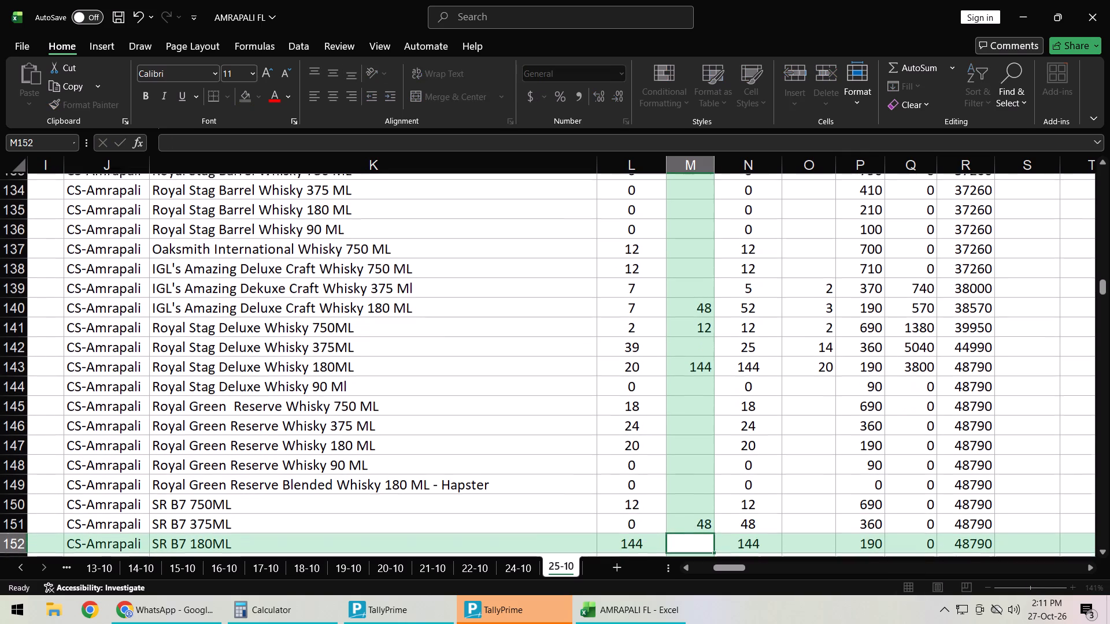
text(144)
key(Return)
text(96)
key(Return)
Enter 28 in column O for SR B7 180ML.
key(Right)
key(Right)
key(Up)
key(Up)
key(Up)
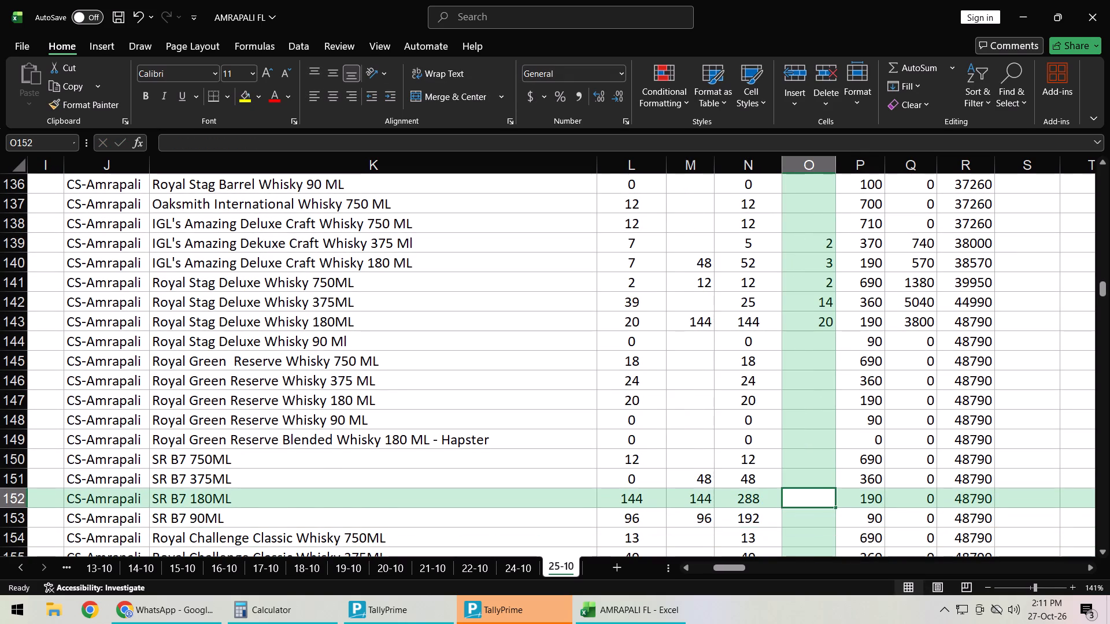
key(Up)
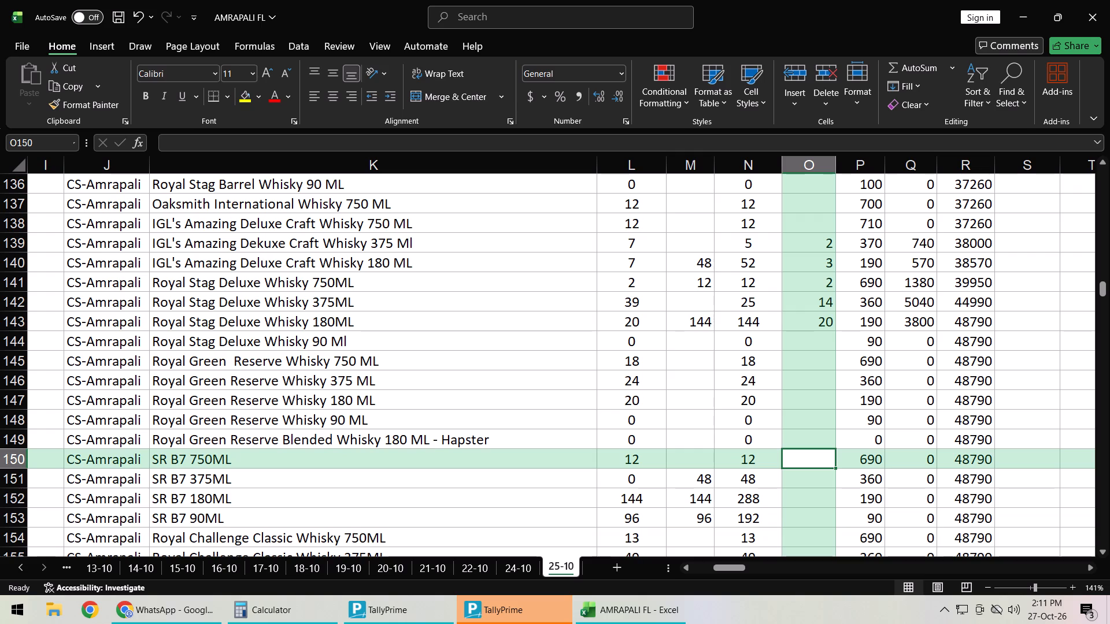
key(Return)
key(Return)
text(28)
key(Return)
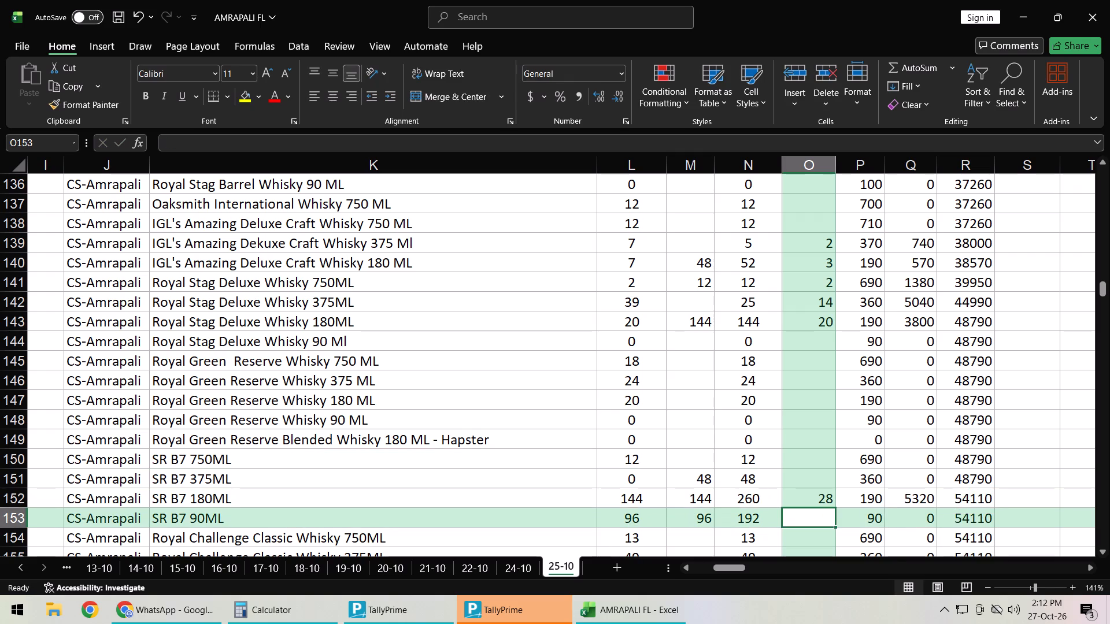
In column O, enter 3, 7 and 96 for Royal Challenge Classic Whisky 375ML, 180ML PET and 90 Ml.
key(Return)
key(Return)
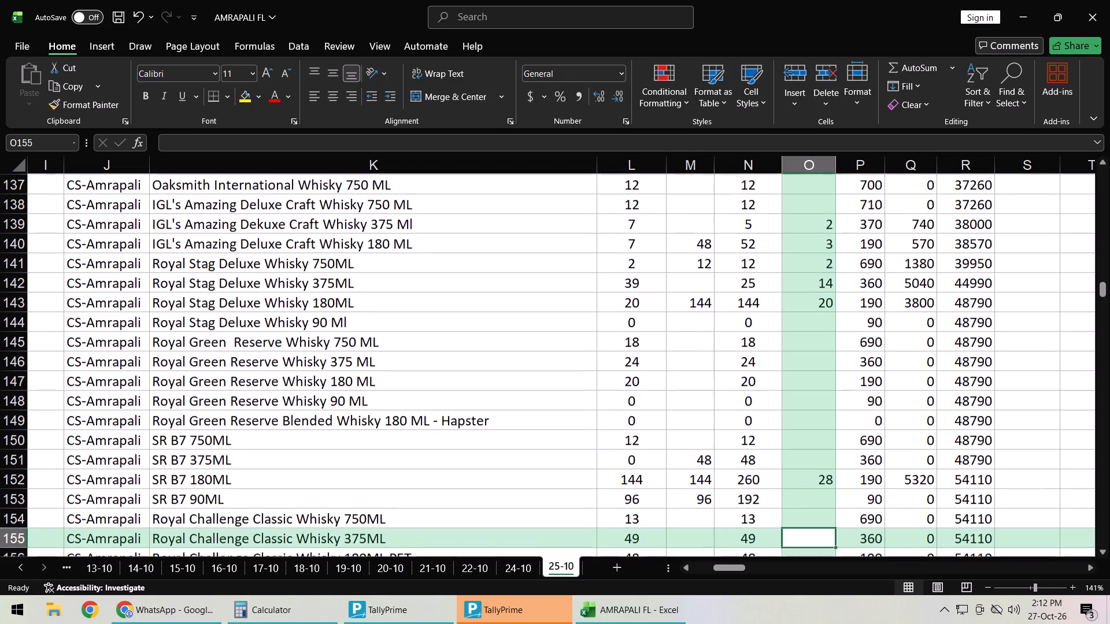
key(3)
key(Return)
key(7)
key(Return)
text(96)
key(Return)
Enter 48 in column M for Royal Challenge Classic Whisky 180ML PET.
key(Up)
key(Left)
key(Left)
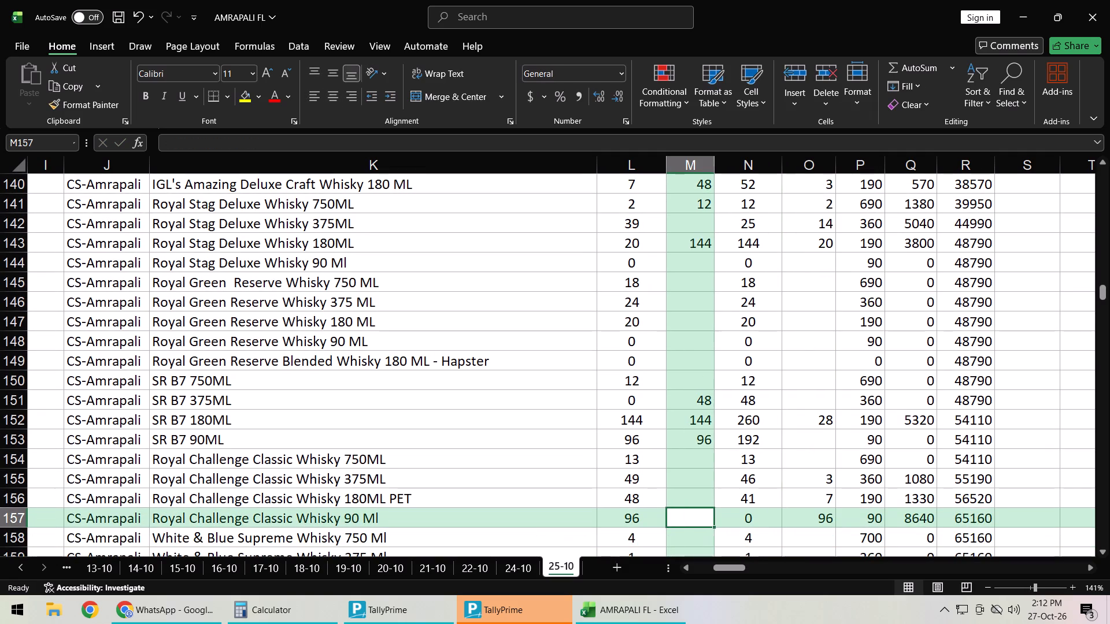
key(Up)
text(48)
key(Return)
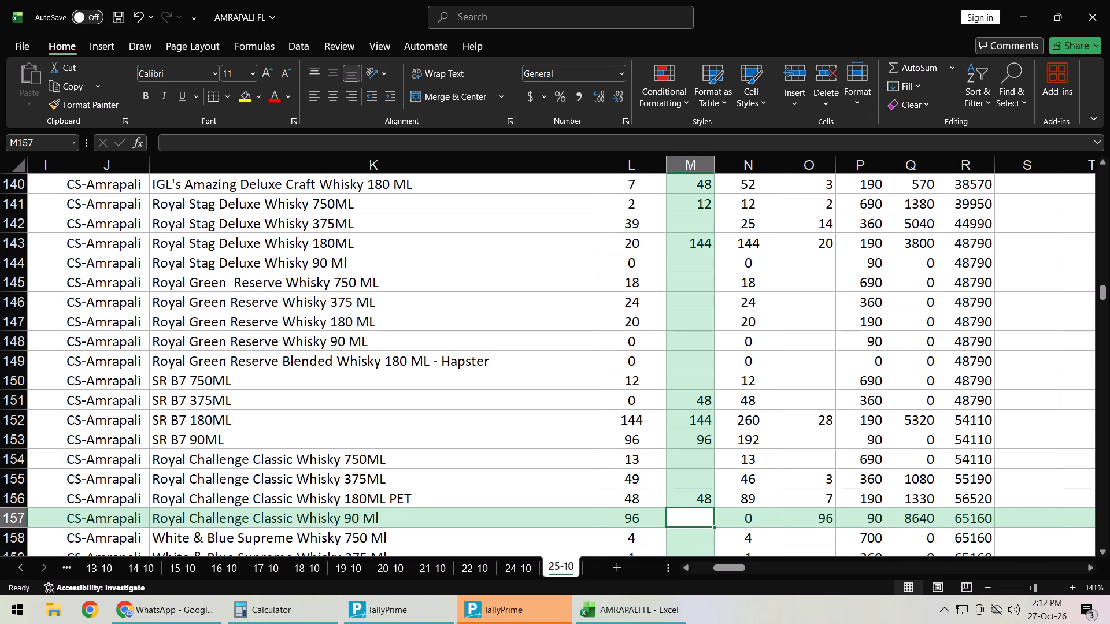
In column M, enter 12, 24 and 48 for All Seasons Rare Reserve Whisky 750ML, 375ML and 180ML.
key(Right)
key(Right)
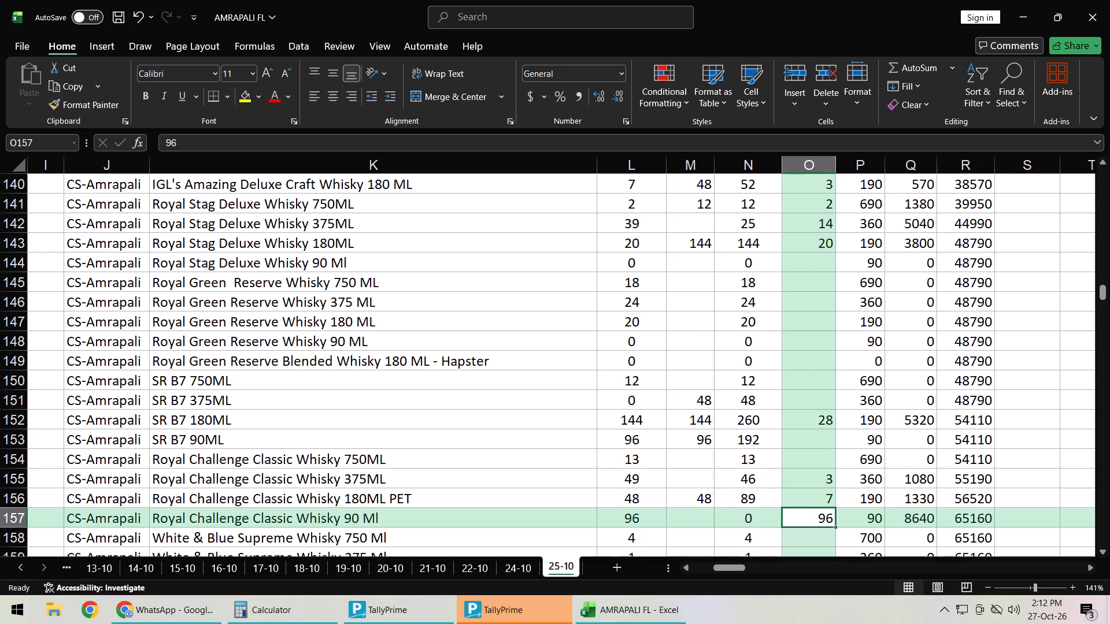
key(Down)
key(Down)
key(Down)
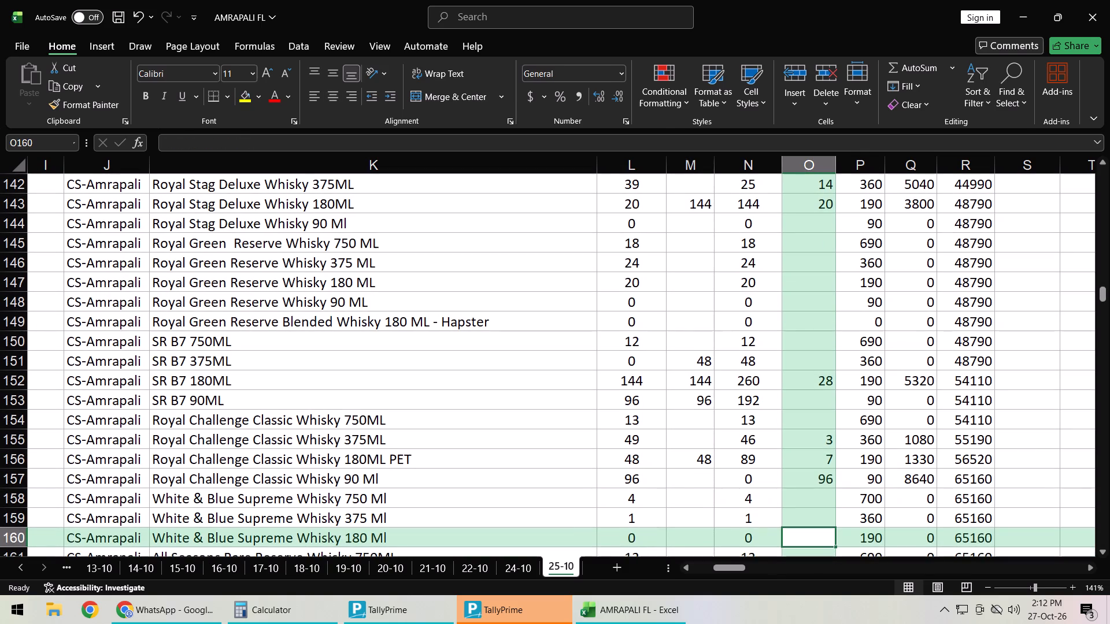
key(Down)
key(Down)
key(Left)
key(Left)
key(Up)
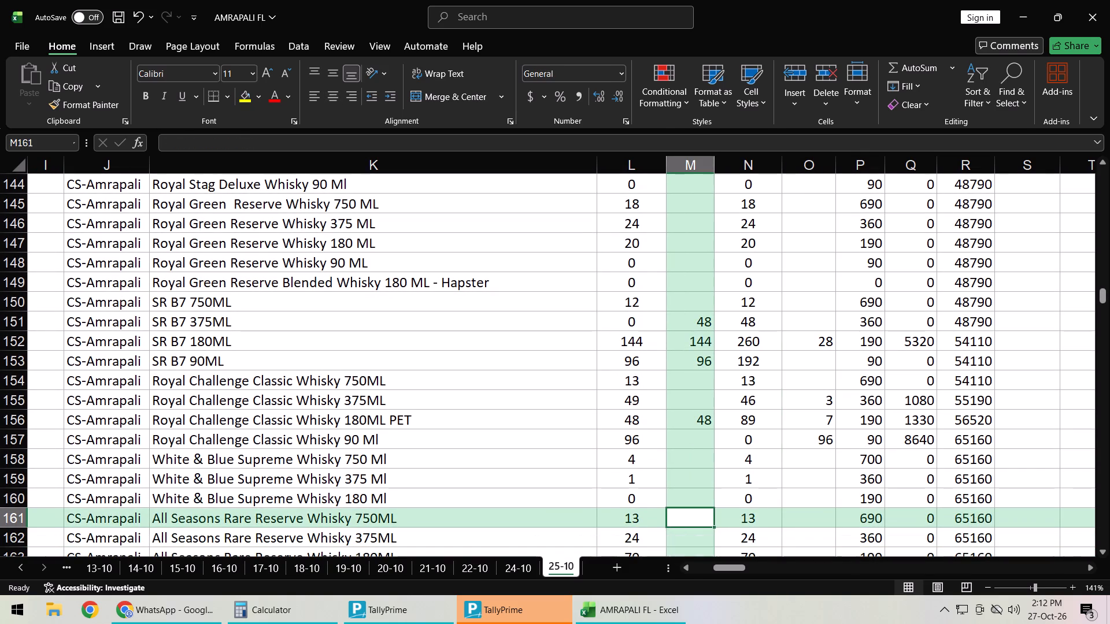
text(12)
key(Return)
text(24)
key(Return)
text(48)
key(Return)
In column O, enter 1, 3 and 12 for All Seasons Rare Reserve Whisky 750ML, 375ML and 180ML.
key(Right)
key(Right)
key(Up)
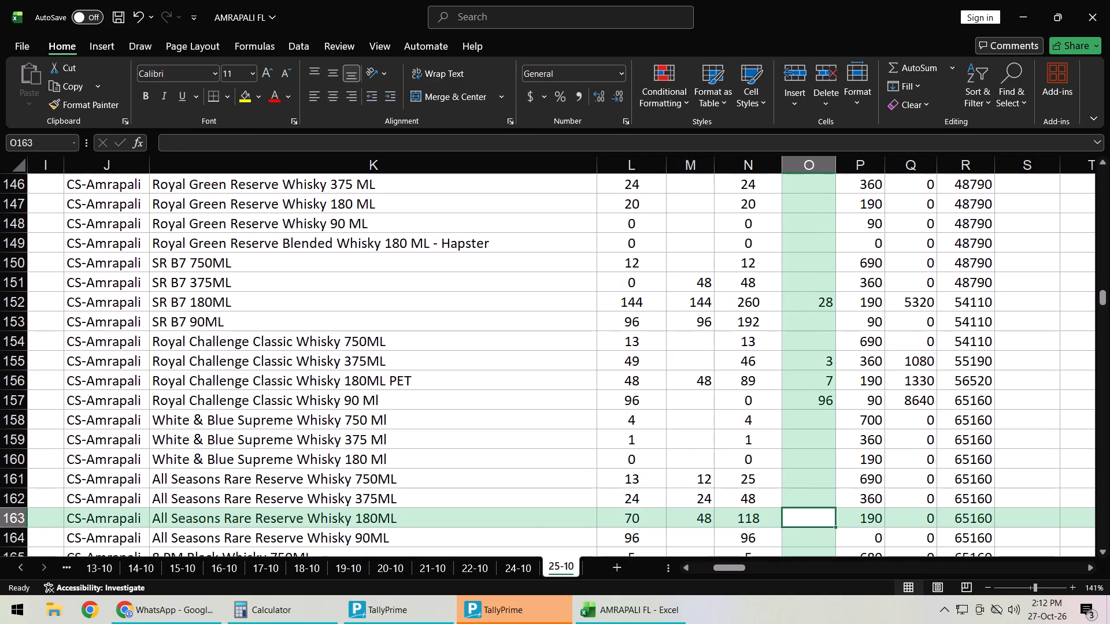
key(Up)
key(Up)
key(1)
key(Return)
key(3)
key(Return)
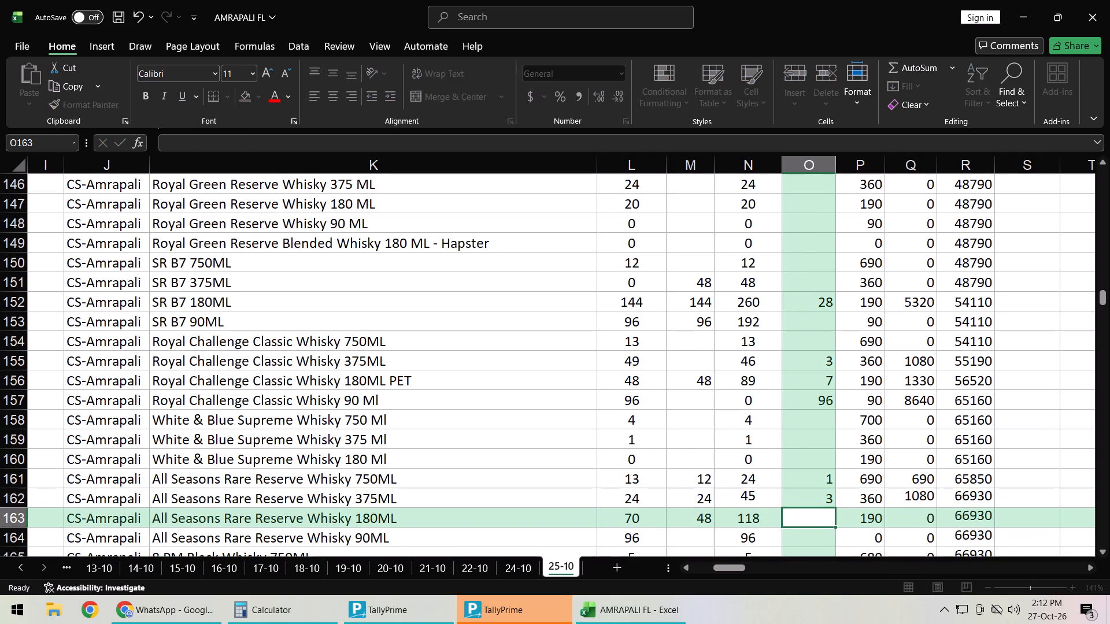
text(12)
key(Return)
Enter 5 in column O for 8 PM Black Whisky 180ML PET.
key(Return)
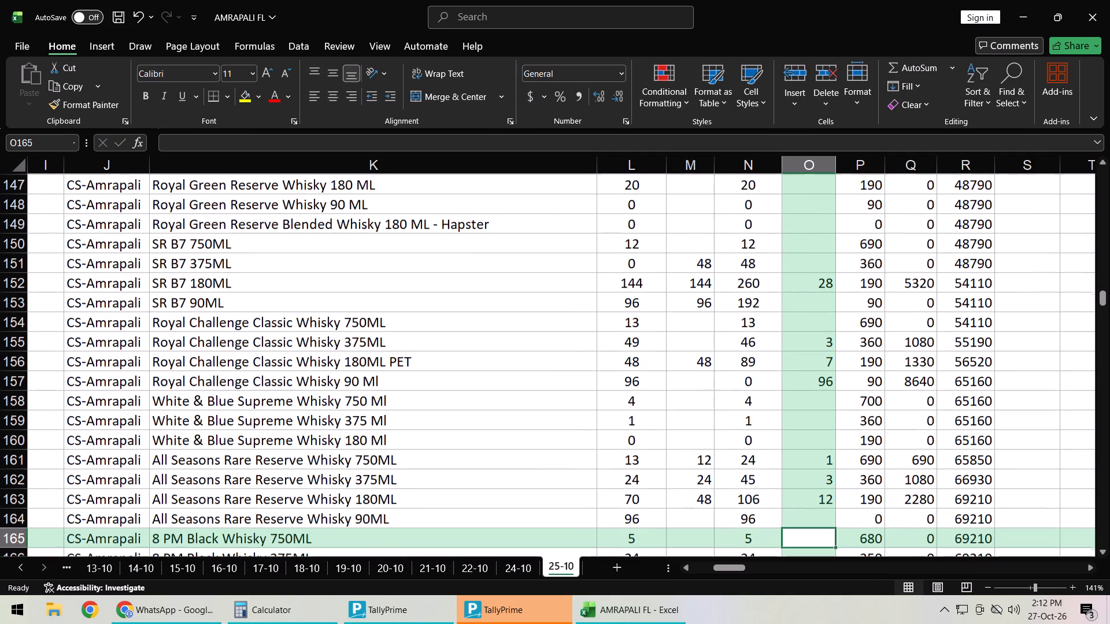
key(Return)
key(Return)
key(5)
key(Return)
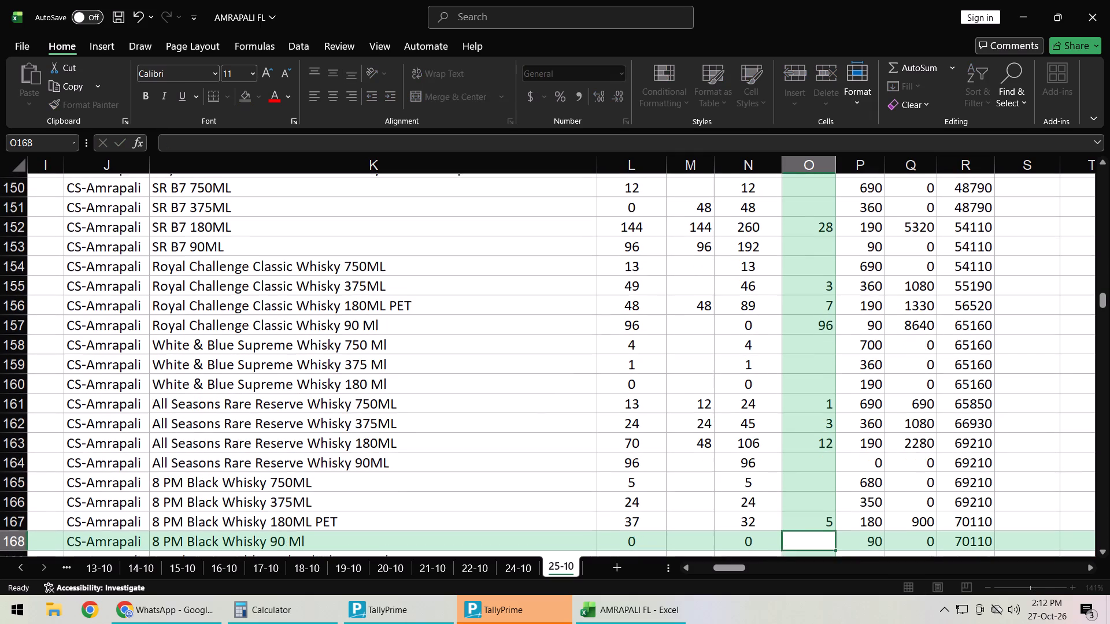
In column M, enter 48 and 288 for Imperial Blue Dual Cask Smooth Whisky 375ML and 180ML.
key(Return)
key(Return)
key(Return)
key(Return)
key(Return)
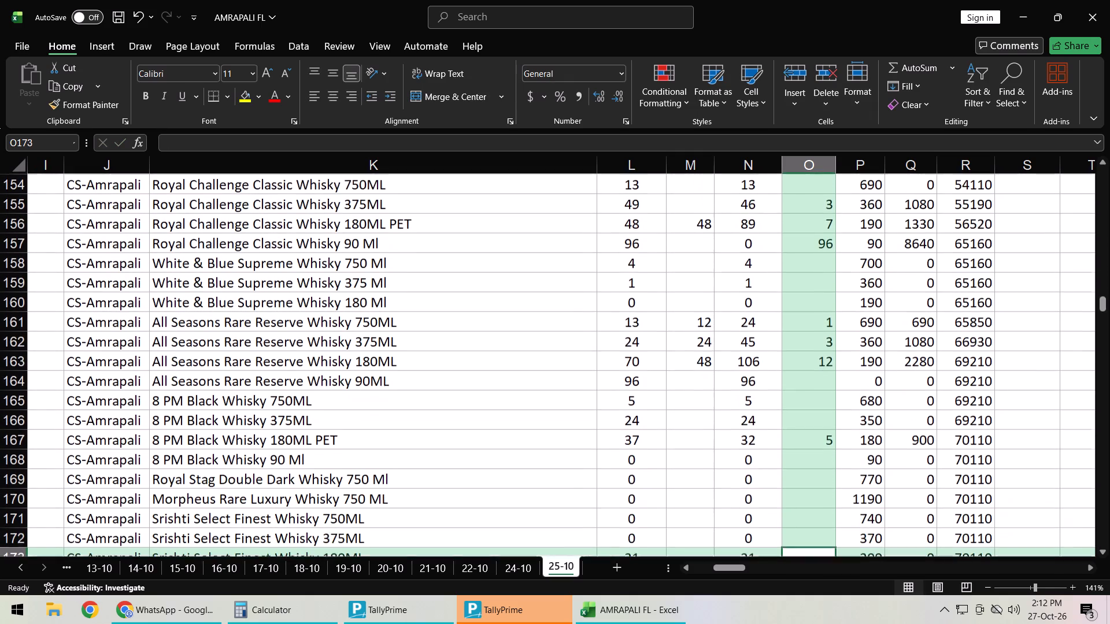
key(Return)
key(Return)
key(Return)
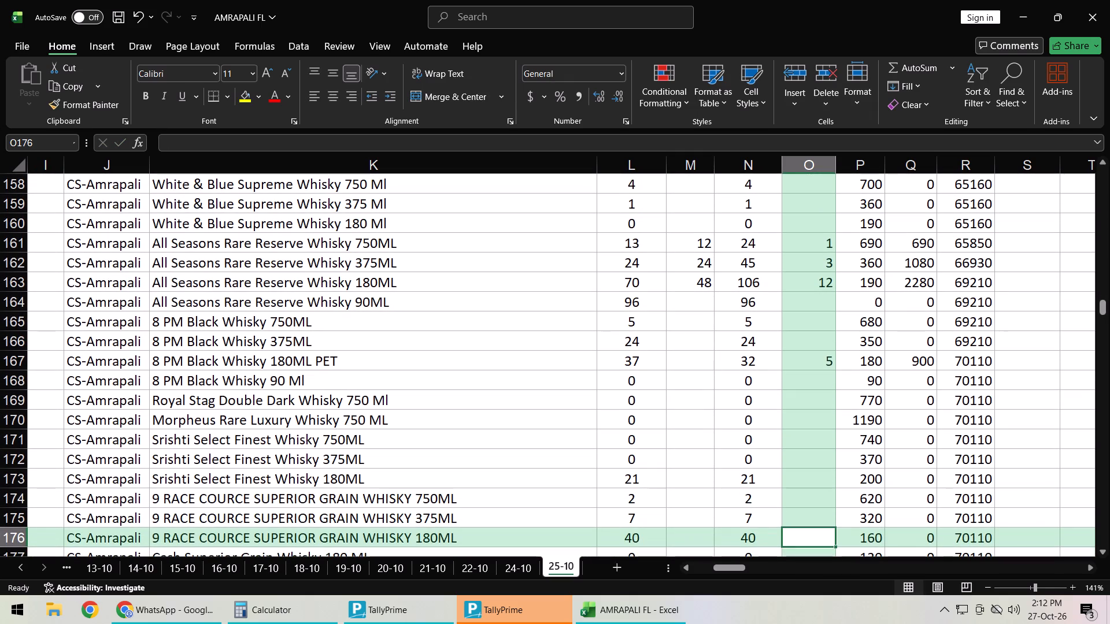
key(Down)
key(Down)
key(Left)
key(Left)
key(Down)
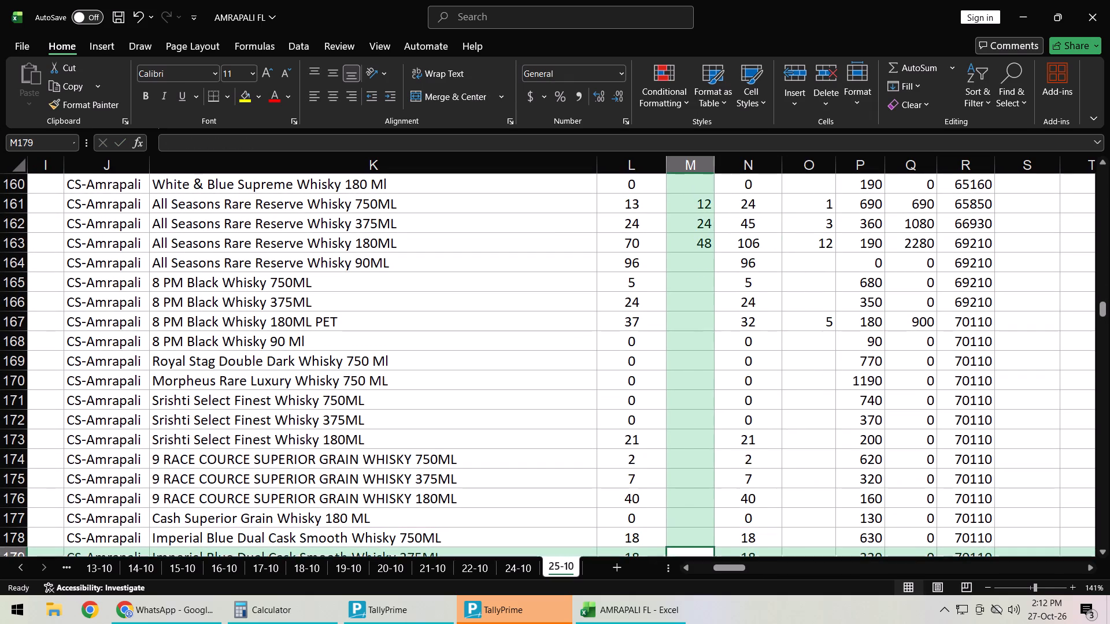
text(48)
key(Return)
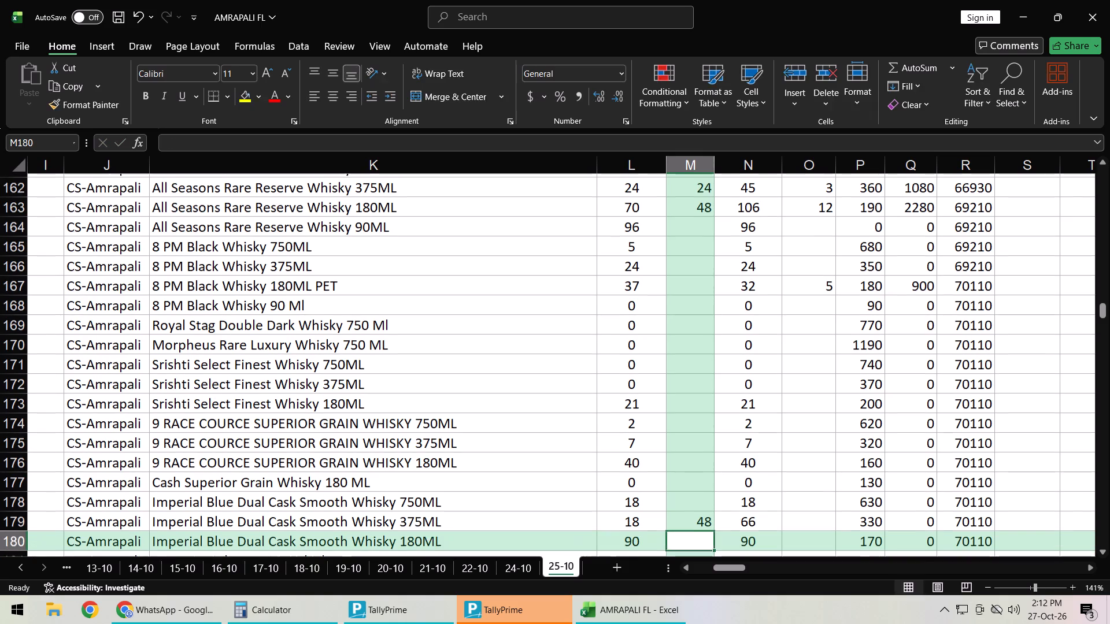
text(288)
key(Return)
In column O, enter 4 and 12 for Imperial Blue Dual Cask Smooth Whisky 375ML and 180ML.
key(Right)
key(Right)
key(Up)
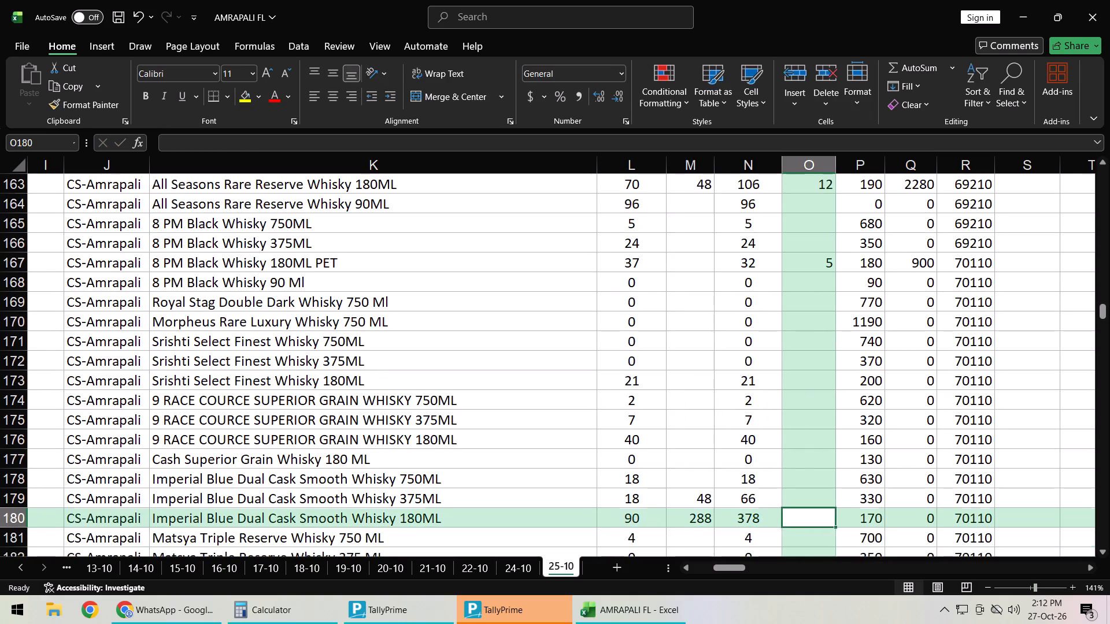
key(Up)
key(4)
key(Return)
text(12)
key(Return)
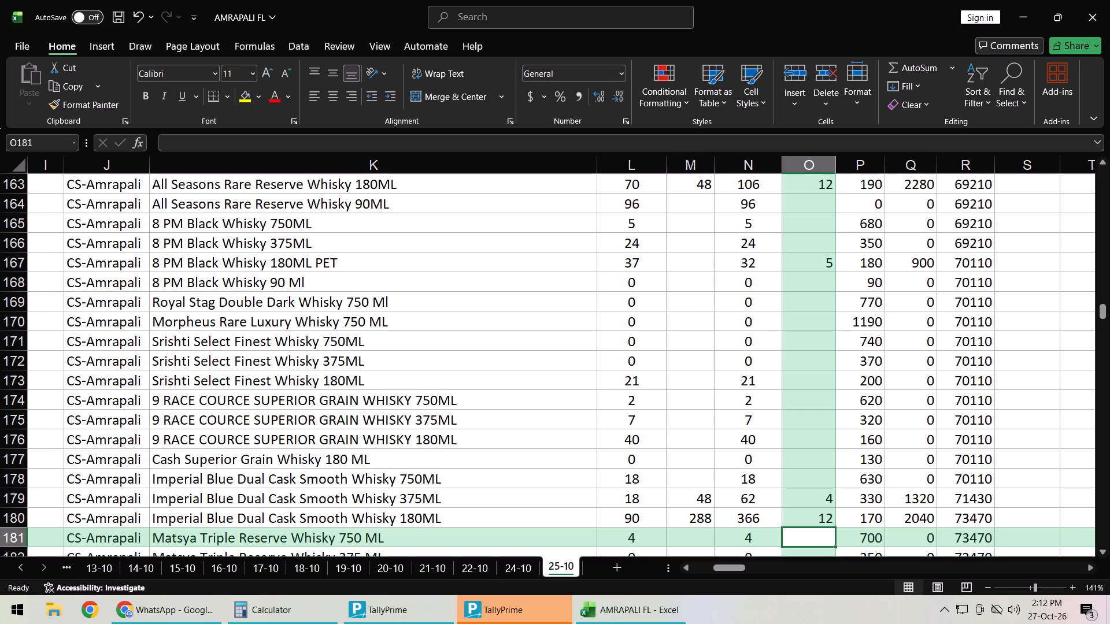
In column M, enter 12, 72 and 624 for Iconiq White Deluxe Whisky 750ML, 375ML and 180ML.
key(Return)
key(Return)
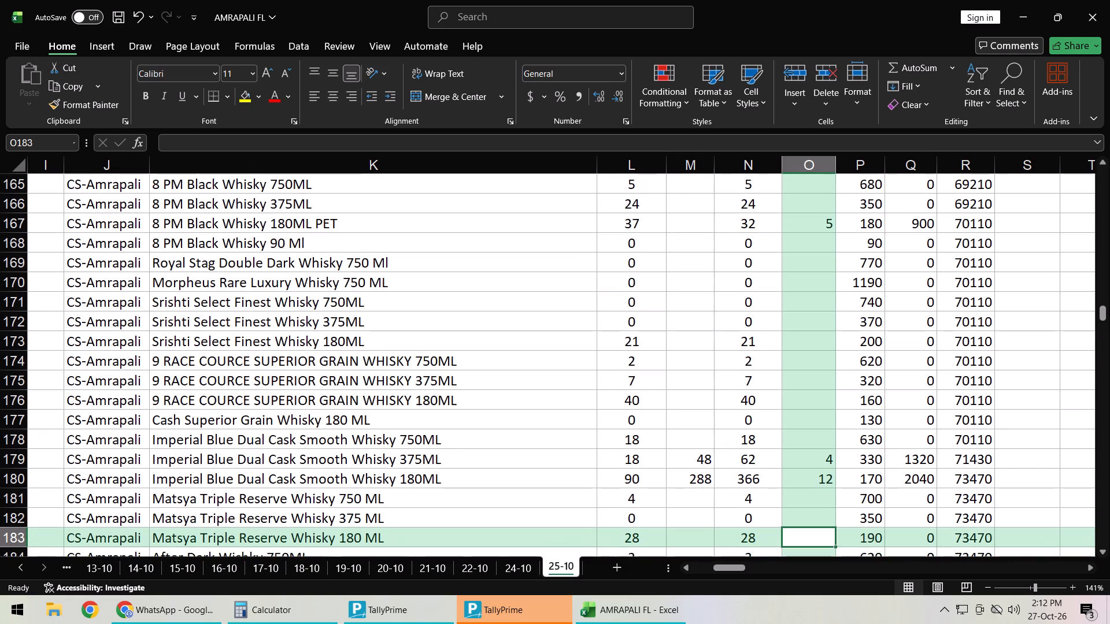
key(Return)
key(Return)
key(Return)
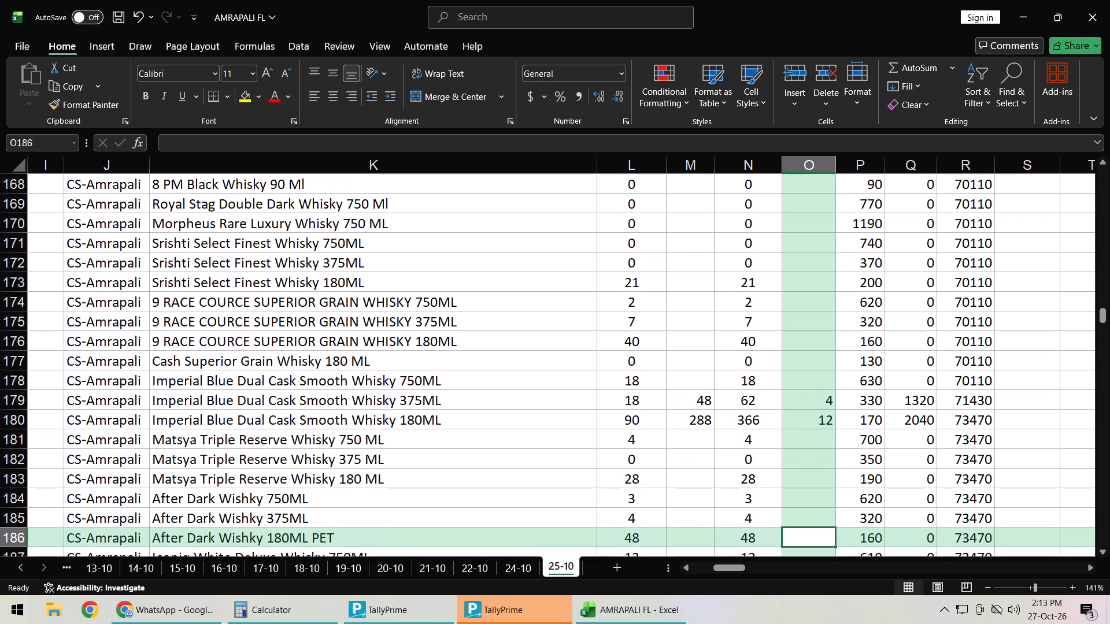
key(Return)
key(Left)
key(Left)
key(Left)
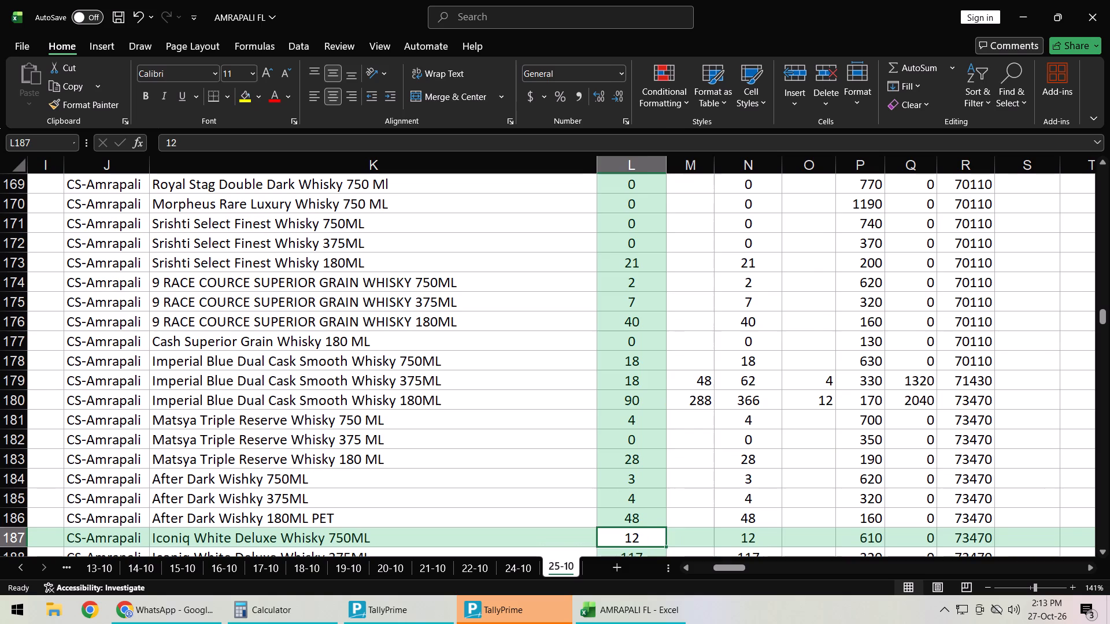
key(Right)
text(12)
key(Return)
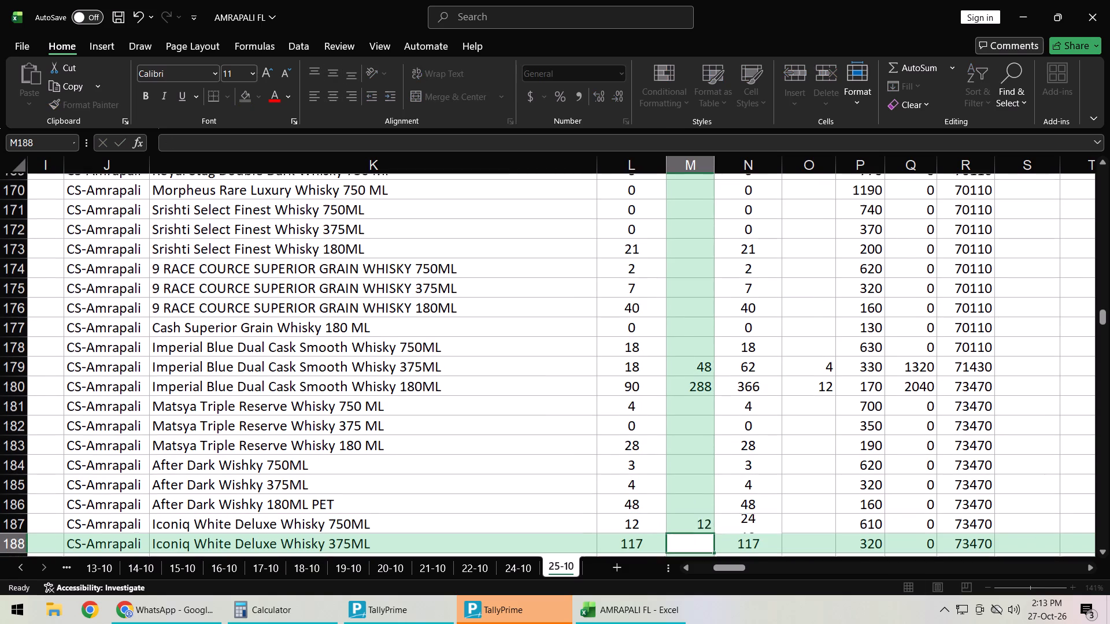
text(72)
key(Return)
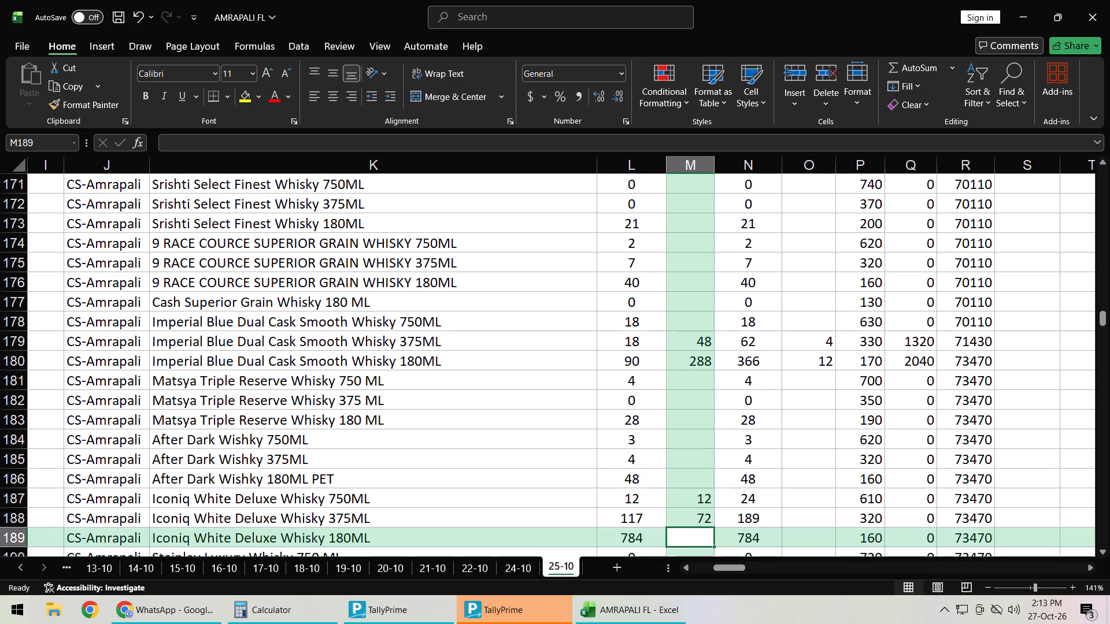
text(624)
key(Return)
In column O, enter 3, 32 and 185 for Iconiq White Deluxe Whisky 750ML, 375ML and 180ML.
key(Right)
key(Right)
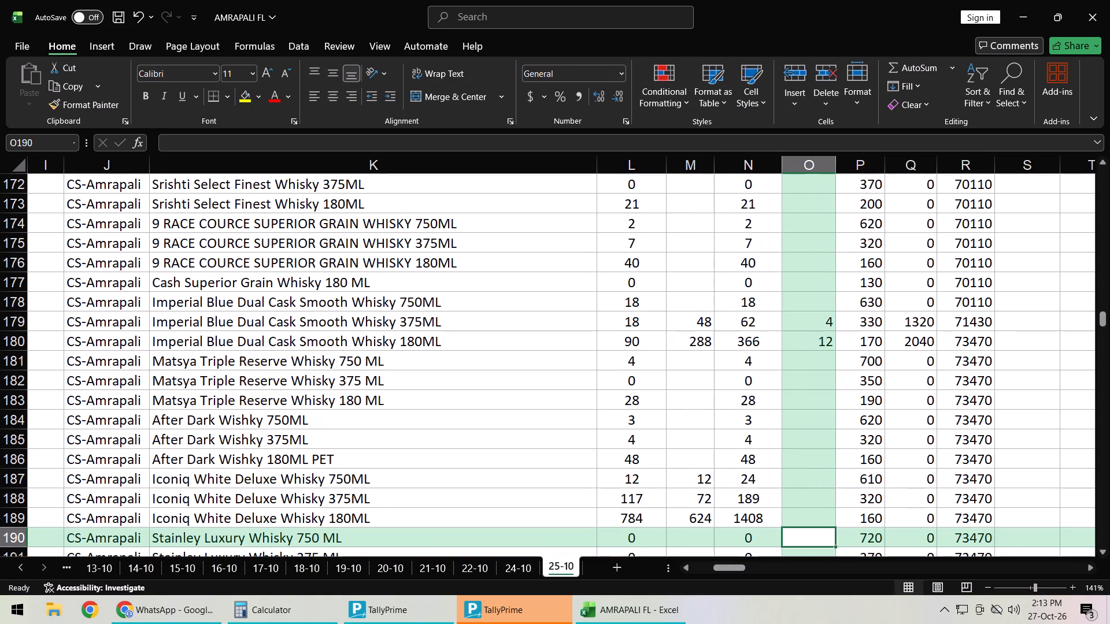
key(Up)
key(Up)
key(Up)
key(3)
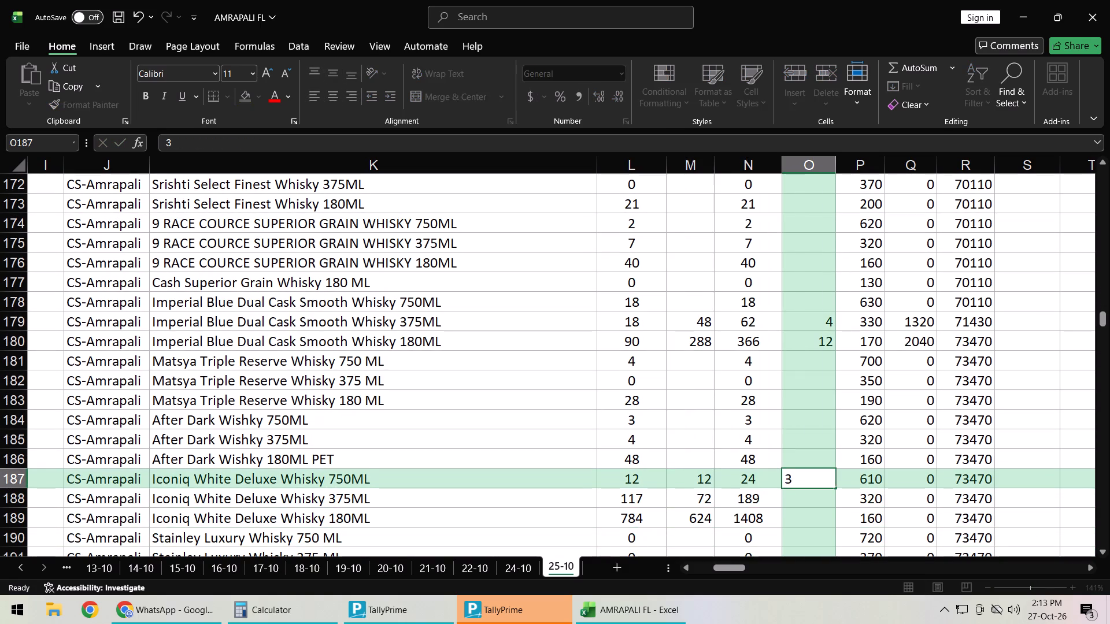
key(Return)
text(32)
key(Return)
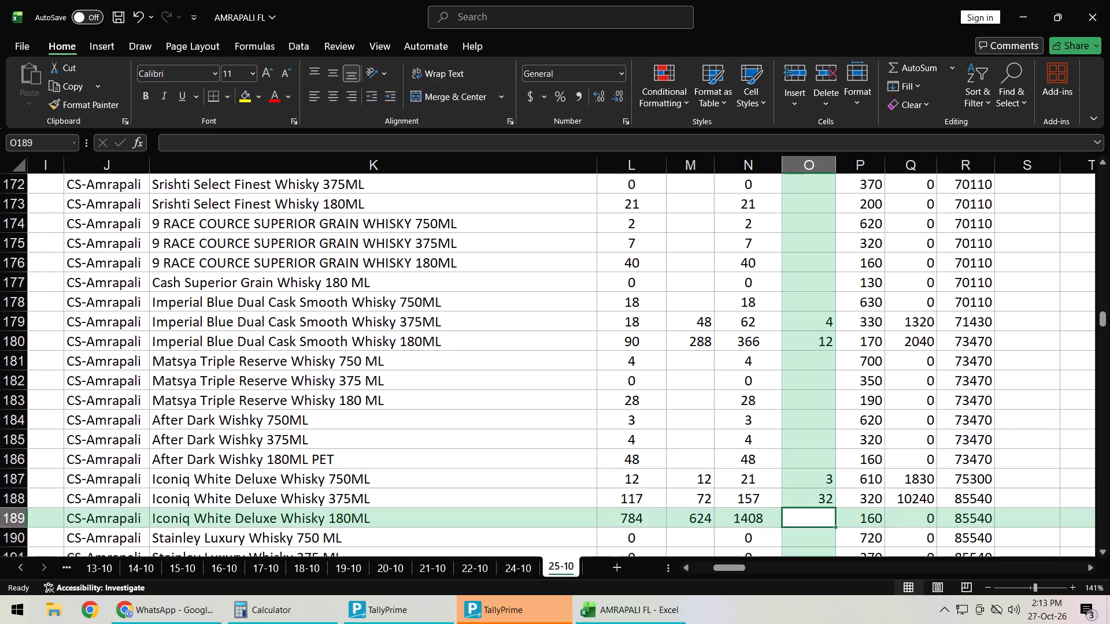
text(185)
key(Return)
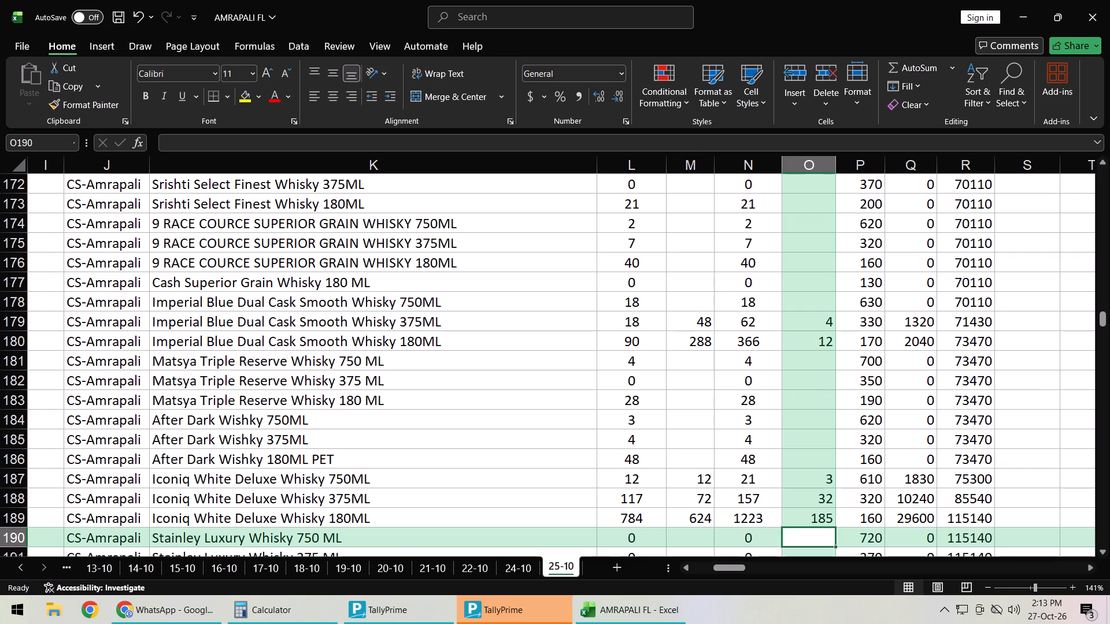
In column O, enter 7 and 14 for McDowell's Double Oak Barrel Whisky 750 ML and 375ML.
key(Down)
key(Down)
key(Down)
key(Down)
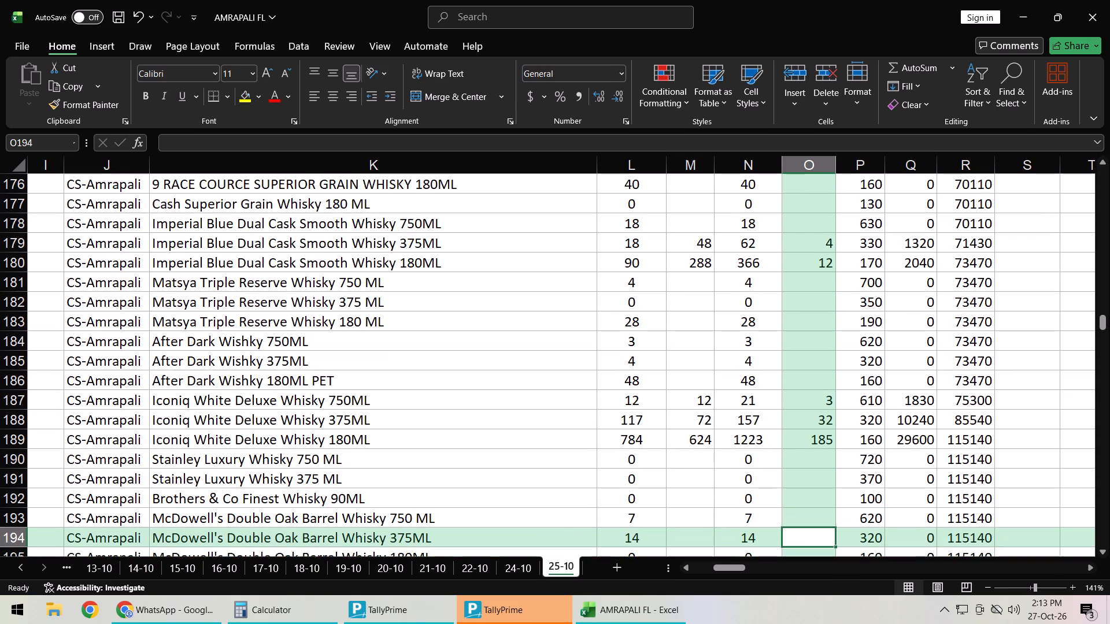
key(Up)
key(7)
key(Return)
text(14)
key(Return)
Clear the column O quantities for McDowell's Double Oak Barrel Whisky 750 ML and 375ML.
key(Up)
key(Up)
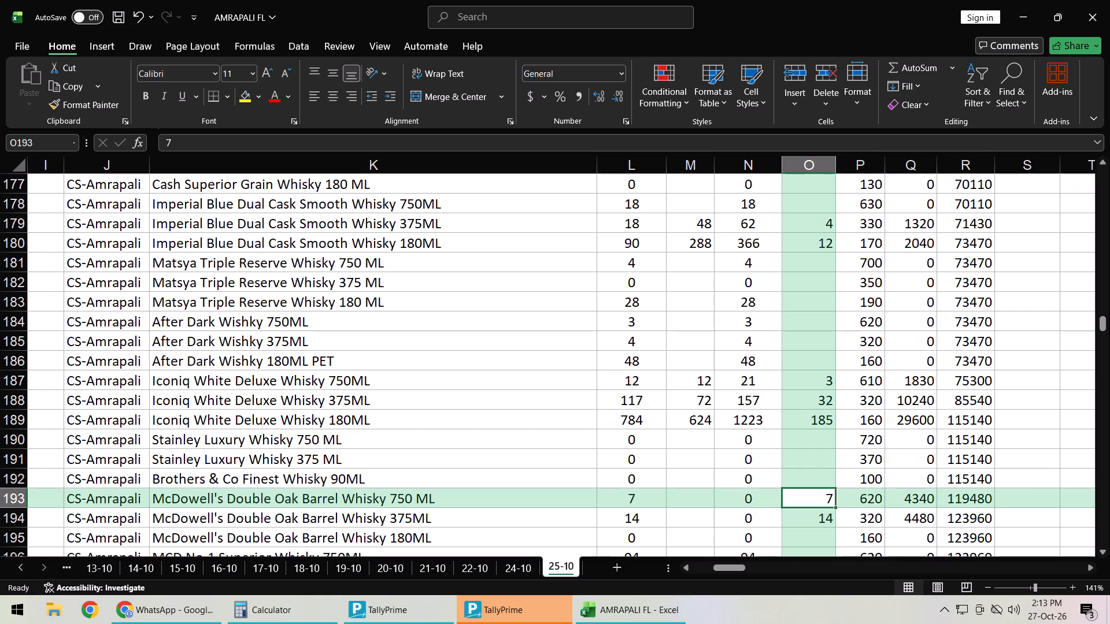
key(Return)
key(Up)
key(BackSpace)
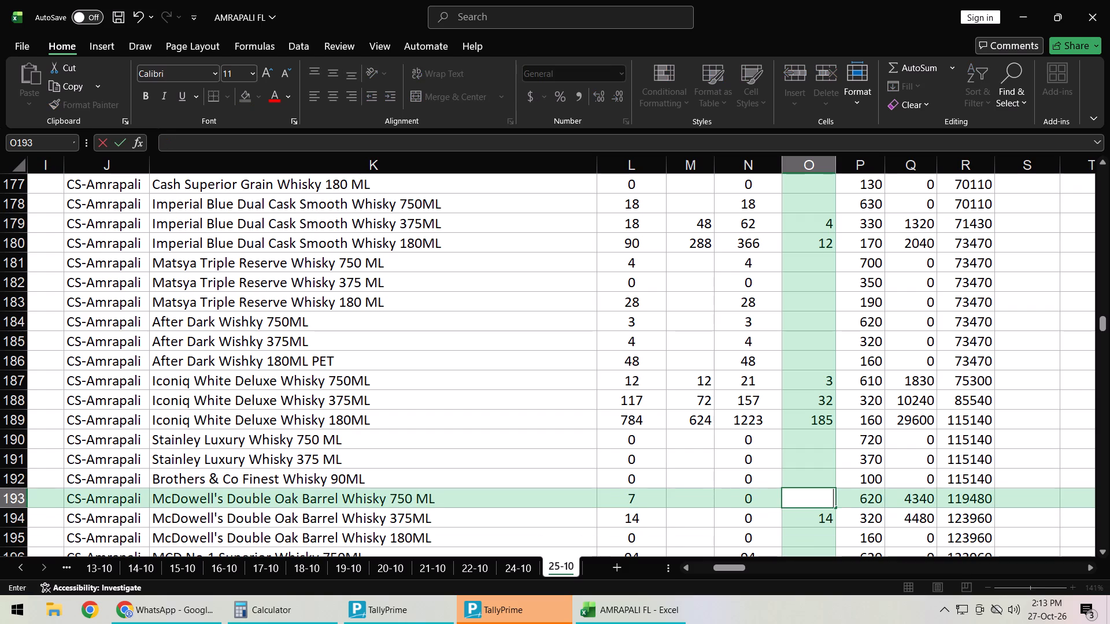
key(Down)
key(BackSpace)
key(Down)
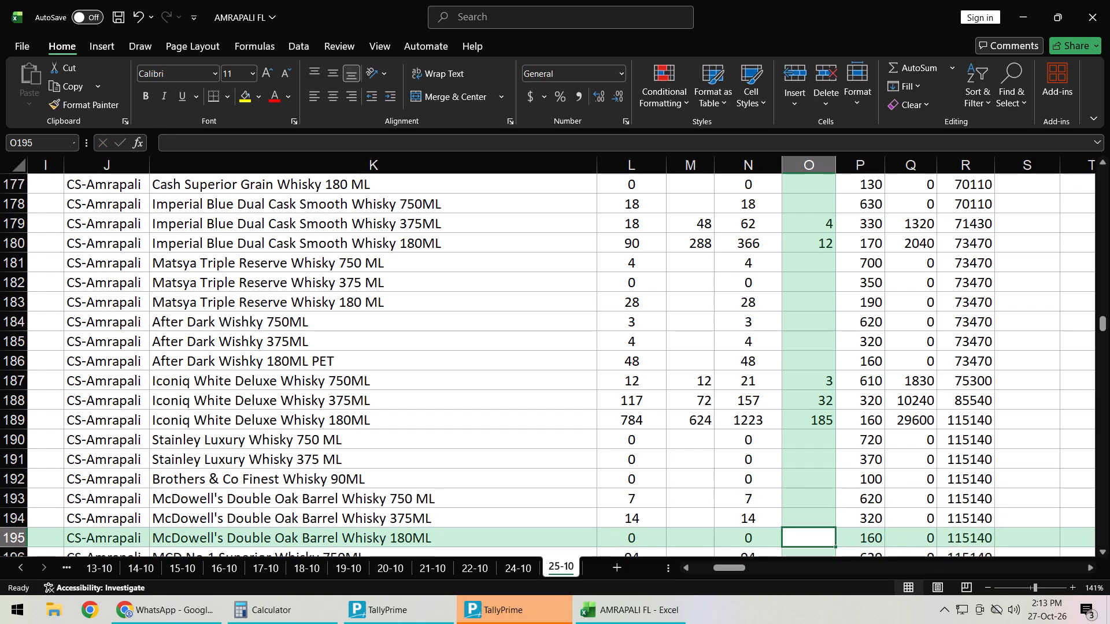
In column O, enter 2, 5 and 29 for MCD No.1 Superior Whisky 750ML, 375ML and 180ML.
key(Down)
key(Down)
key(Up)
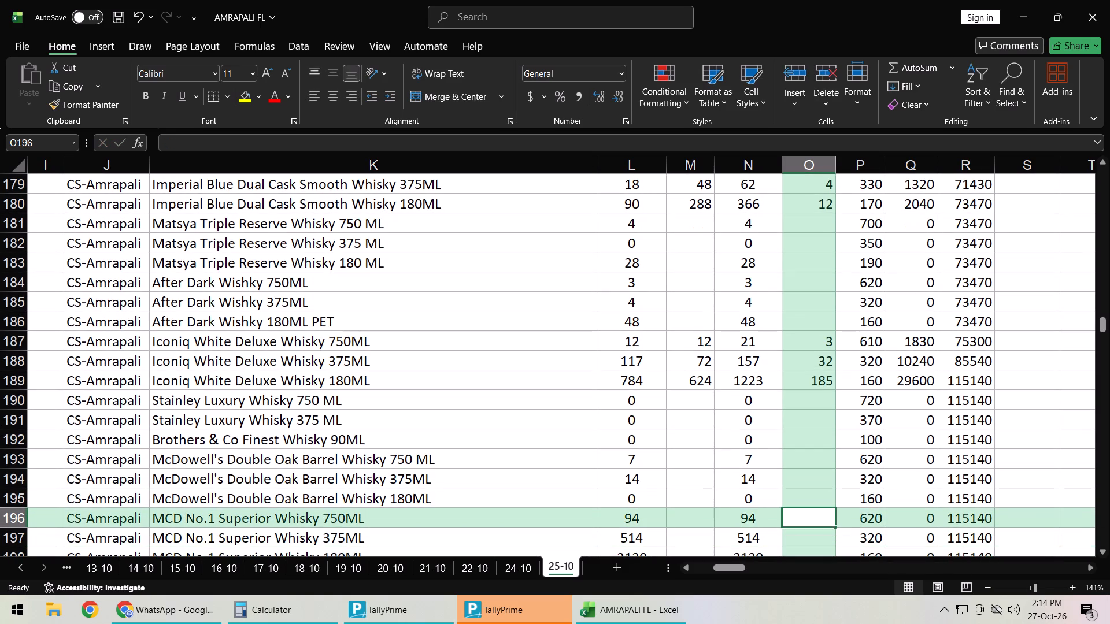
key(2)
key(Return)
key(5)
key(Return)
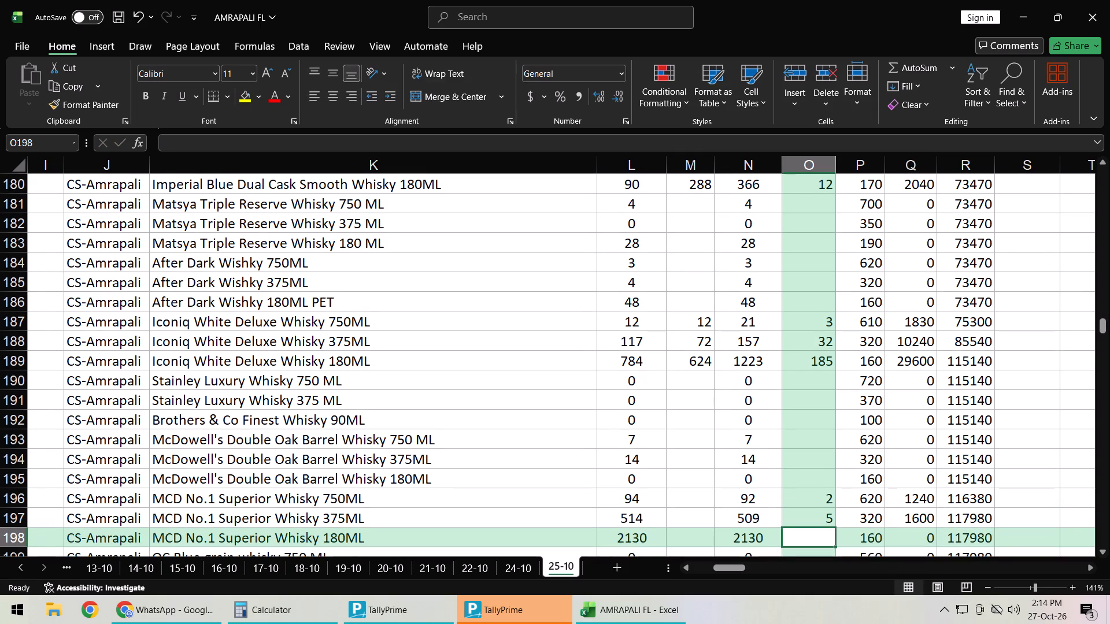
text(29)
key(Return)
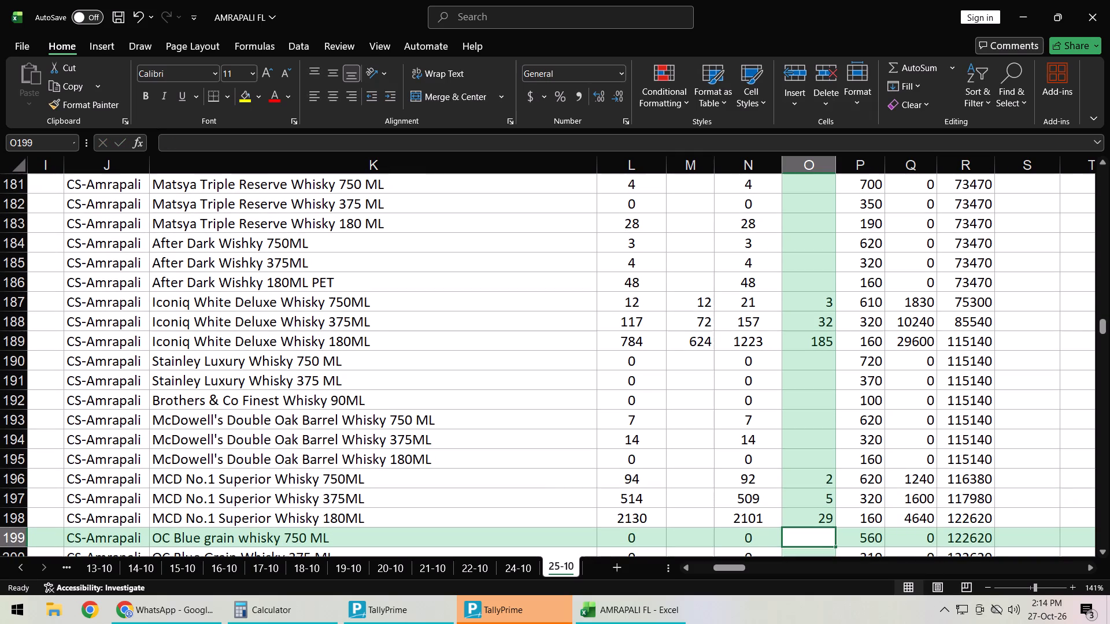
Enter 2 in column O for Oc Blue Special Cask Whisky 375 ML.
key(Return)
key(Return)
key(Return)
key(Return)
key(Return)
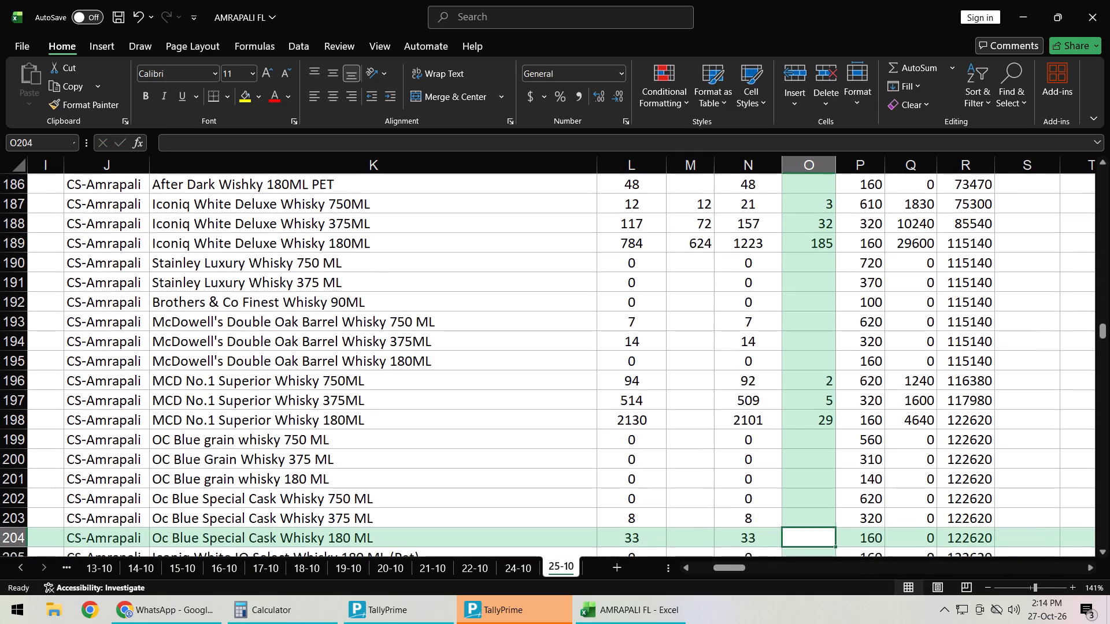
key(Up)
key(2)
key(Return)
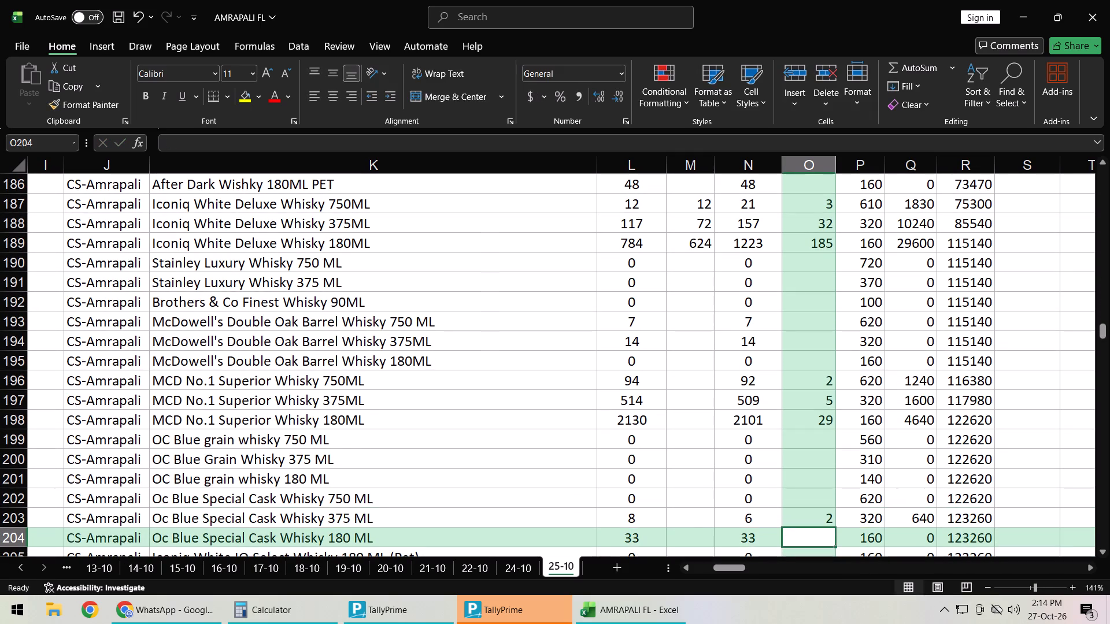
In column O, enter 3 and 89 for Mountain Oak Select Grain Whisky 375ML and 180ML.
key(Return)
key(Return)
key(Return)
key(Return)
key(Return)
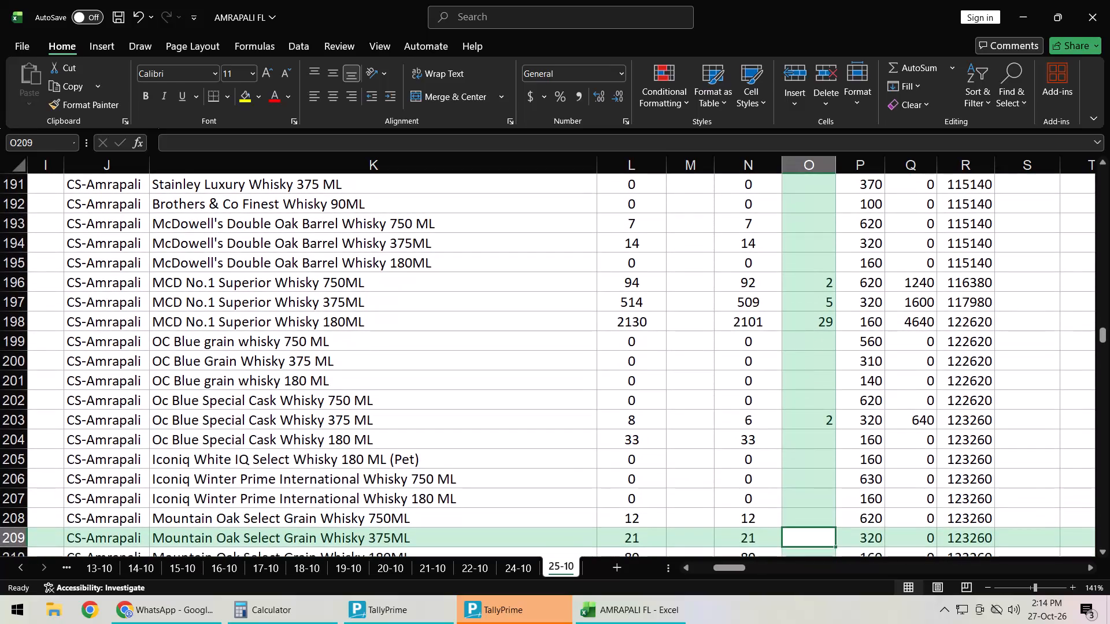
key(3)
key(Return)
text(89)
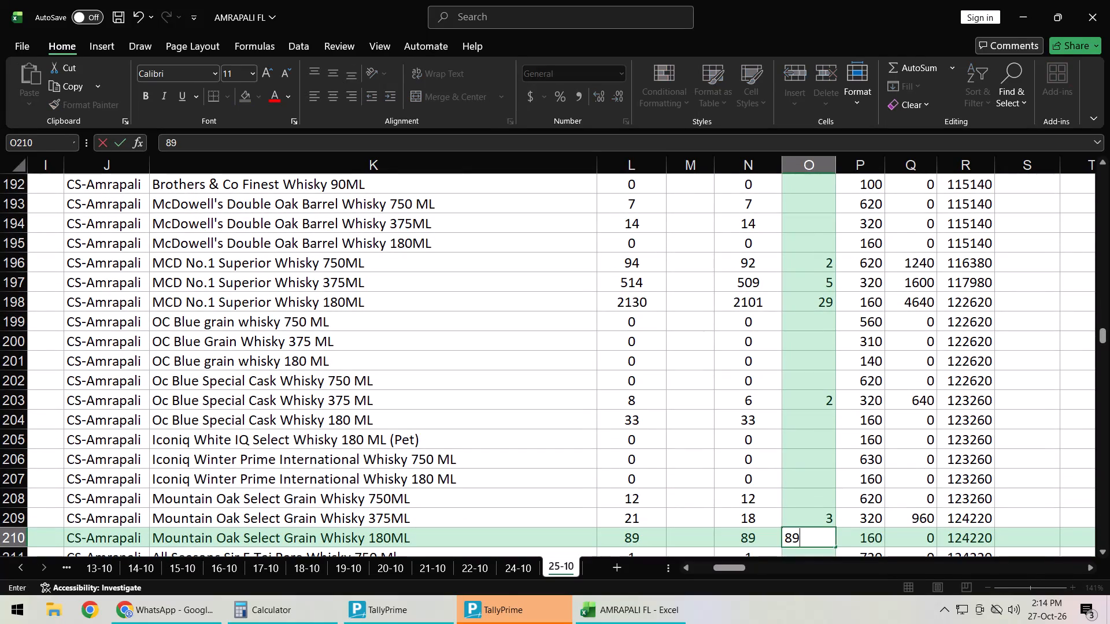
key(Return)
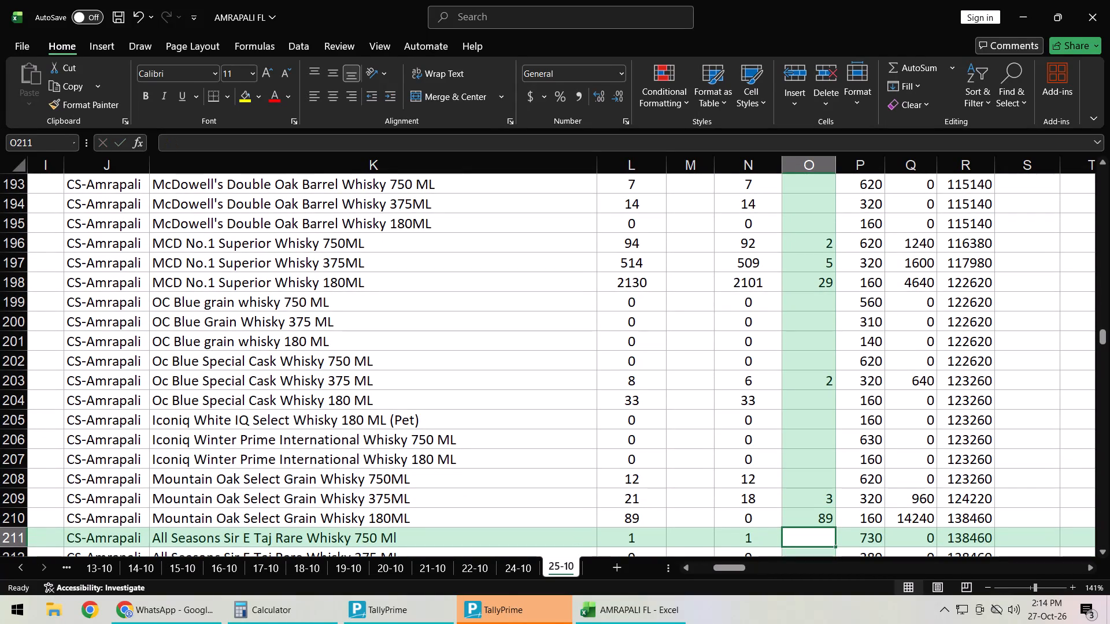
Enter 1 in column O for All Seasons Sir E Taj Rare Whisky 750 Ml.
key(1)
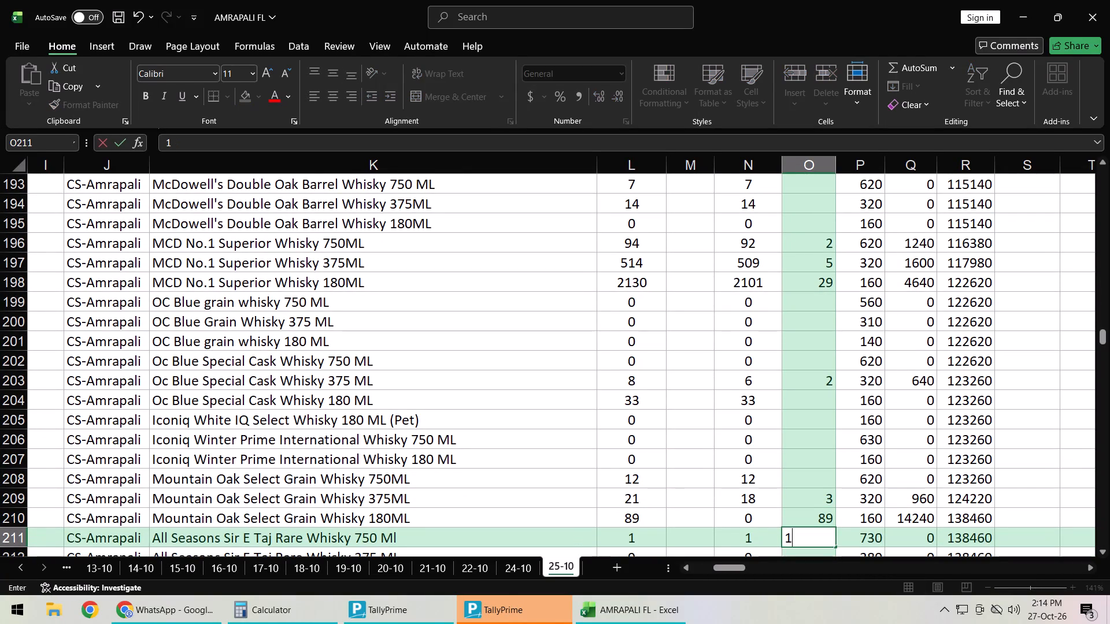
key(Return)
In column O, enter 2 for 8 PM Whisky 750ML and 52 for 8 PM Whisky 180ML Tetra.
key(Return)
key(Return)
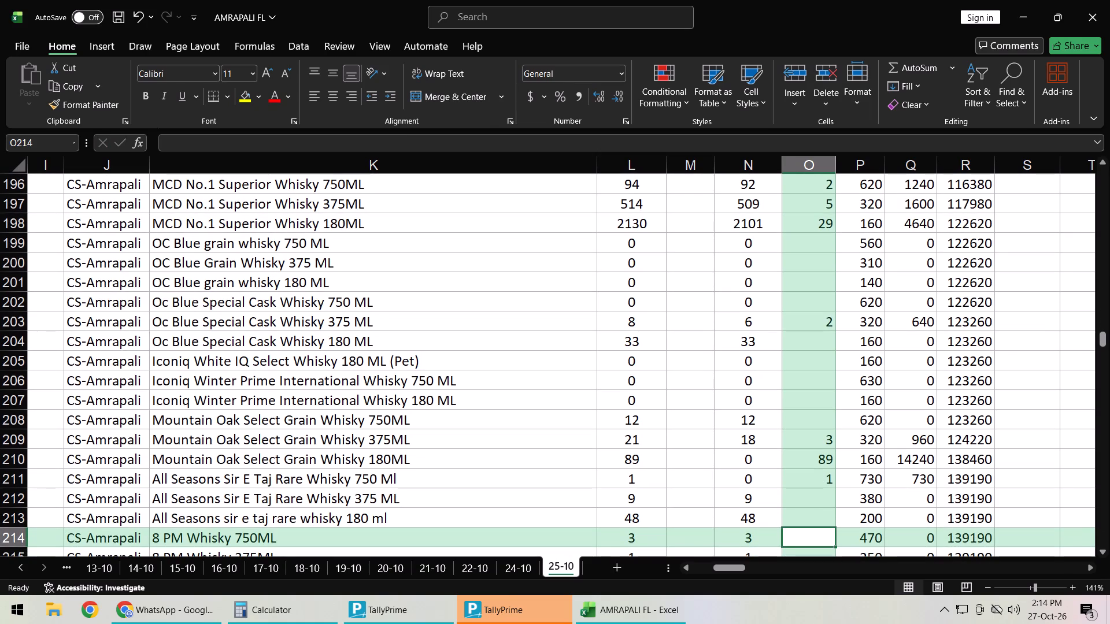
key(3)
key(BackSpace)
key(2)
key(Return)
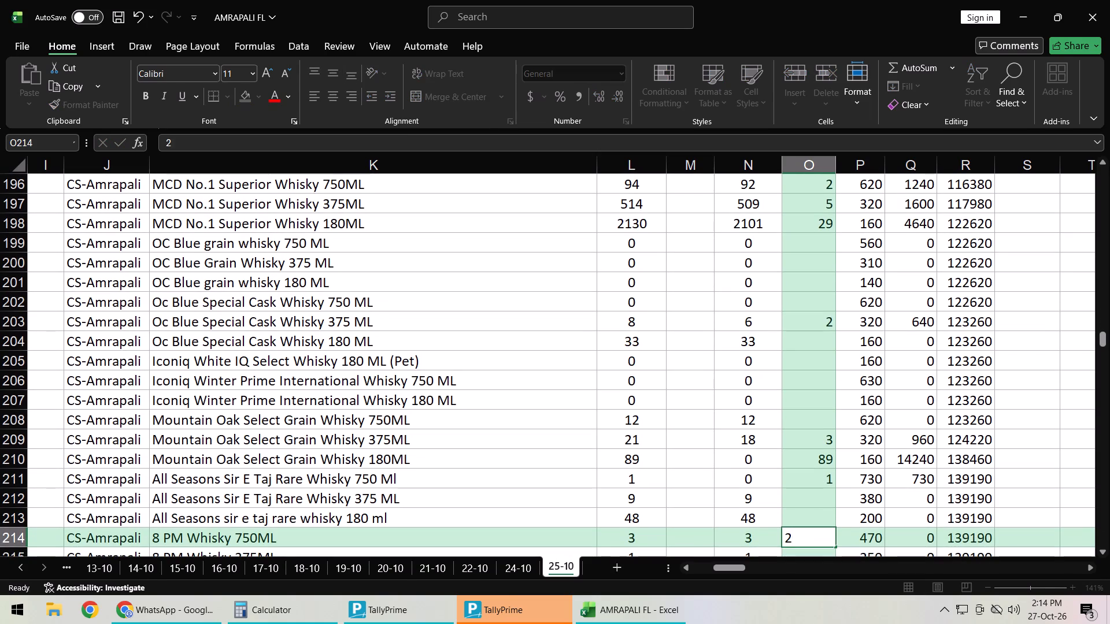
key(Return)
text(52)
key(Return)
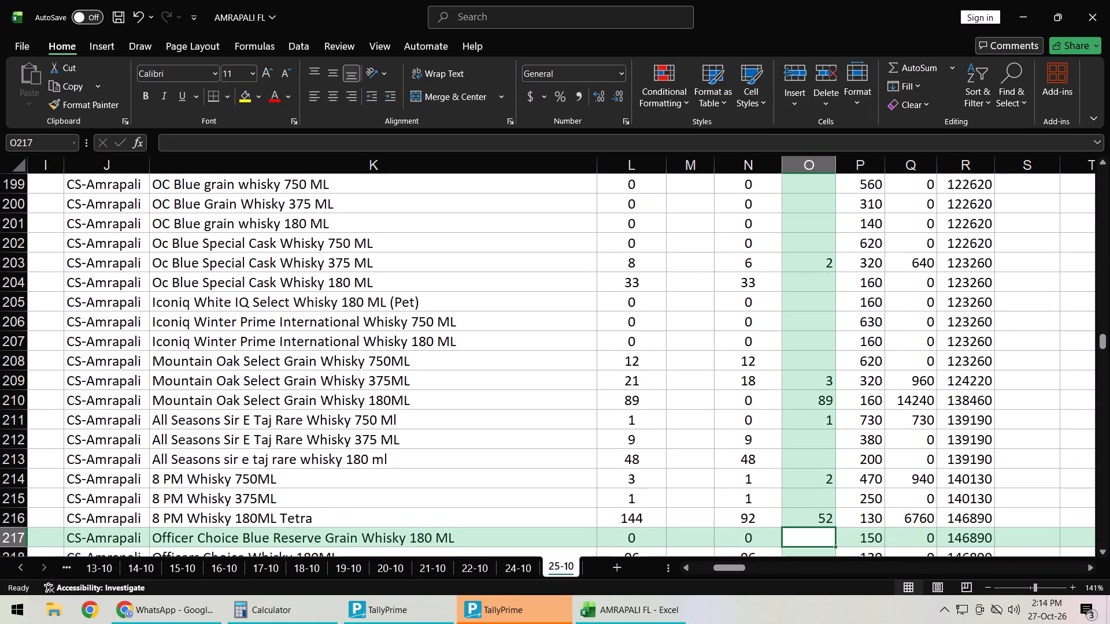
Enter 192 in column M for Officers Choice Whisky 180ML.
key(Down)
key(Down)
key(Left)
key(Left)
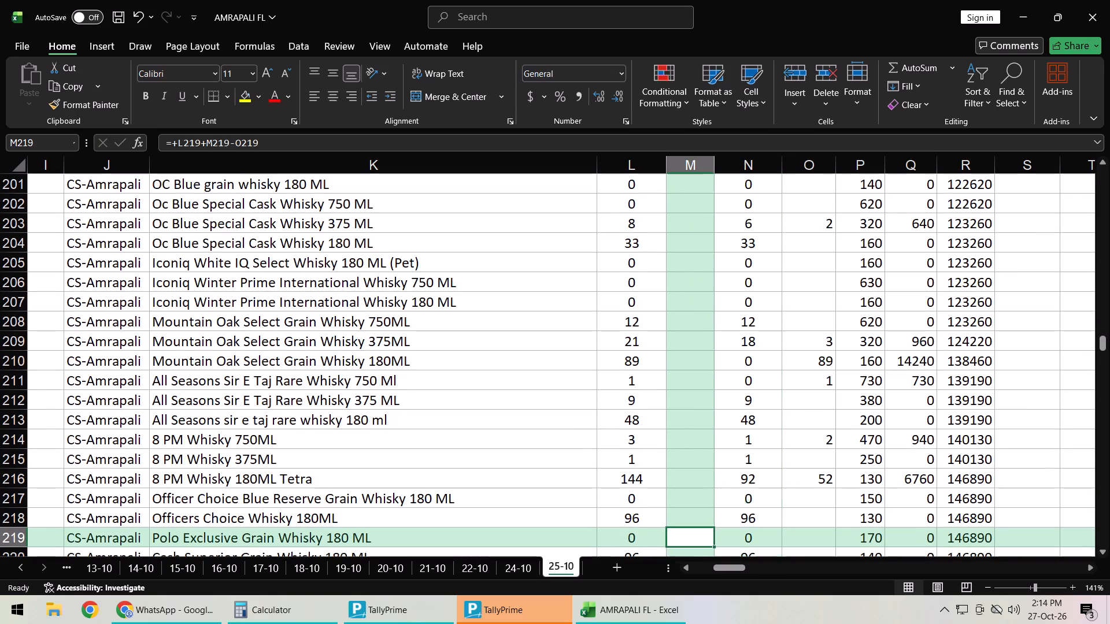
key(Up)
text(192)
key(Return)
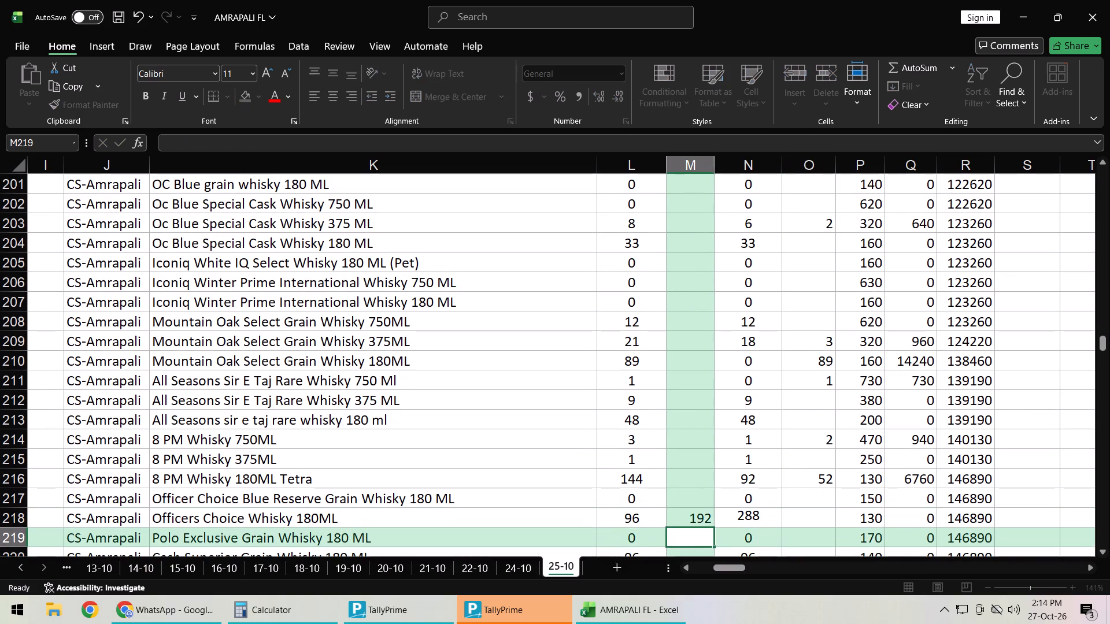
Enter 17 in column O for Officers Choice Whisky 180ML.
key(Right)
key(Right)
key(Up)
text(17)
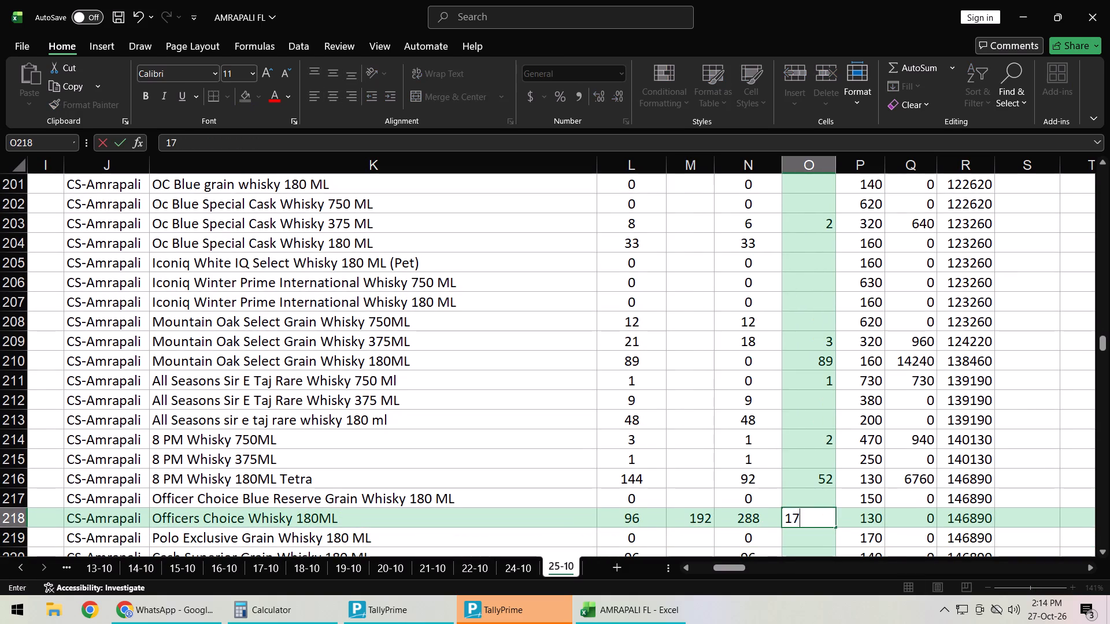
key(Return)
key(Return)
key(Return)
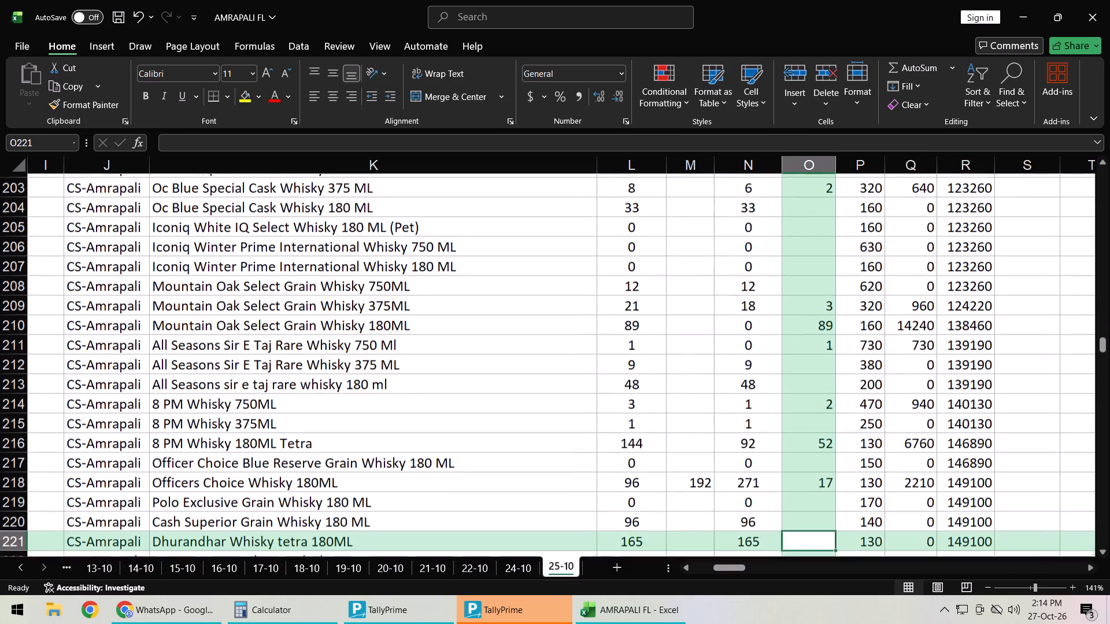
Enter 40 in column O for Dhurandhar Whisky tetra 180ML.
key(Return)
key(Up)
text(40)
key(Return)
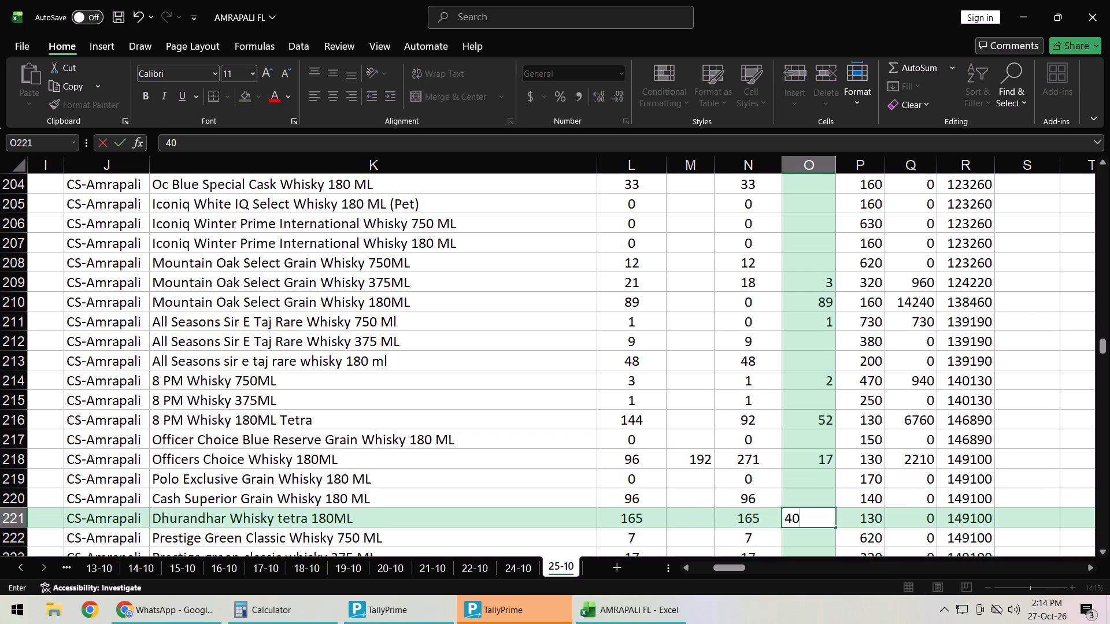
Enter 48 in column M for Prestige green classic whisky 180 ML.
key(Down)
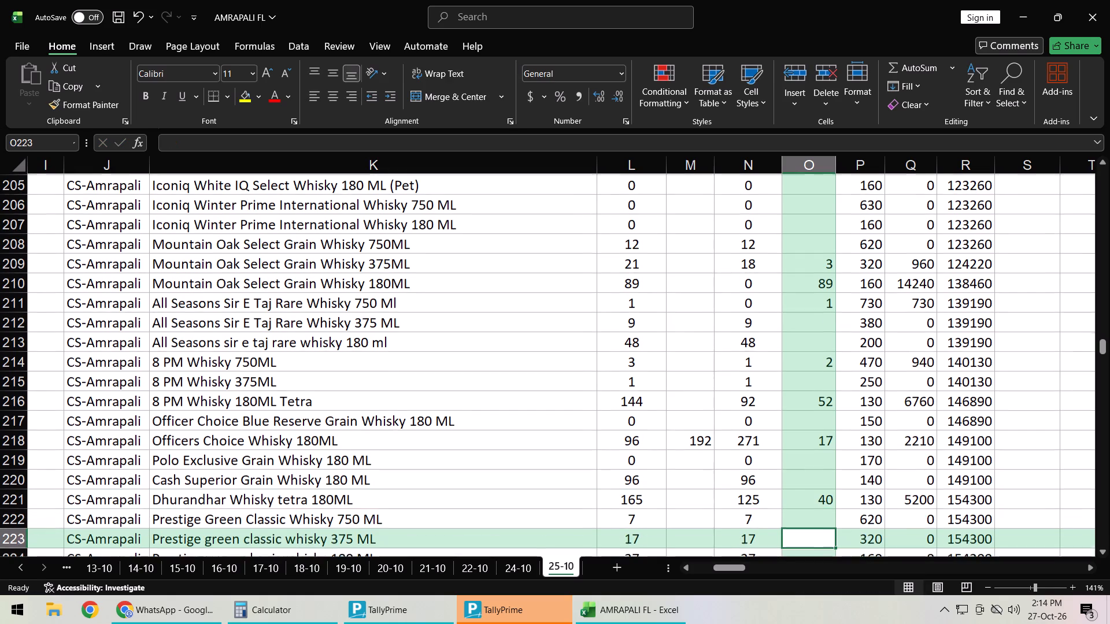
key(Down)
key(Left)
key(Left)
text(48)
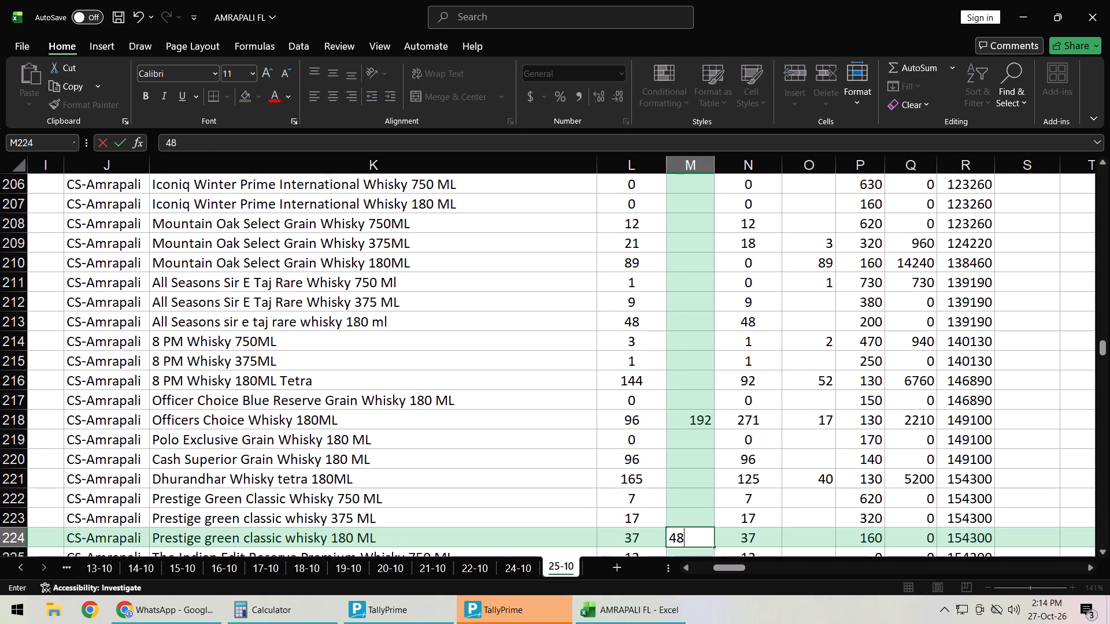
key(Return)
In column O, enter 1 for Prestige green classic whisky 375 ML and 16 for Prestige green classic whisky 180 ML.
key(Right)
key(Right)
key(Up)
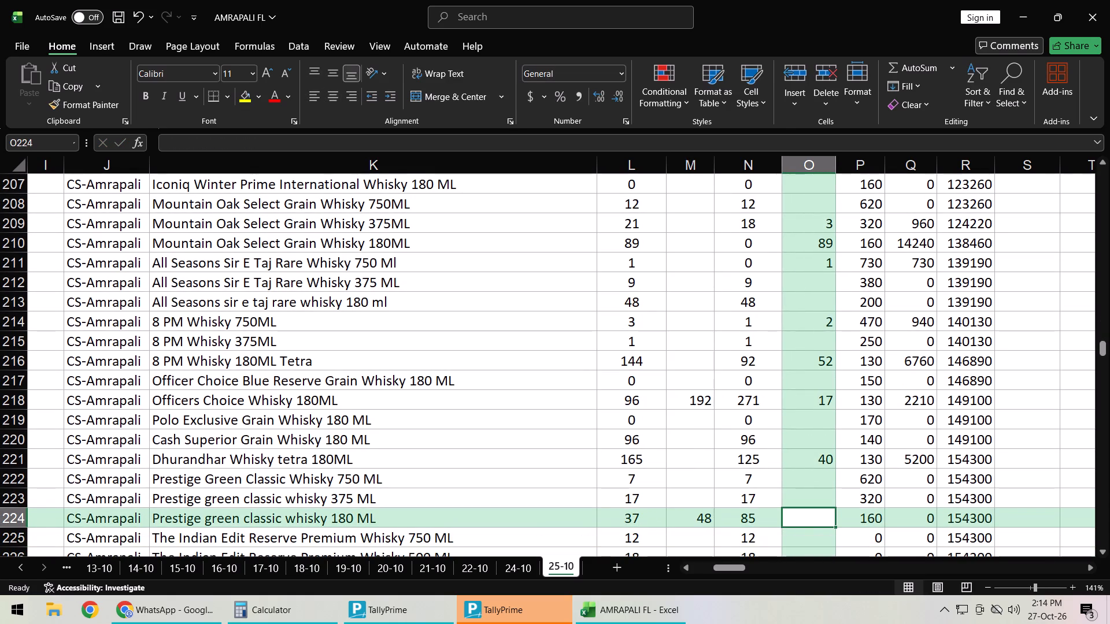
key(Up)
key(1)
key(Return)
text(16)
key(Return)
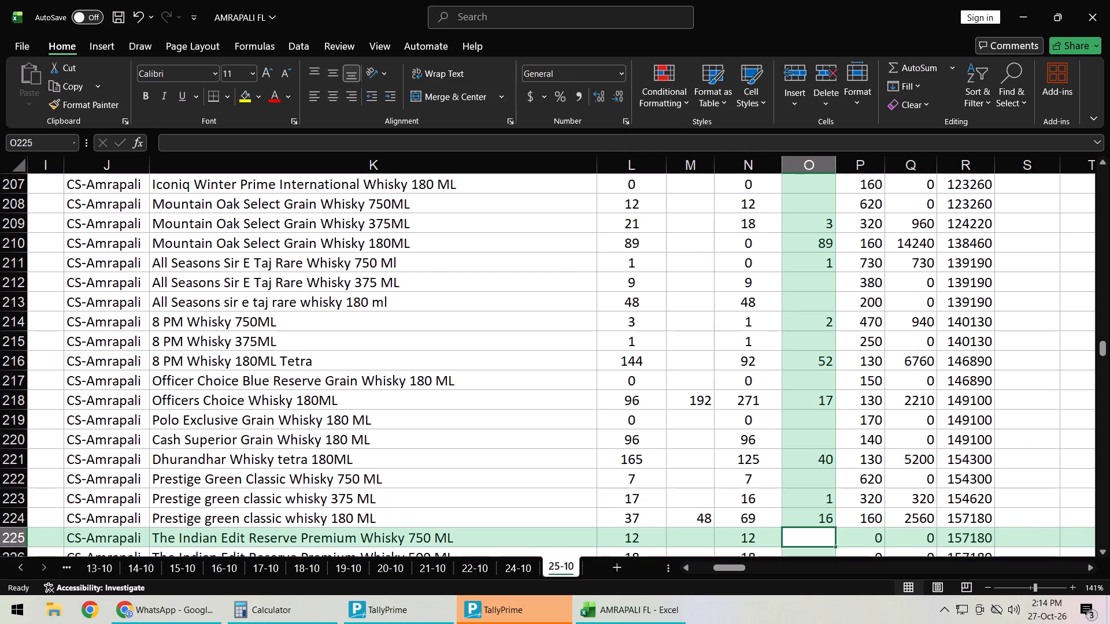
Select column M from the Stainley Luxury Whisky 180 ML row up to the header to check its sum.
key(Return)
key(Return)
key(Return)
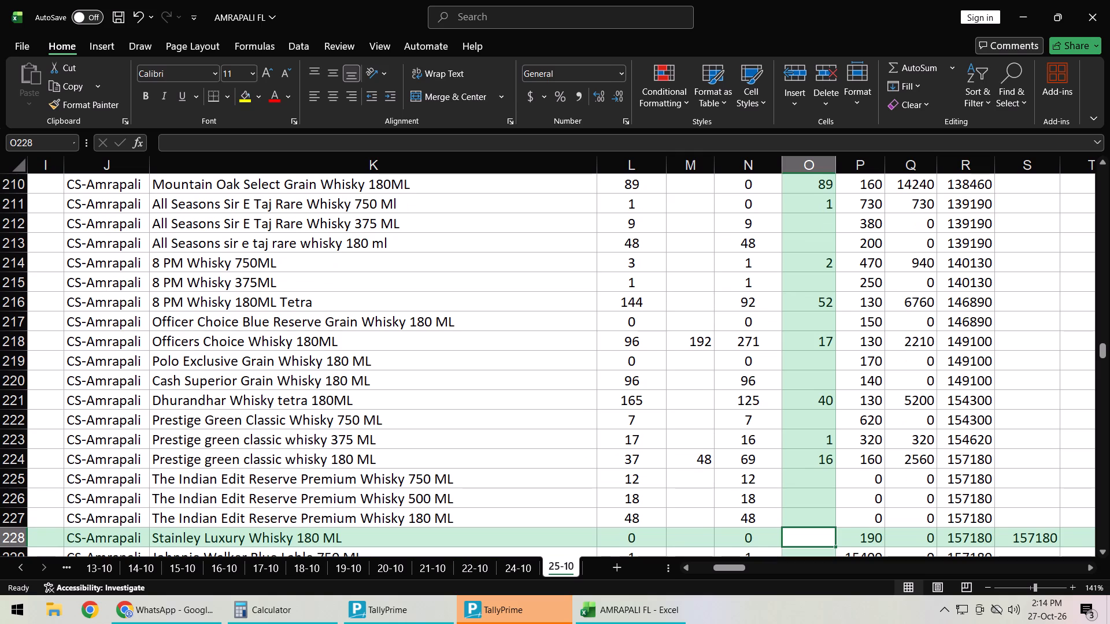
key(Left)
key(Left)
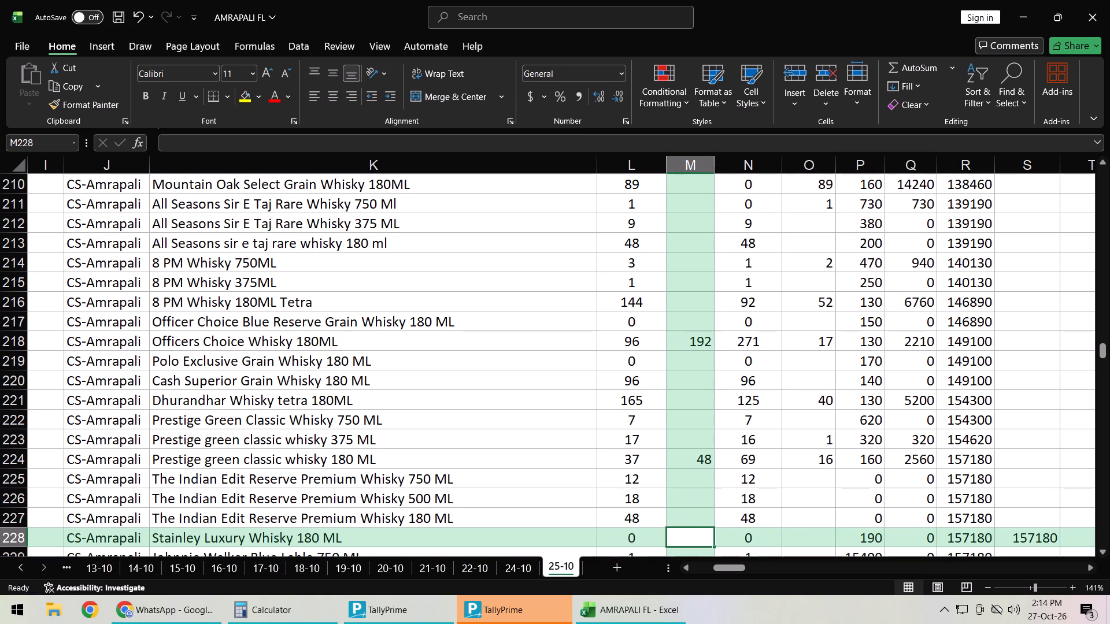
key(ctrl+shift+Up)
key(ctrl+shift+Up)
key(ctrl+shift+Up)
key(ctrl+shift+Up)
key(ctrl+shift+Up)
key(ctrl+shift+Up)
key(ctrl+shift+Up)
key(ctrl+shift+Up)
key(ctrl+shift+Up)
key(ctrl+shift+Up)
key(ctrl+shift+Up)
key(ctrl+shift+Up)
key(ctrl+shift+Up)
key(ctrl+shift+Up)
key(ctrl+shift+Up)
key(ctrl+shift+Up)
key(ctrl+shift+Up)
key(ctrl+shift+Up)
key(ctrl+shift+Up)
key(ctrl+shift+Up)
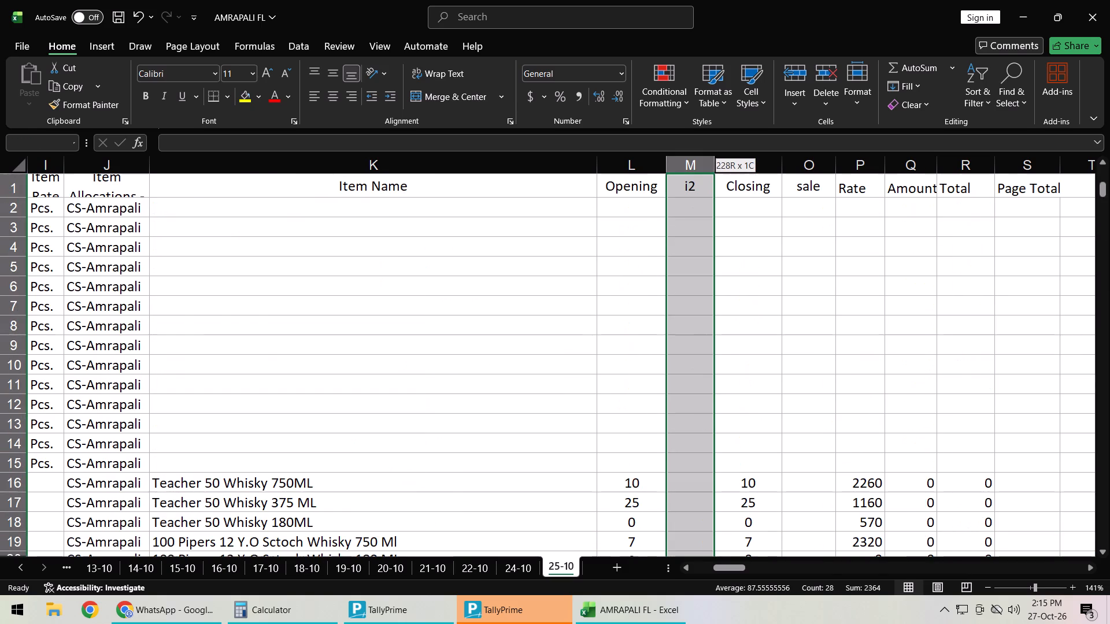
Switch to Calculator and add 84, 264, 1824 and 192 to check the column M sum.
key(alt+Tab)
key(alt+Tab)
key(Escape)
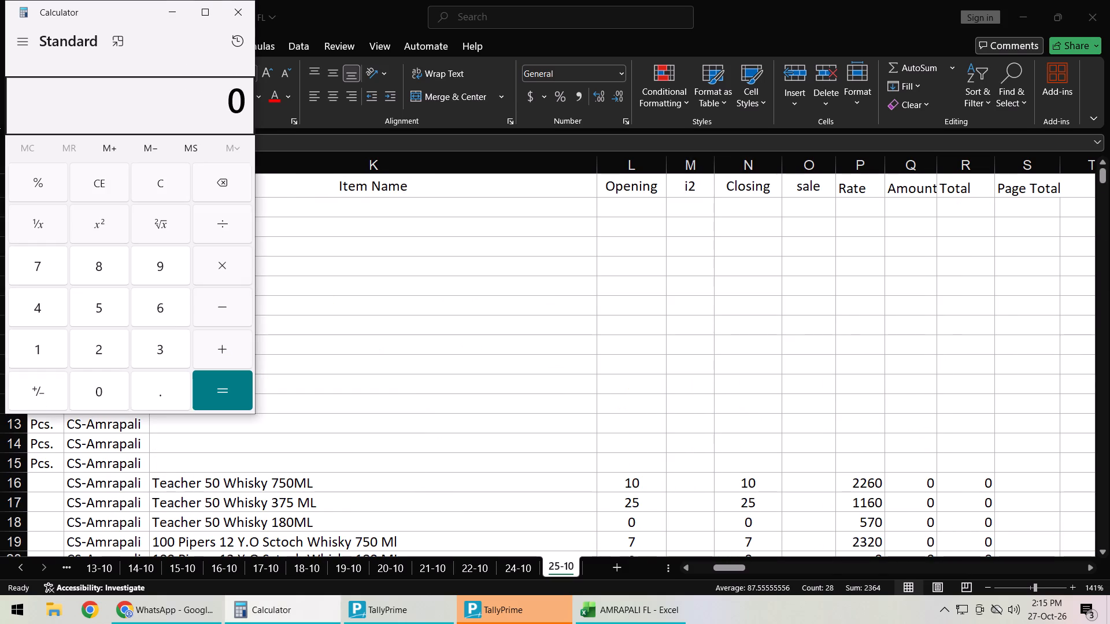
text(84+)
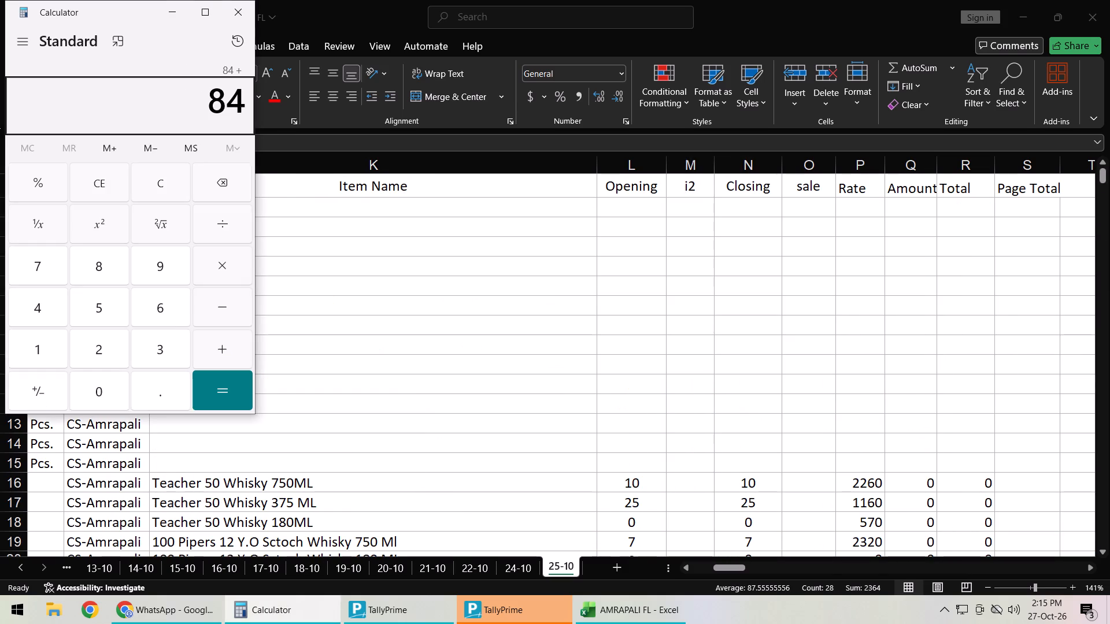
text(264+)
text(1824+)
text(192+)
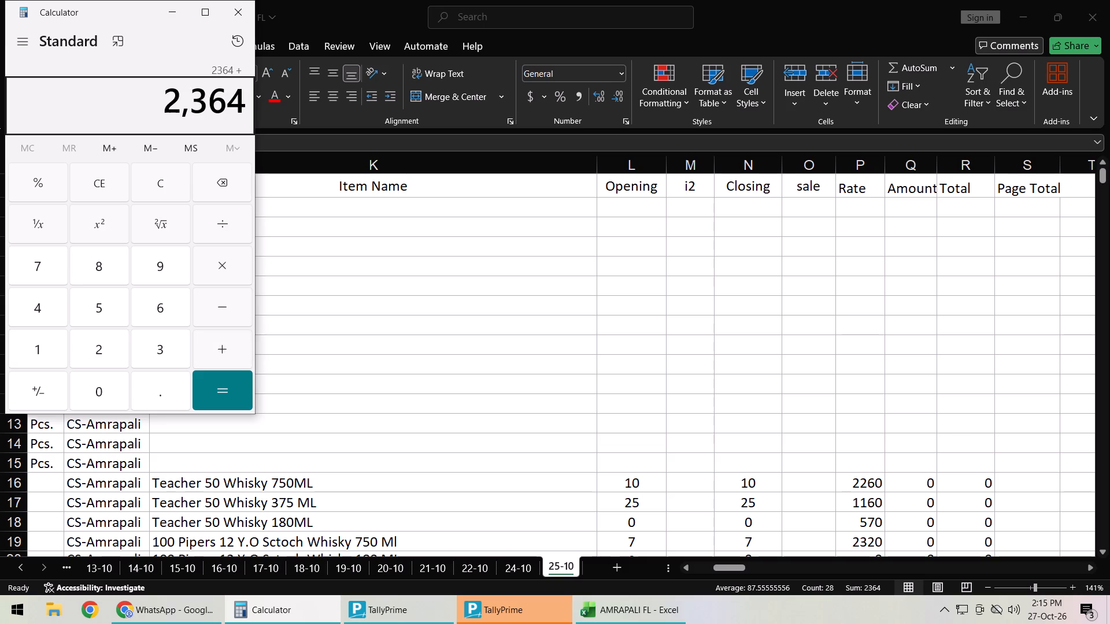
Back in Excel, select column O from Prestige green classic whisky 180 ML up to the header to check its sum, and bring up Calculator.
key(alt+Tab)
key(alt+Tab)
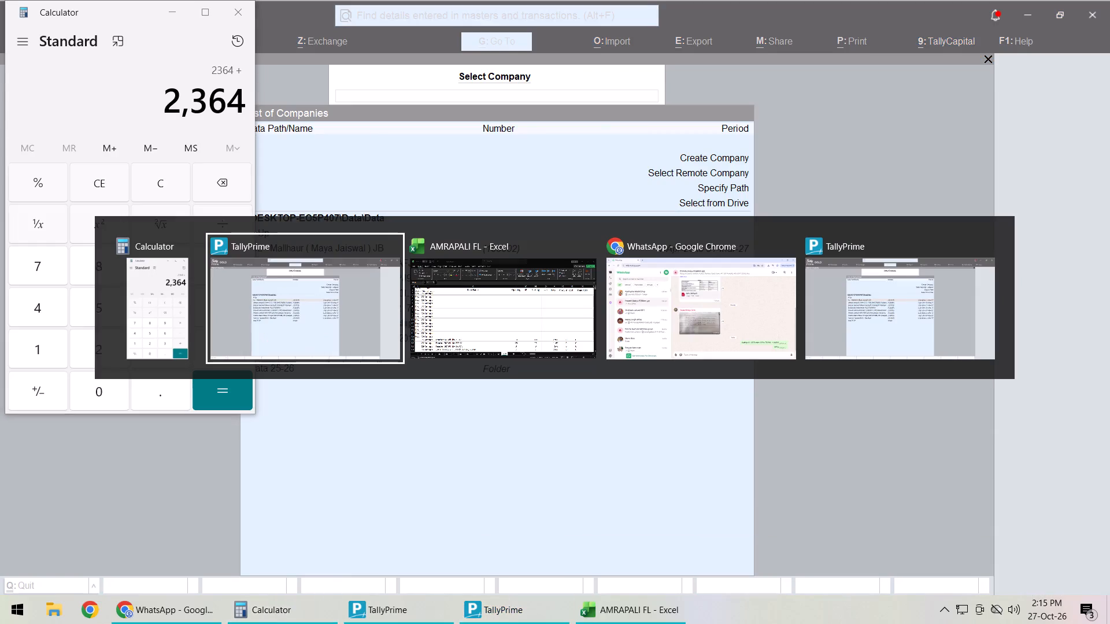
key(alt+Tab)
key(alt+Tab)
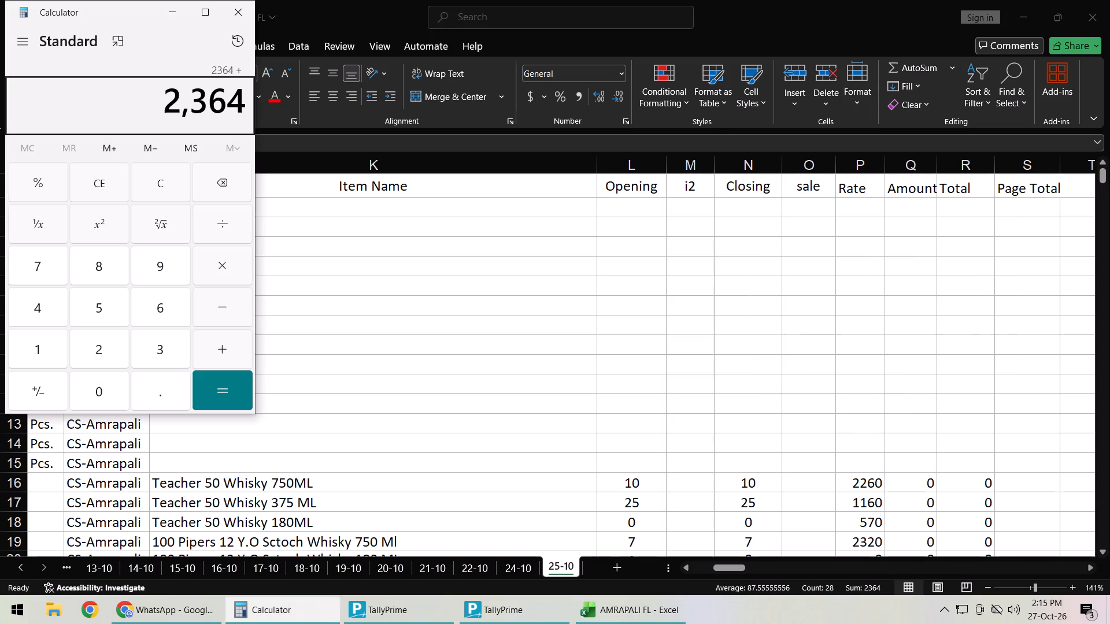
key(alt+Tab)
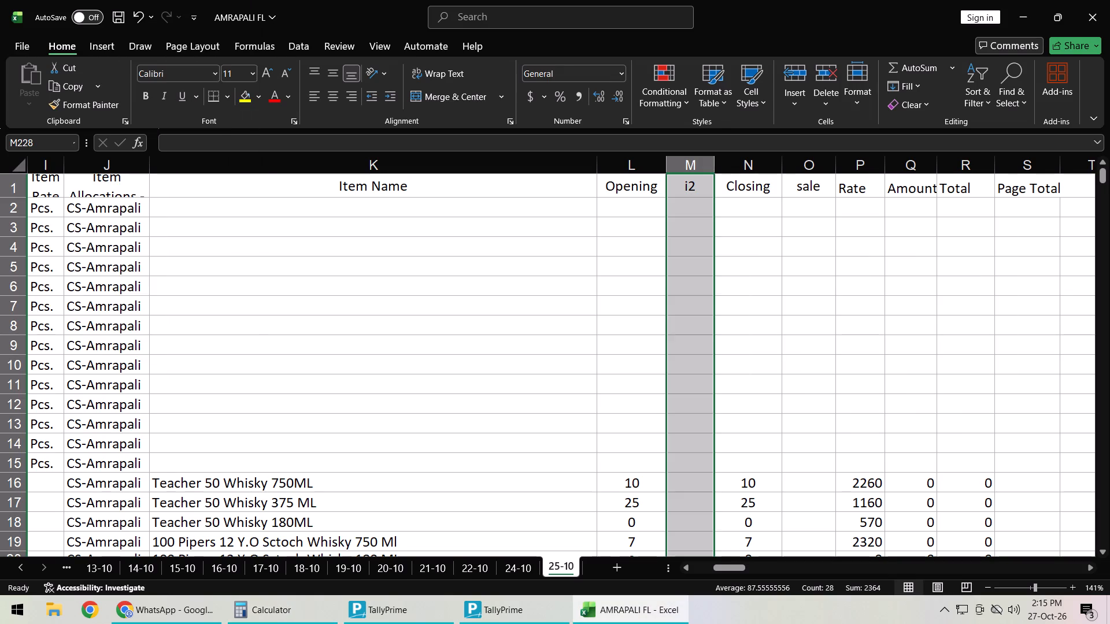
key(Right)
key(Right)
key(ctrl+Up)
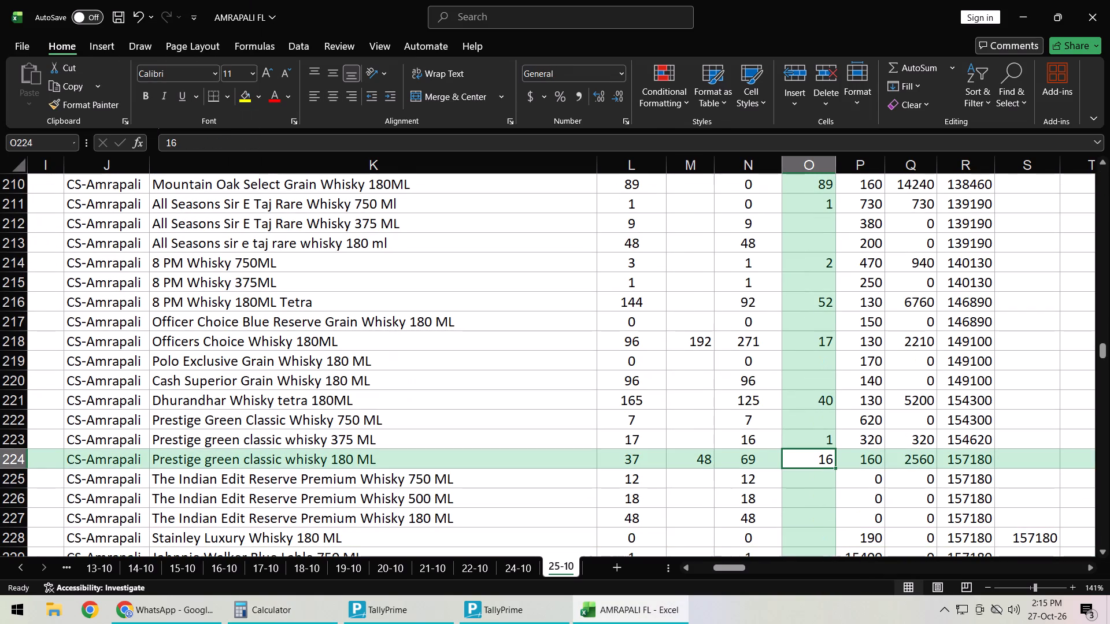
key(ctrl+shift+Up)
key(ctrl+shift+Up)
key(ctrl+shift+Up)
key(ctrl+shift+Up)
key(ctrl+shift+Up)
key(ctrl+shift+Up)
key(ctrl+shift+Up)
key(ctrl+shift+Up)
key(ctrl+shift+Up)
key(ctrl+shift+Up)
key(ctrl+shift+Up)
key(ctrl+shift+Up)
key(ctrl+shift+Up)
key(ctrl+shift+Up)
key(ctrl+shift+Up)
key(ctrl+shift+Up)
key(ctrl+shift+Up)
key(ctrl+shift+Up)
key(ctrl+shift+Up)
key(ctrl+shift+Up)
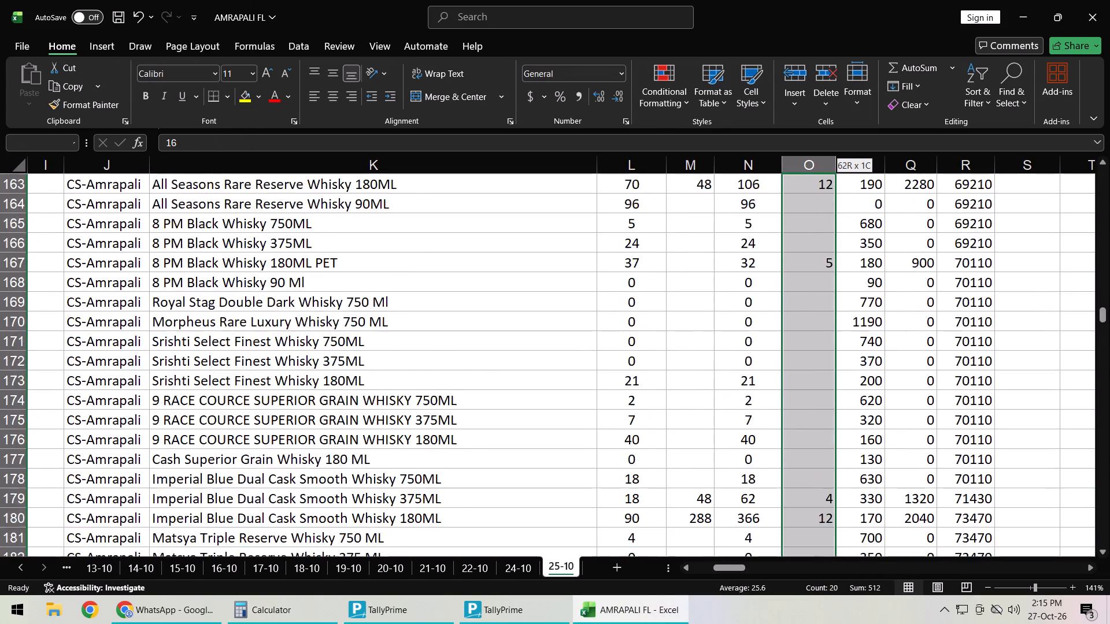
key(alt+Tab)
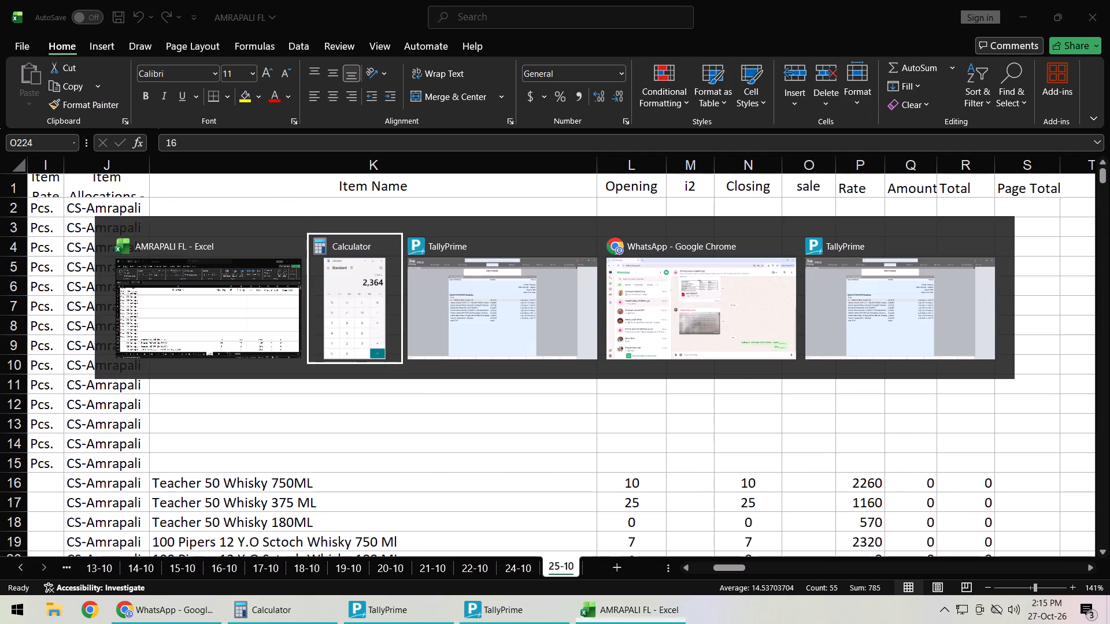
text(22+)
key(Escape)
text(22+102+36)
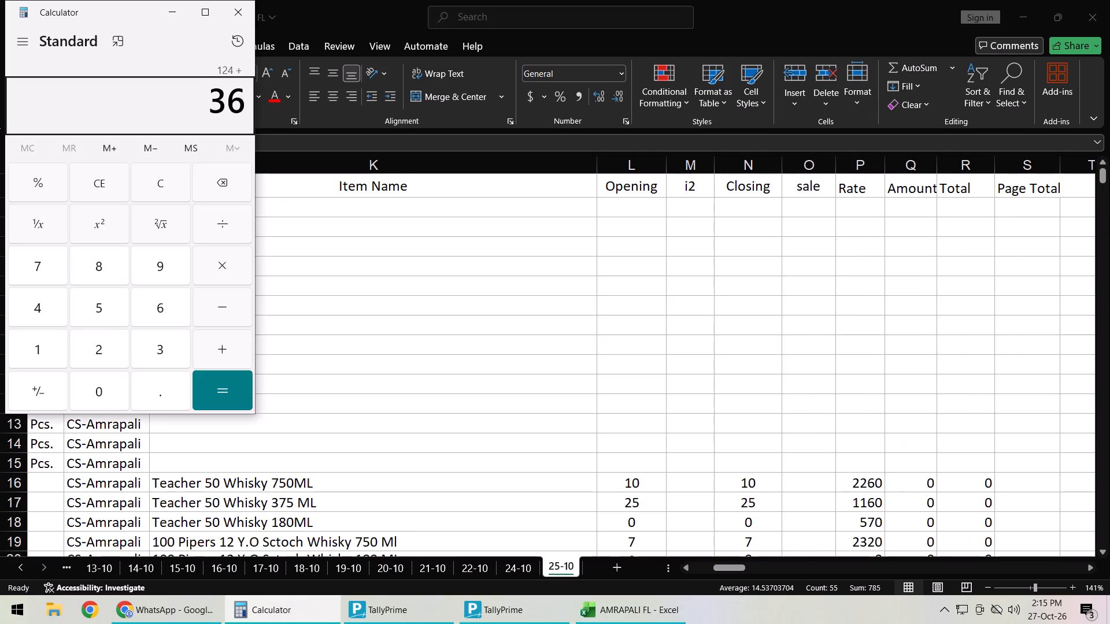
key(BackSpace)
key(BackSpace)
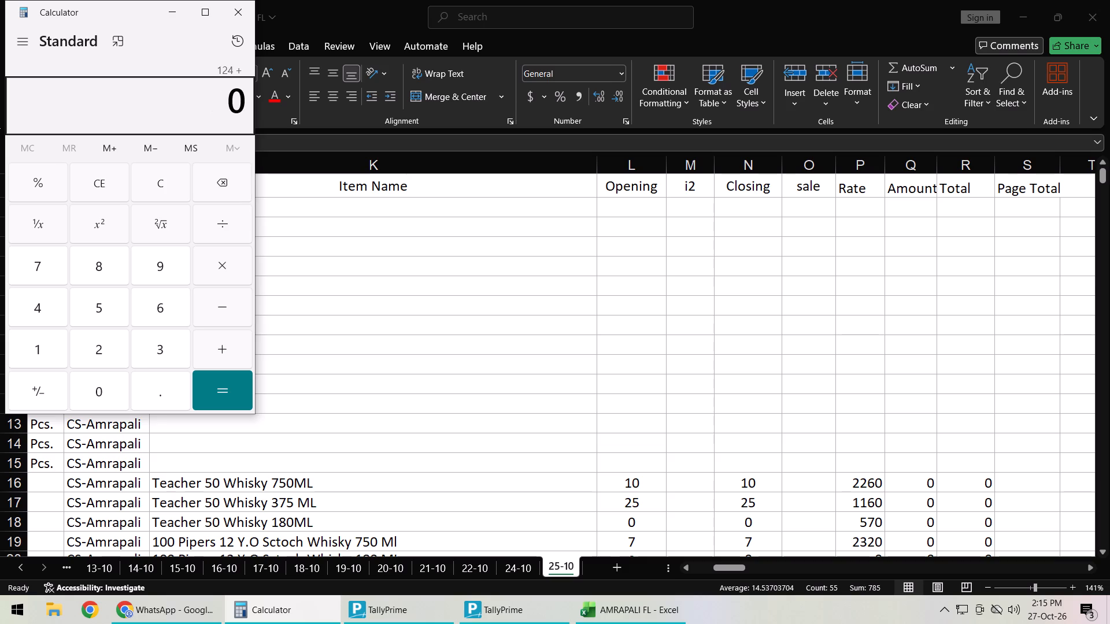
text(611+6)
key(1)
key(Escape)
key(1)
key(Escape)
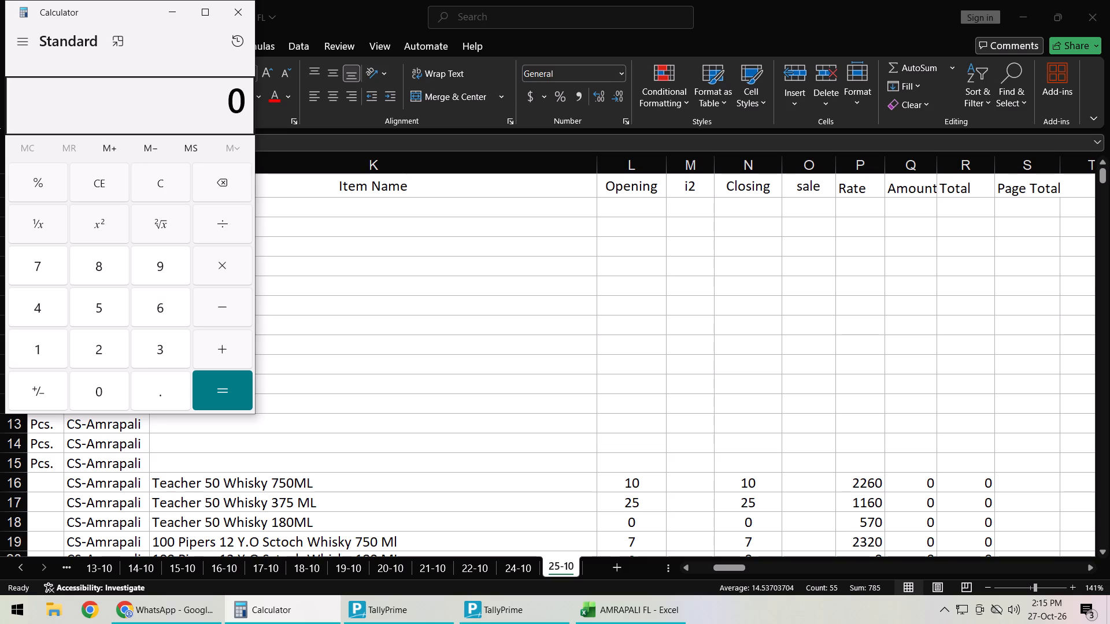
Add 22, 102, 611 and 101 to compare with the column O sum.
text(22+102+)
text(611+)
text(101+)
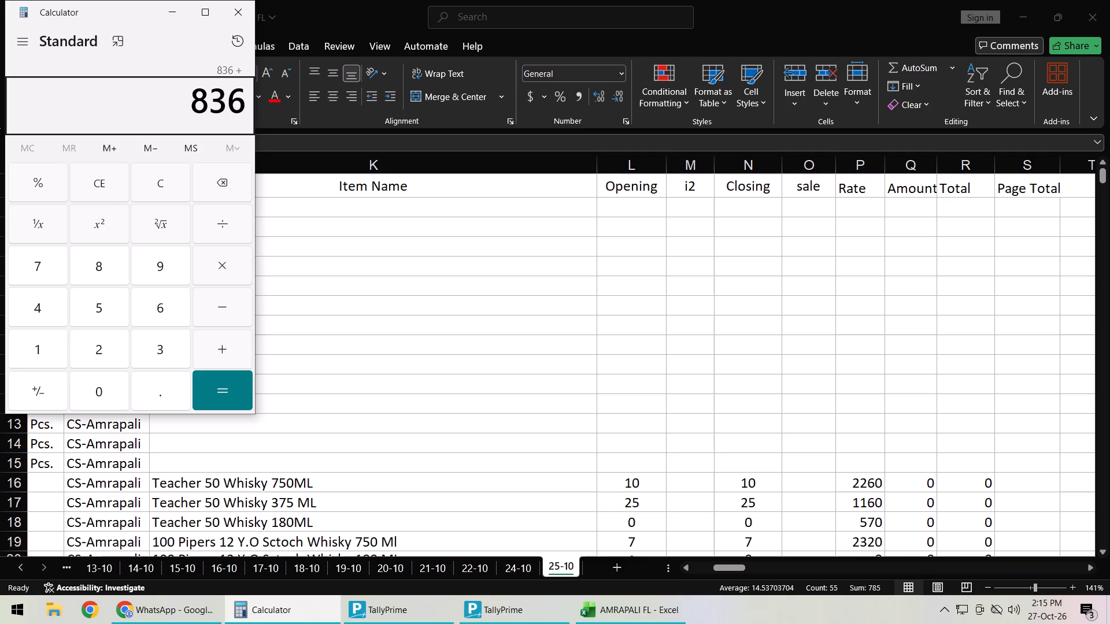
Return to Excel and check the page total in column S on the Stainley Luxury Whisky 180 ML row.
key(alt+Tab)
key(Right)
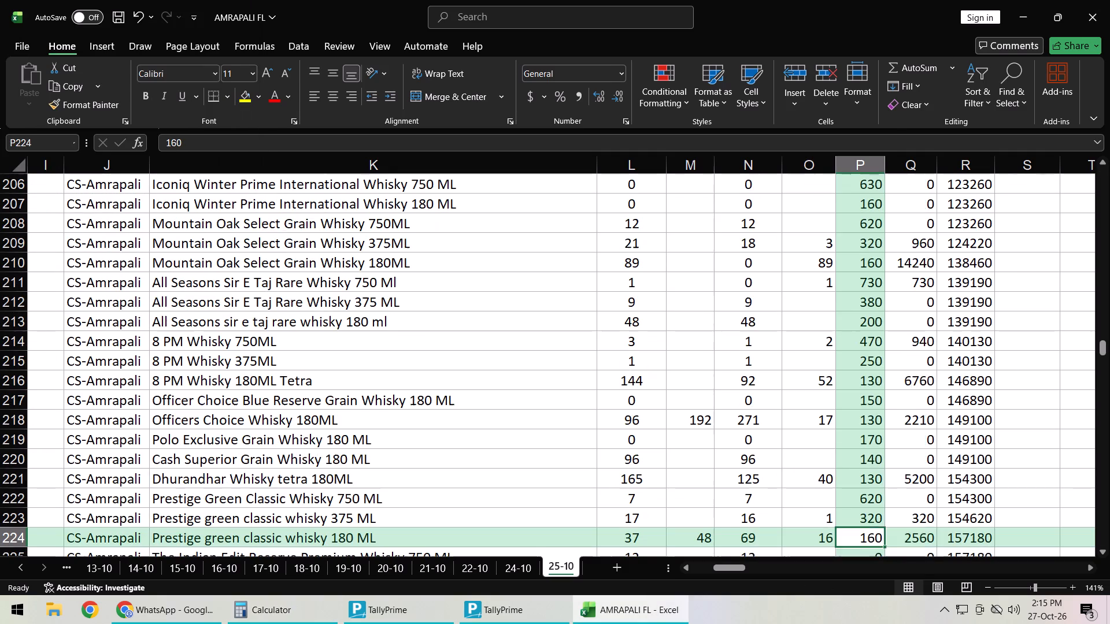
key(Right)
key(Right)
key(Right)
key(ctrl+Down)
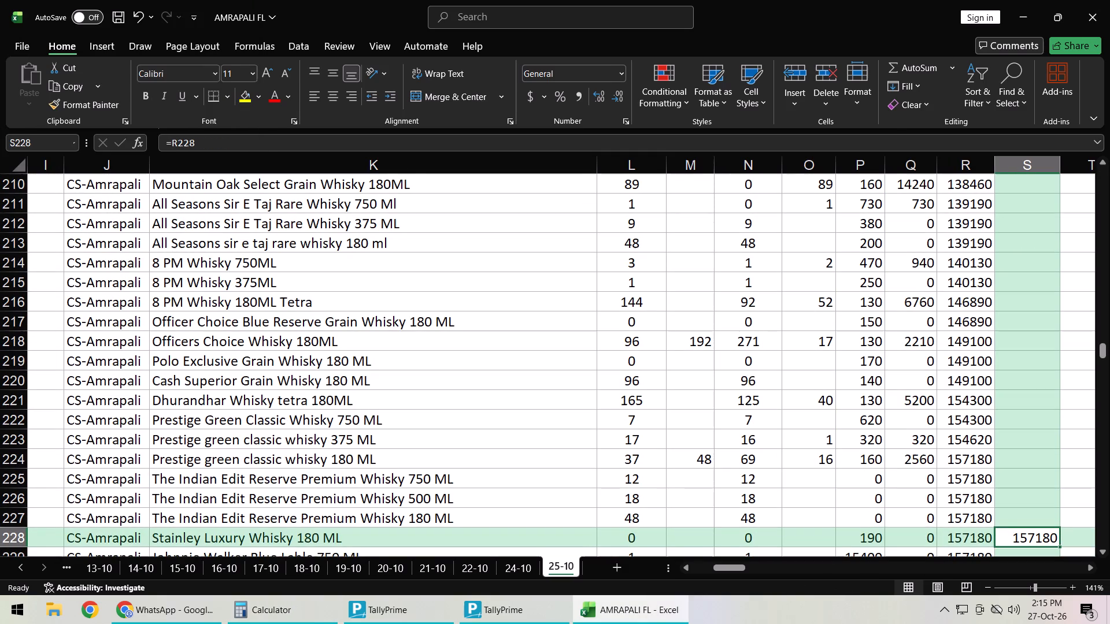
Review the column Q amounts from the top of the item list and check the sum for the three Black Dog Triple Gold Whisky rows.
key(Left)
key(Left)
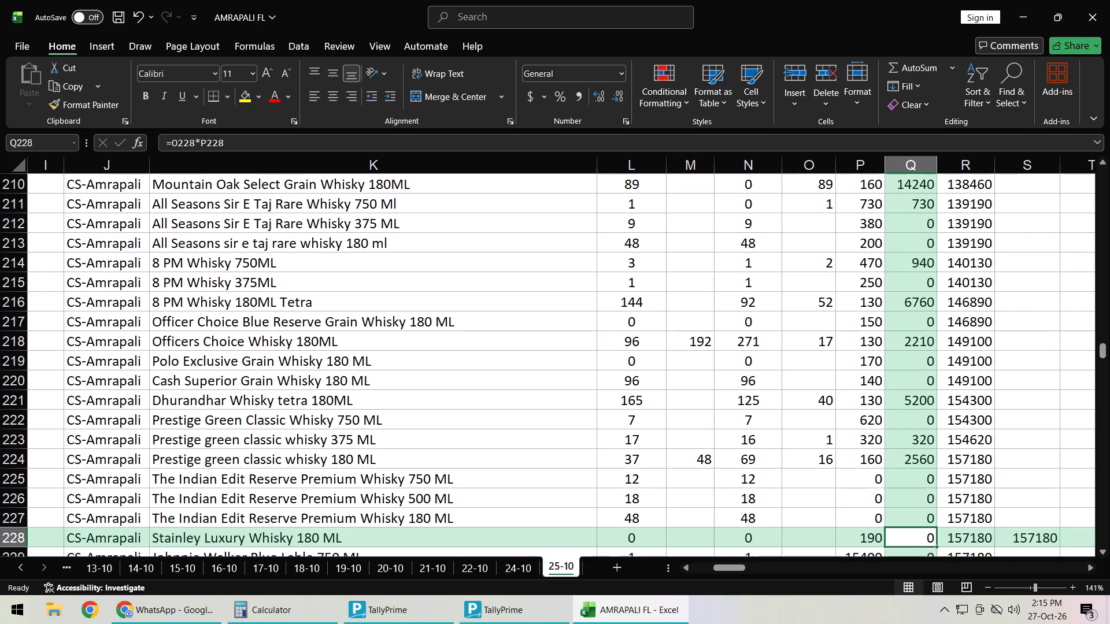
key(ctrl+Up)
key(Down)
key(Down)
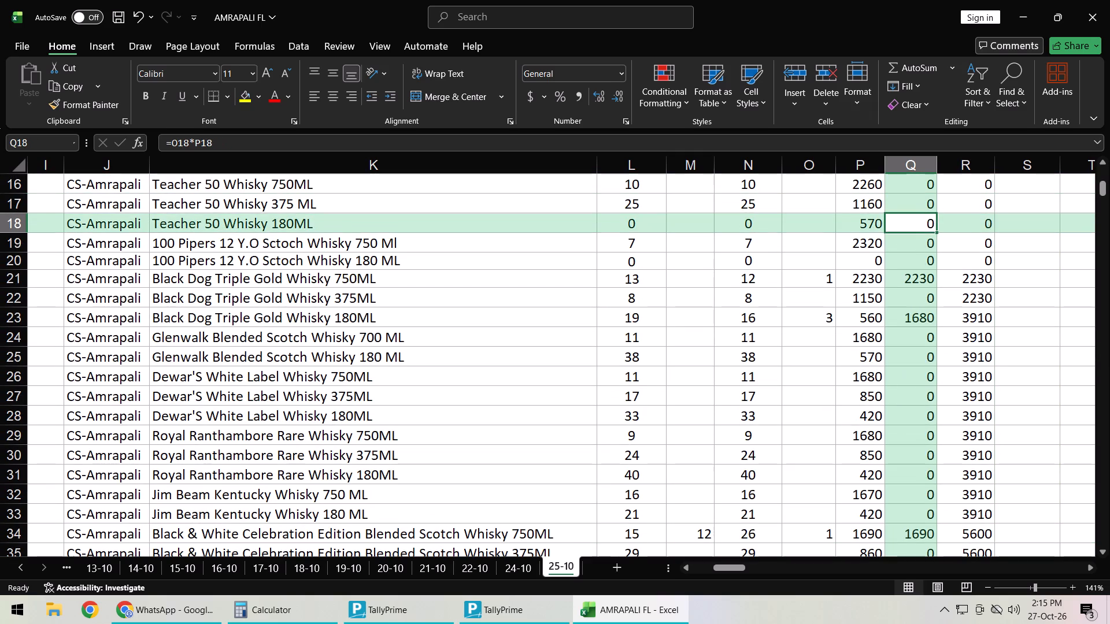
key(Down)
key(Down)
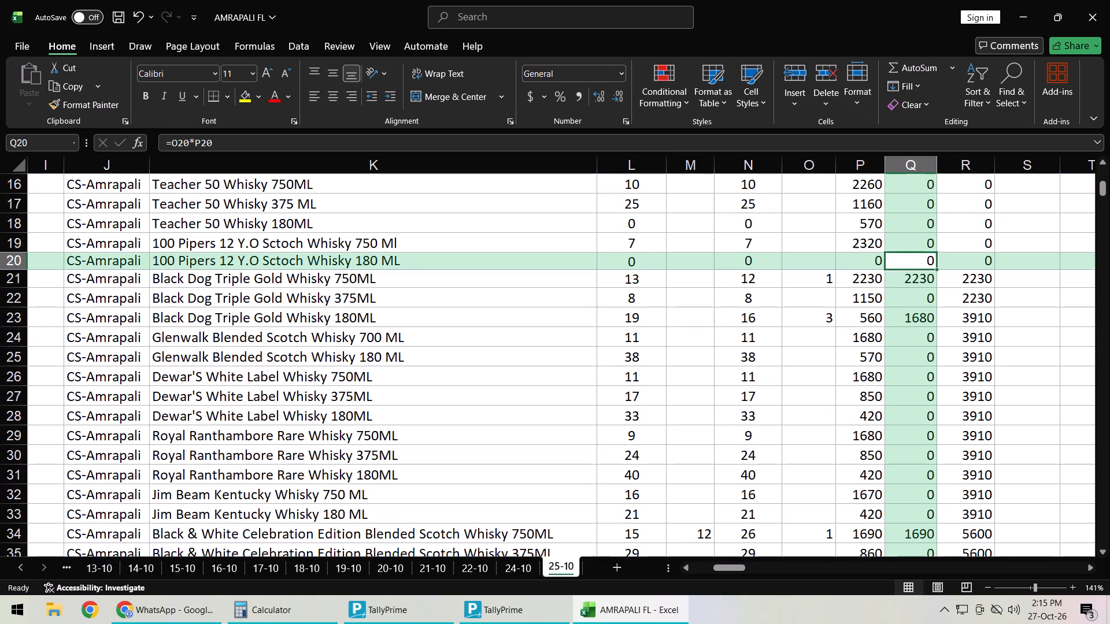
key(Down)
key(Down)
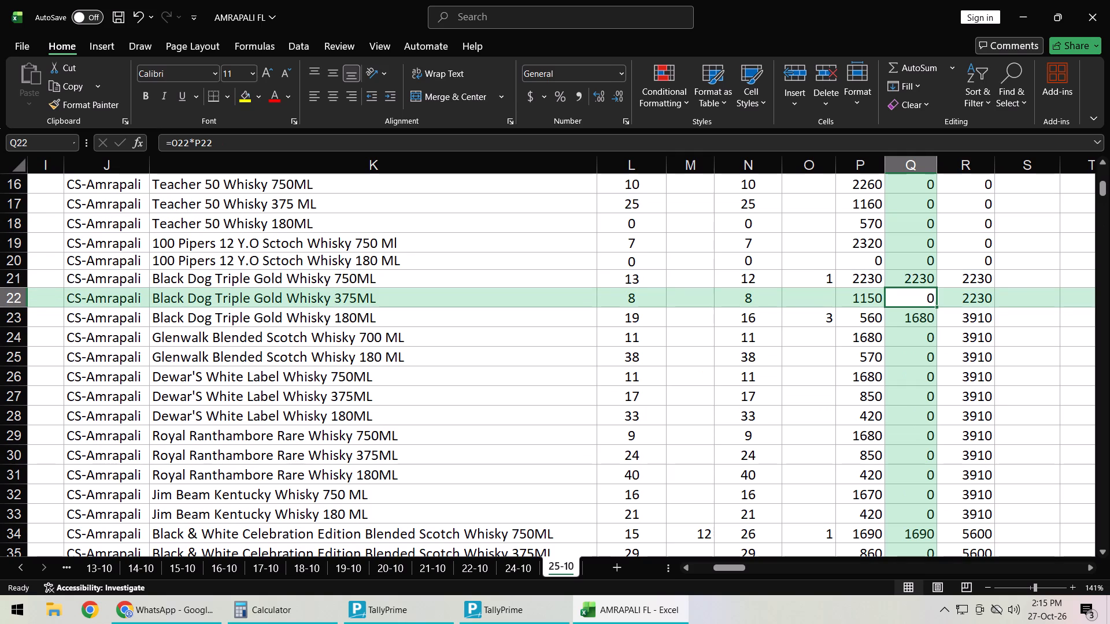
key(Down)
key(Down)
key(Up)
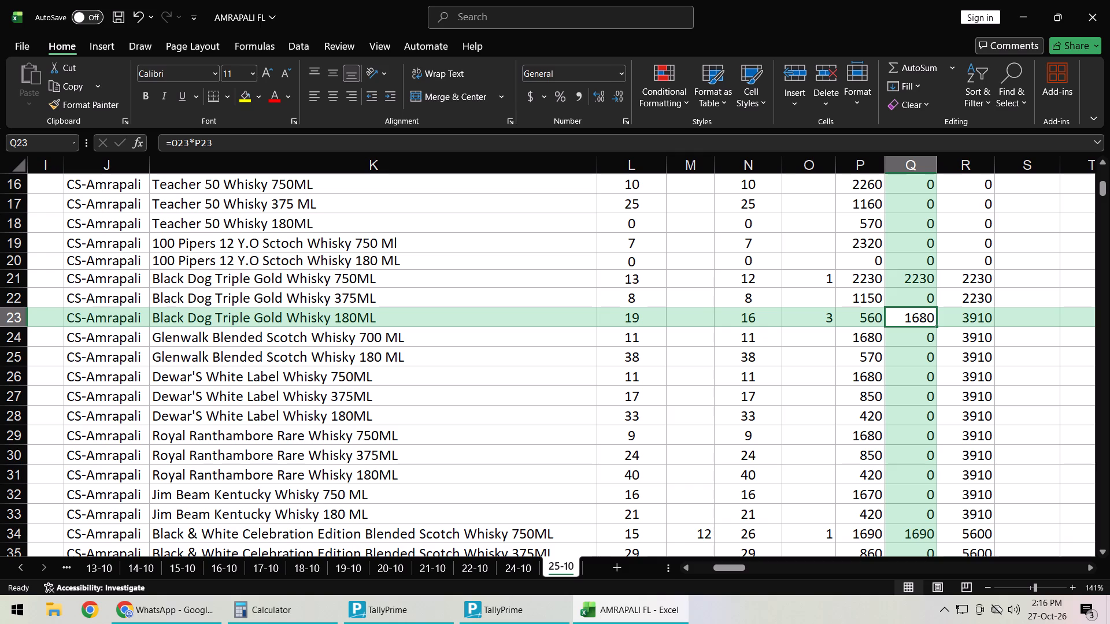
key(shift+Up)
key(shift+Up)
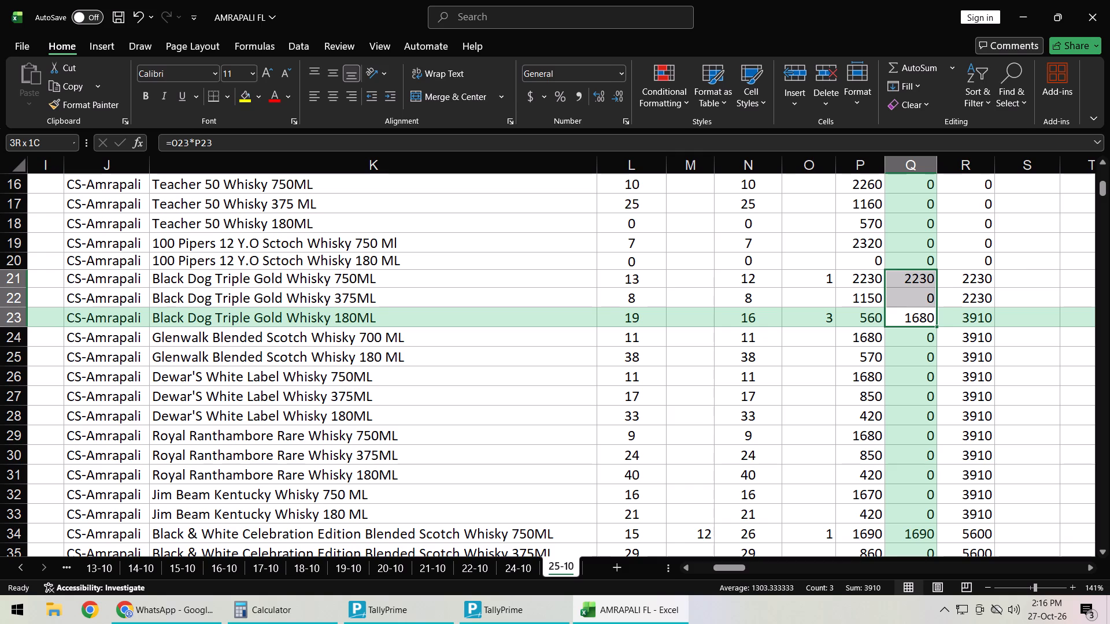
key(Up)
Switch to Calculator and subtract 4470 from 3910.
key(alt+Tab)
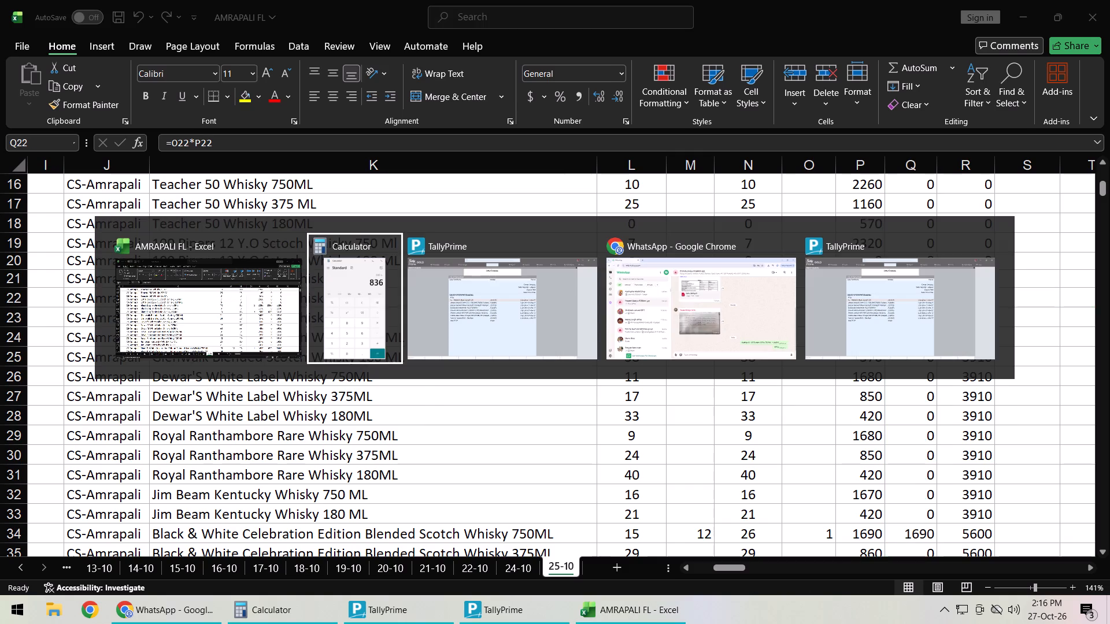
key(Escape)
text(3910-)
text(4470)
key(Return)
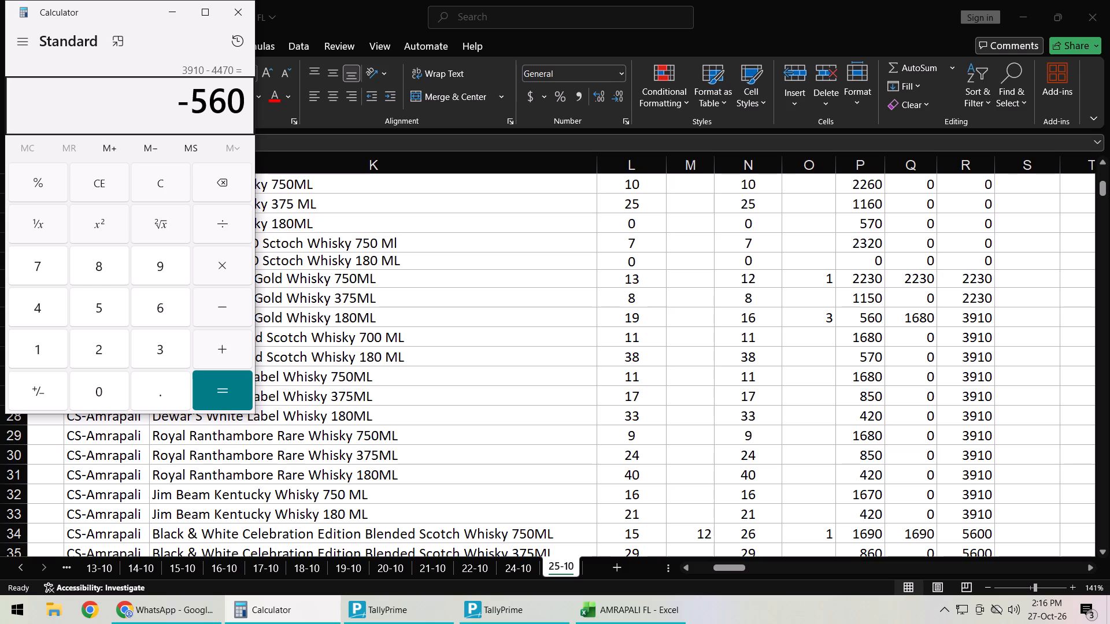
Clear the calculation, subtract 1680 from 2240, and return to the Excel sheet.
key(Escape)
text(163)
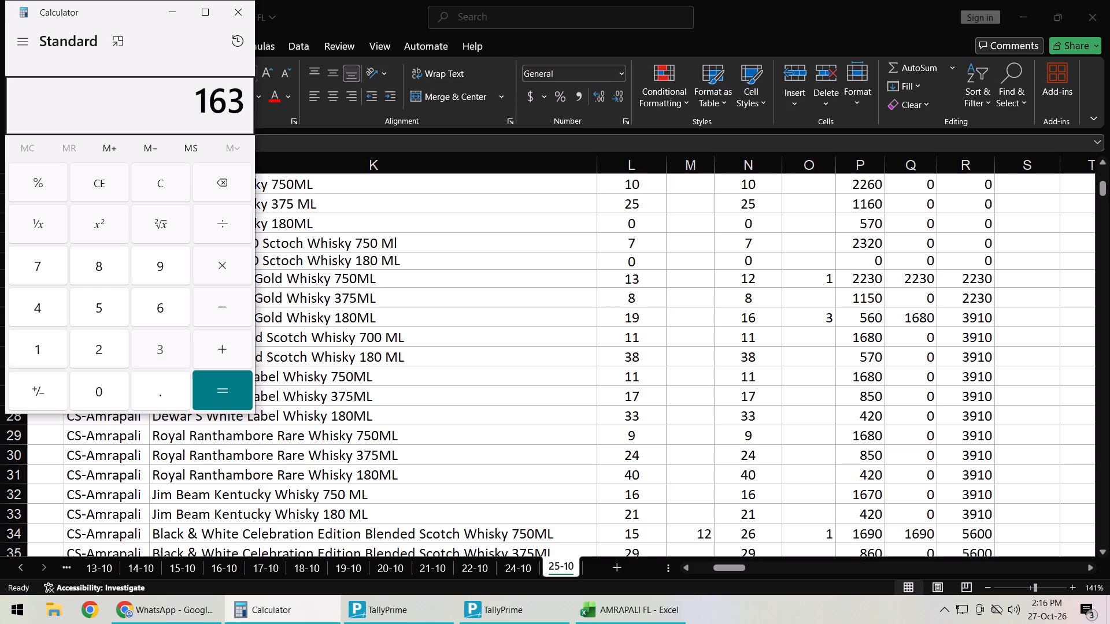
key(Escape)
text(2240-1680)
key(Return)
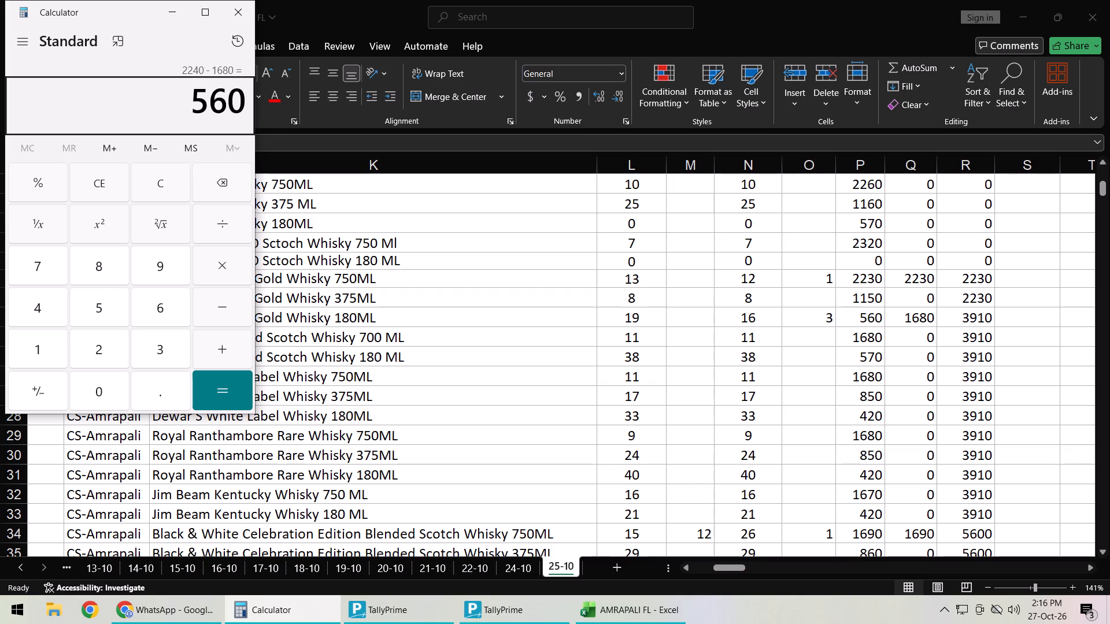
key(alt+Tab)
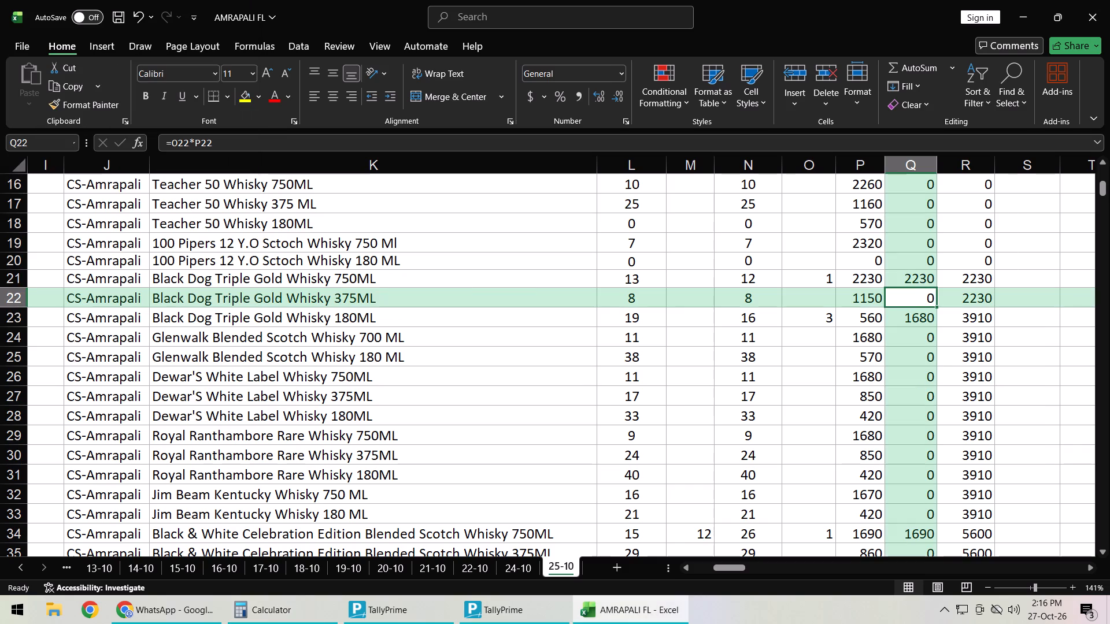
Review the column Q amounts and running totals in column R from Black Dog Triple Gold Whisky 375ML down to Vat 69 Whisky 180ML.
key(Down)
key(Down)
key(Down)
key(Down)
key(Down)
key(Down)
key(Down)
key(Down)
key(Down)
key(Down)
key(Down)
key(Down)
key(Down)
key(Down)
key(Down)
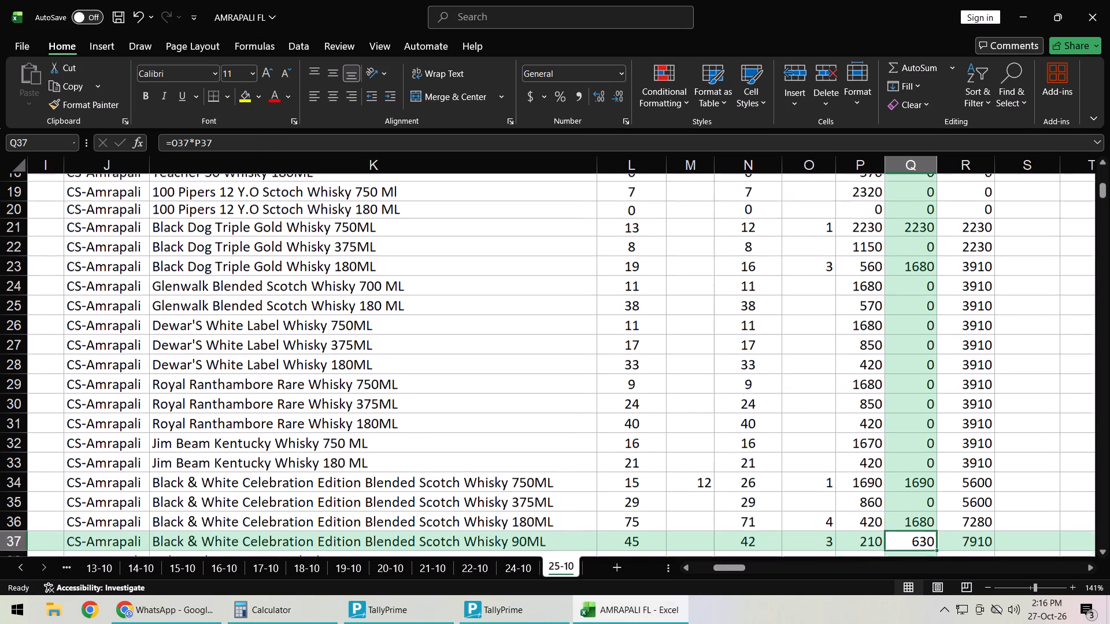
key(Down)
key(Down)
key(Down)
key(Down)
key(Down)
key(Down)
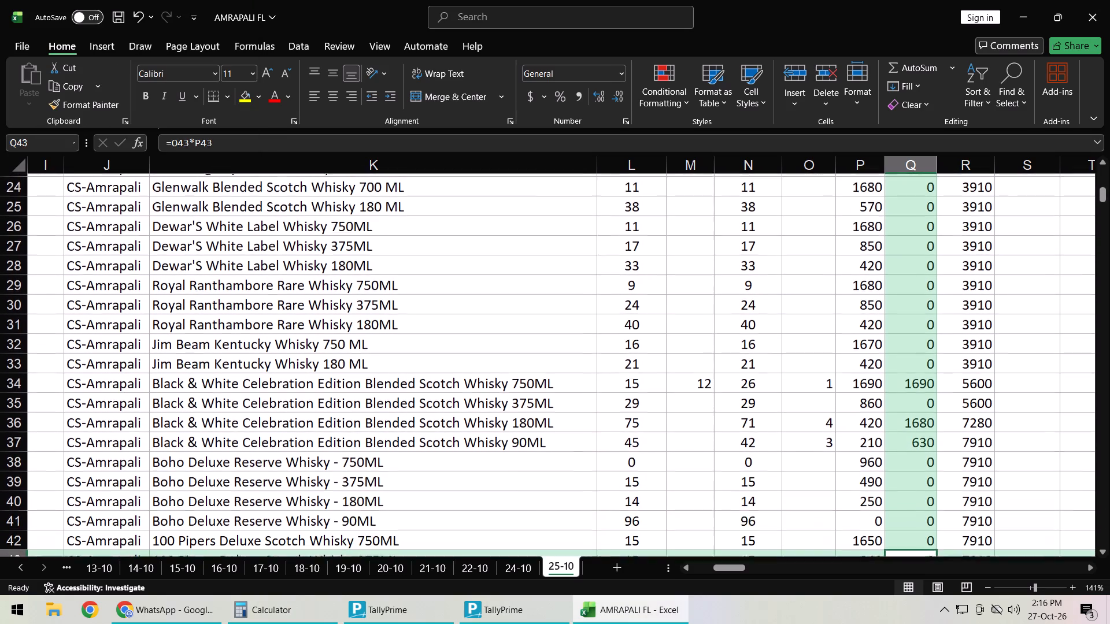
key(Down)
key(Down)
key(Down)
key(Down)
key(Down)
key(Down)
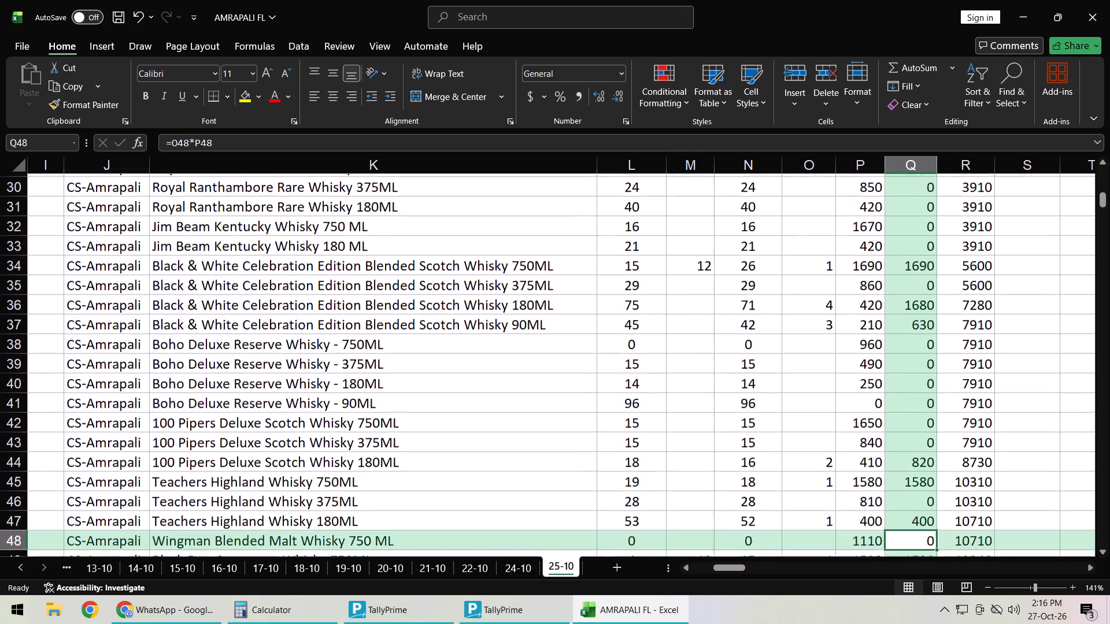
key(Down)
key(Down)
key(Down)
key(Down)
key(Down)
key(Down)
key(Down)
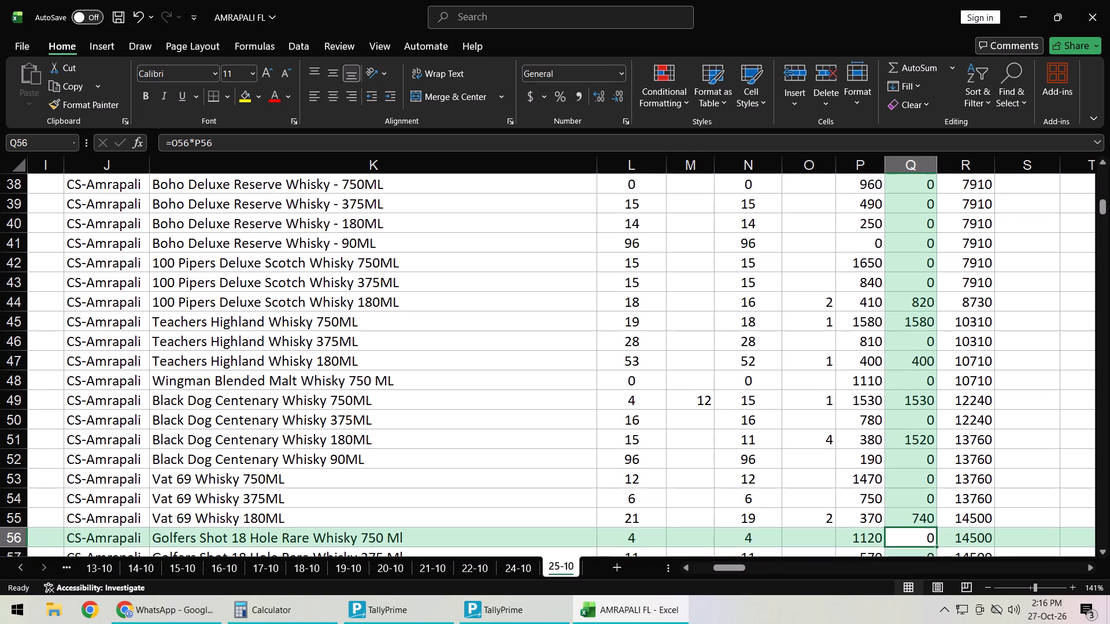
key(Up)
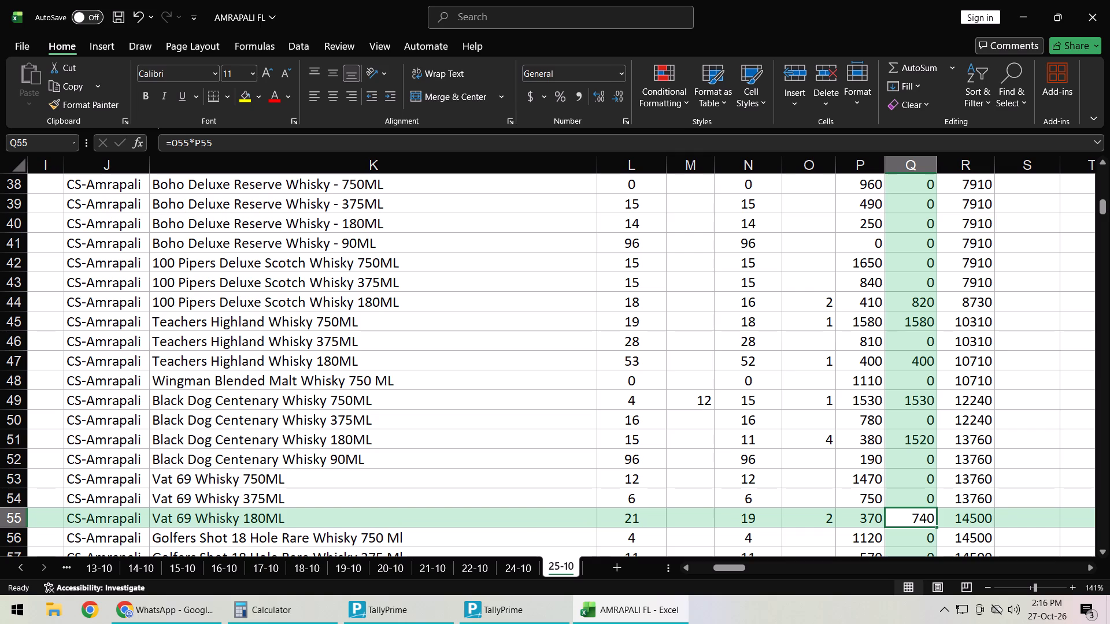
Check the column Q amounts and running totals from Golfers Shot 18 Hole Rare Whisky 750 Ml to Oaksmith Gold International Whisky 750 ML.
key(Down)
key(Down)
key(Down)
key(Down)
key(Down)
key(Down)
key(Down)
key(Down)
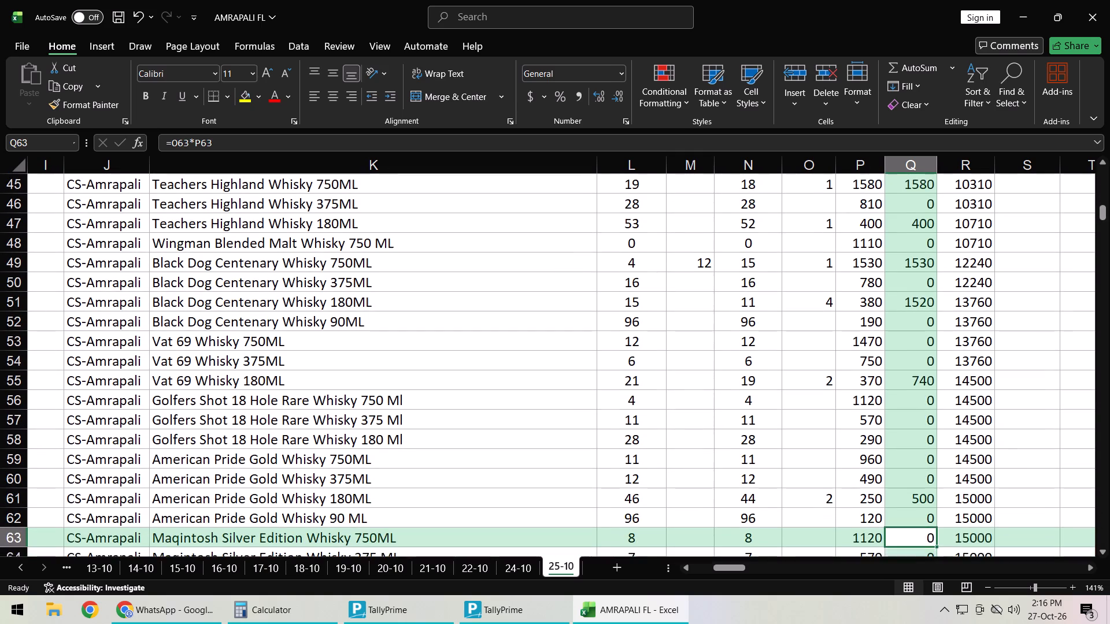
key(Down)
key(Down)
key(Down)
key(Down)
key(Down)
key(Down)
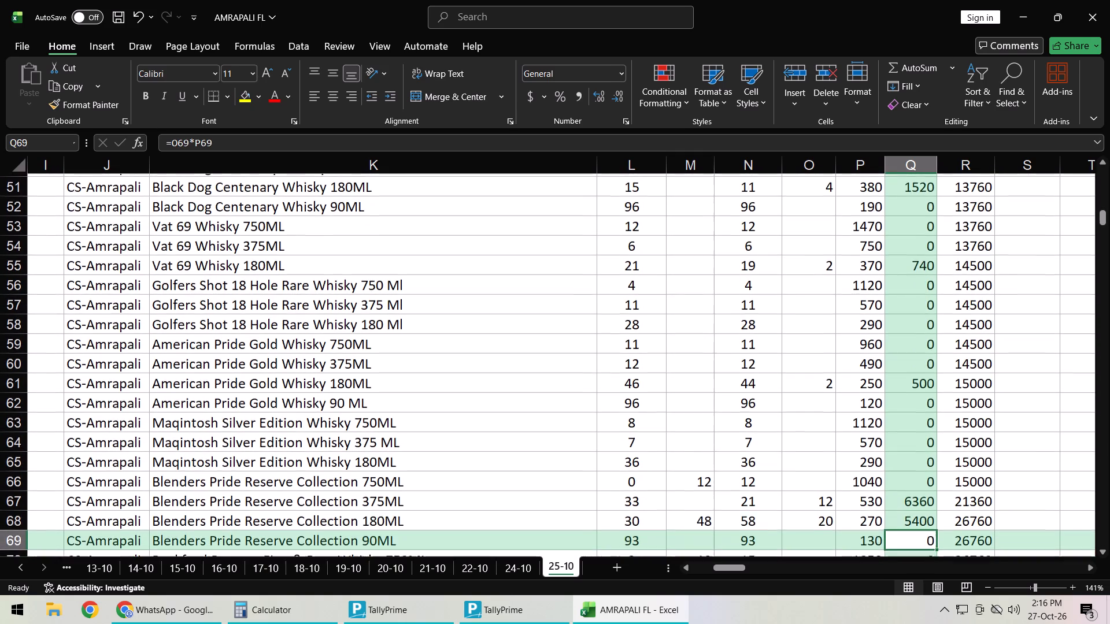
key(Down)
key(Down)
key(Down)
key(Down)
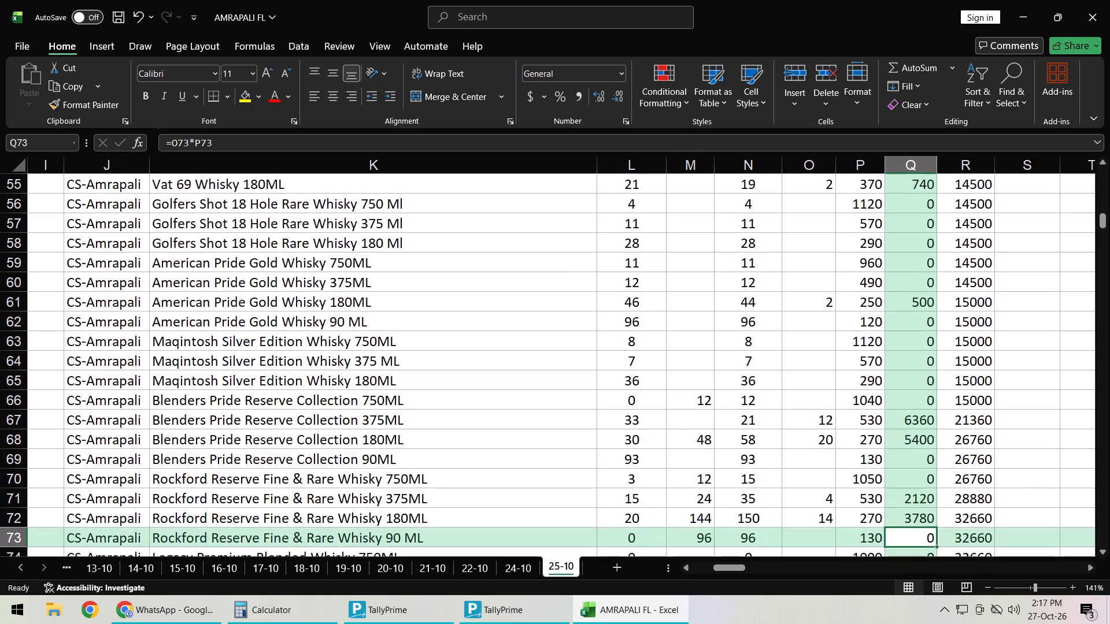
key(Down)
key(Down)
key(Down)
key(Down)
key(Down)
key(Down)
key(Down)
key(Down)
key(Down)
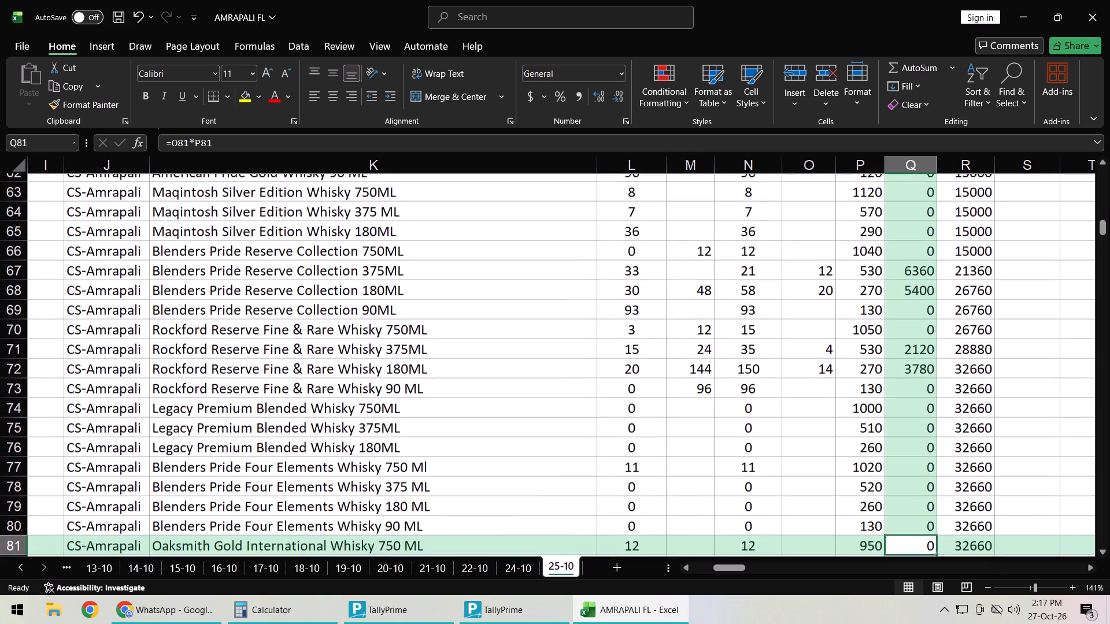
Check the column Q amounts and running totals from Oaksmith Gold International Whisky 375 ML to Royal Stag Double Dark Whisky 90 ML.
key(Down)
key(Down)
key(Down)
key(Down)
key(Down)
key(Down)
key(Down)
key(Down)
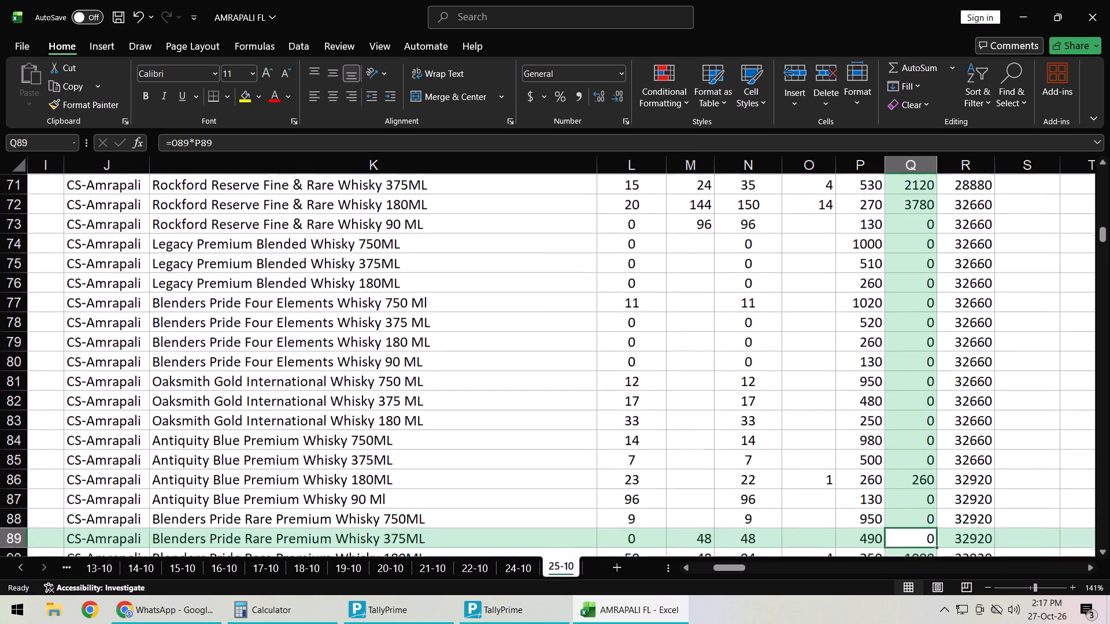
key(Down)
key(Down)
key(Down)
key(Down)
key(Down)
key(Down)
key(Down)
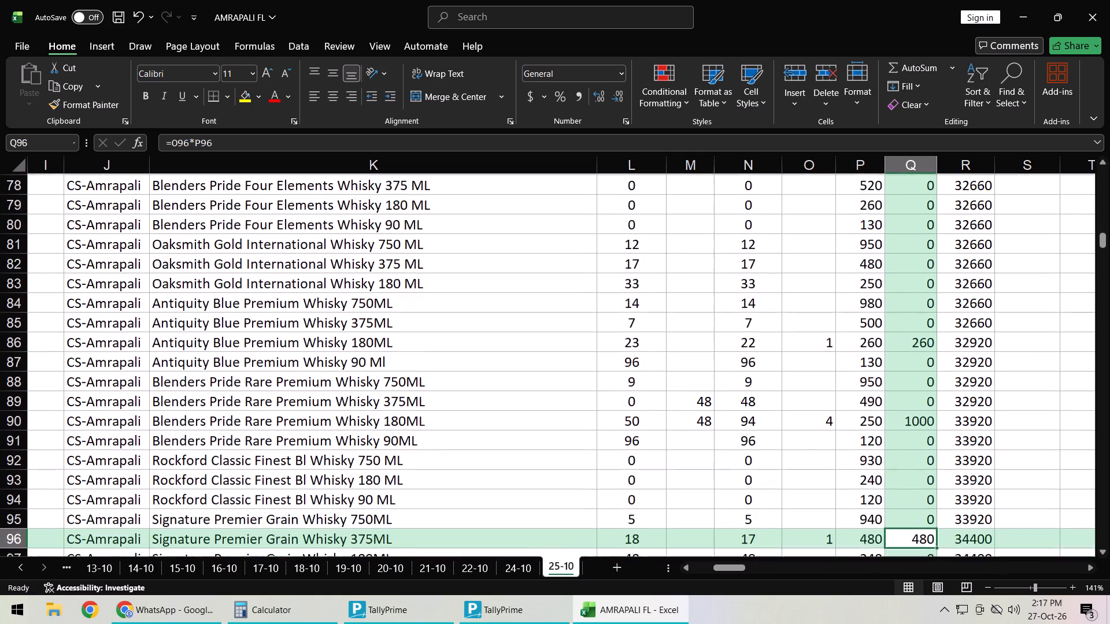
key(Down)
key(Down)
key(Down)
key(Down)
key(Down)
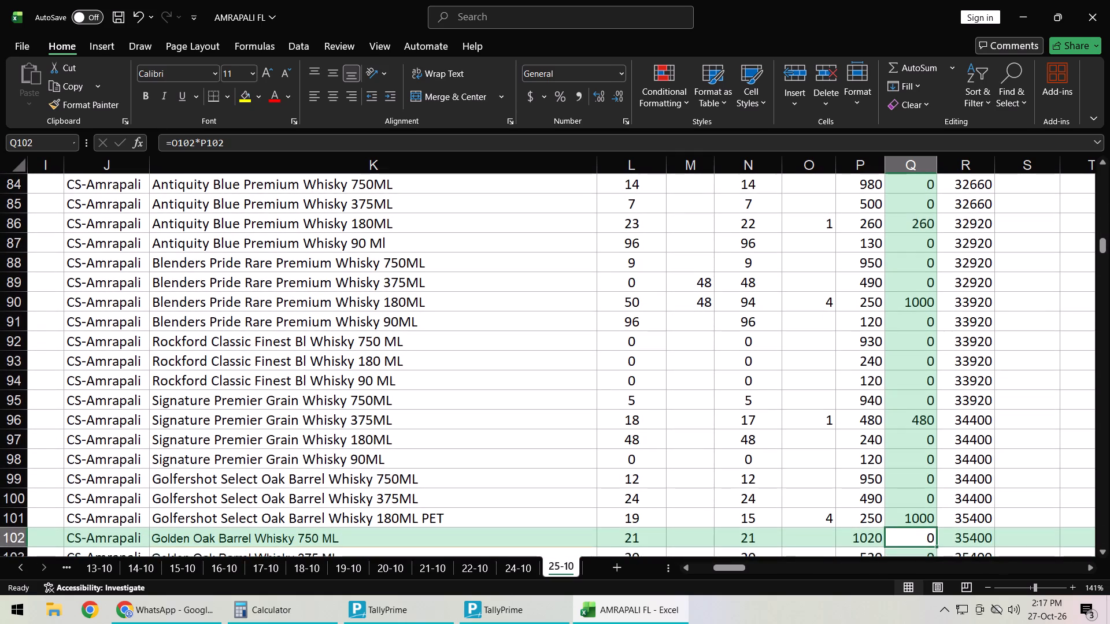
key(Down)
key(Down)
key(Down)
key(Down)
key(Down)
key(Down)
key(Down)
key(Down)
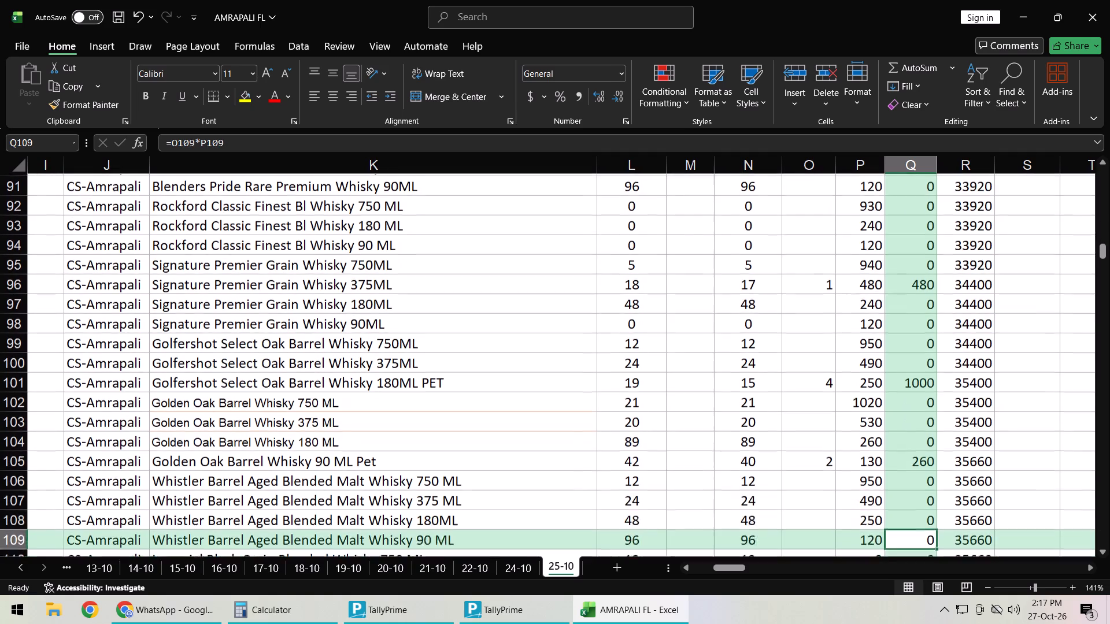
key(Down)
key(Down)
key(Down)
key(Down)
key(Down)
key(Down)
key(Down)
key(Down)
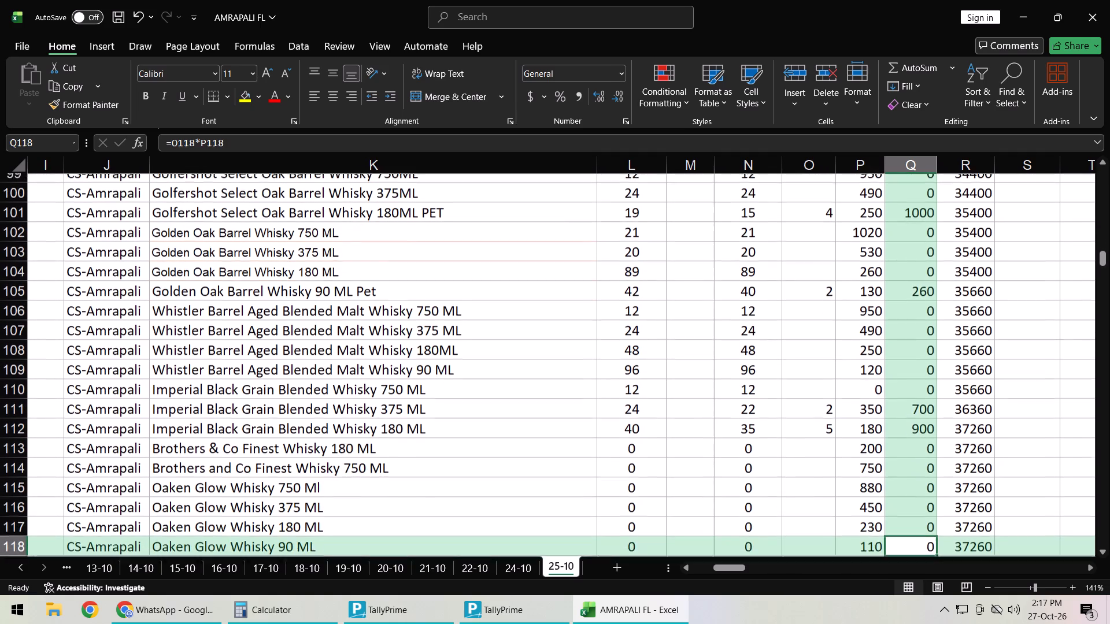
key(Down)
key(Down)
key(Down)
key(Down)
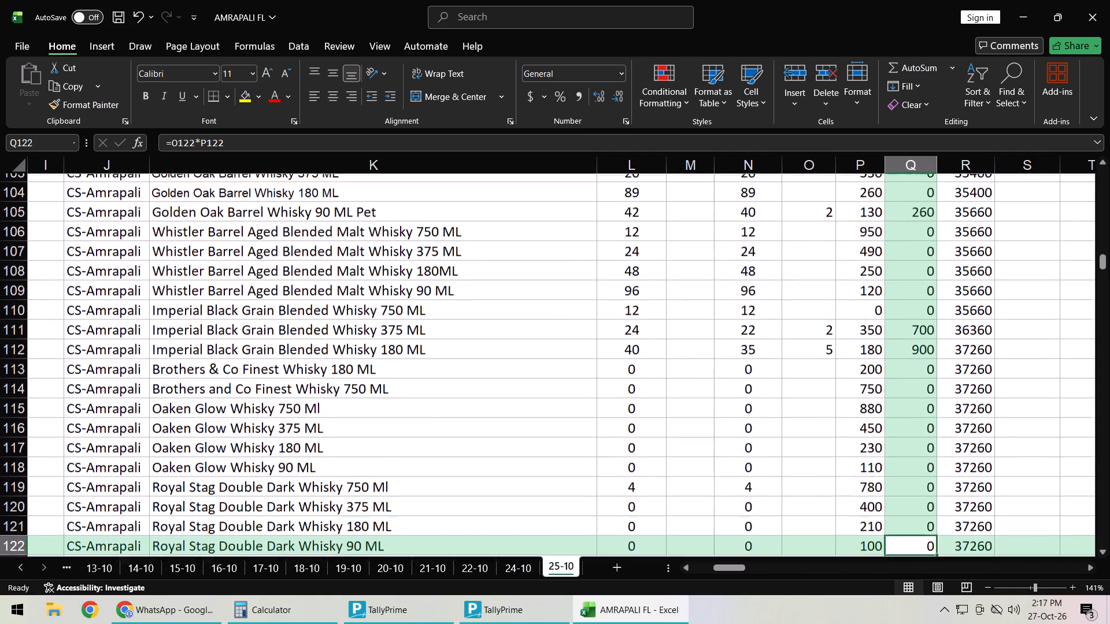
Check the column Q amounts and running totals from J & B Rare Scotch 180 ML to Royal Stag Deluxe Whisky 90 Ml.
key(Down)
key(Down)
key(Down)
key(Down)
key(Down)
key(Down)
key(Down)
key(Down)
key(Down)
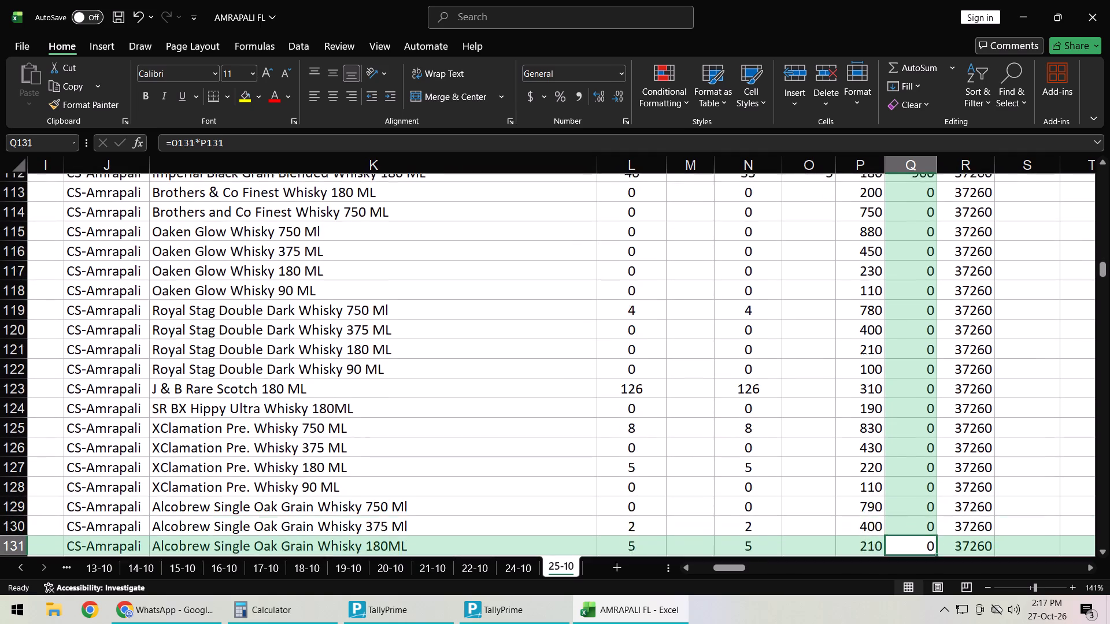
key(Down)
key(Down)
key(Down)
key(Down)
key(Down)
key(Down)
key(Down)
key(Down)
key(Down)
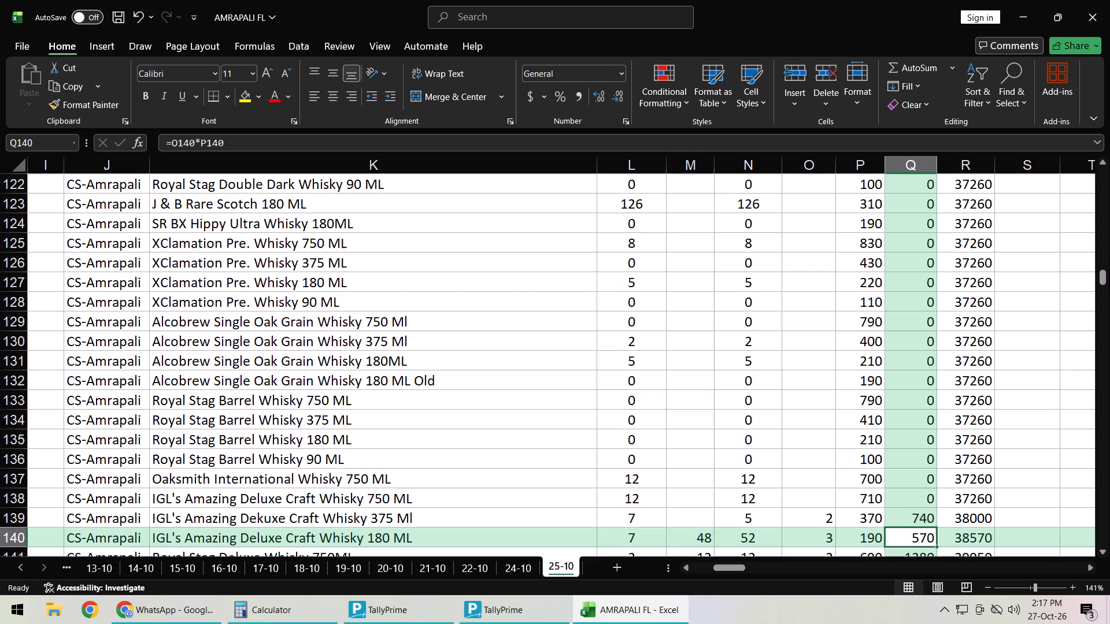
key(Down)
key(Down)
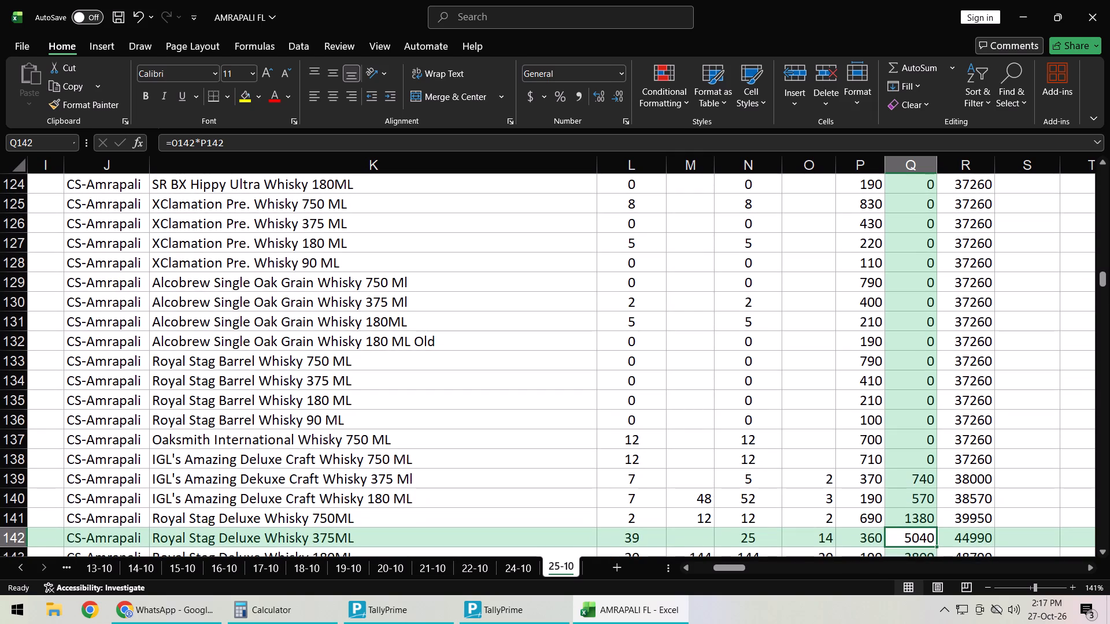
key(Down)
key(Down)
key(Down)
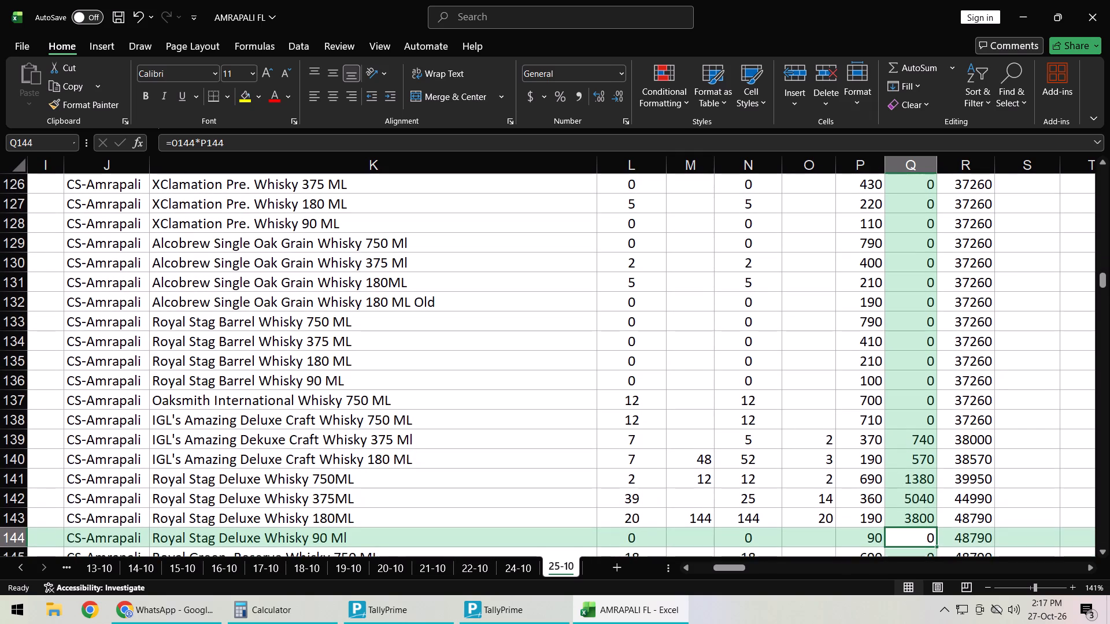
Check the column Q amounts and running totals from Royal Green Reserve Whisky 750 ML to Imperial Blue Dual Cask Smooth Whisky 180ML.
key(Down)
key(Down)
key(Down)
key(Down)
key(Down)
key(Down)
key(Down)
key(Down)
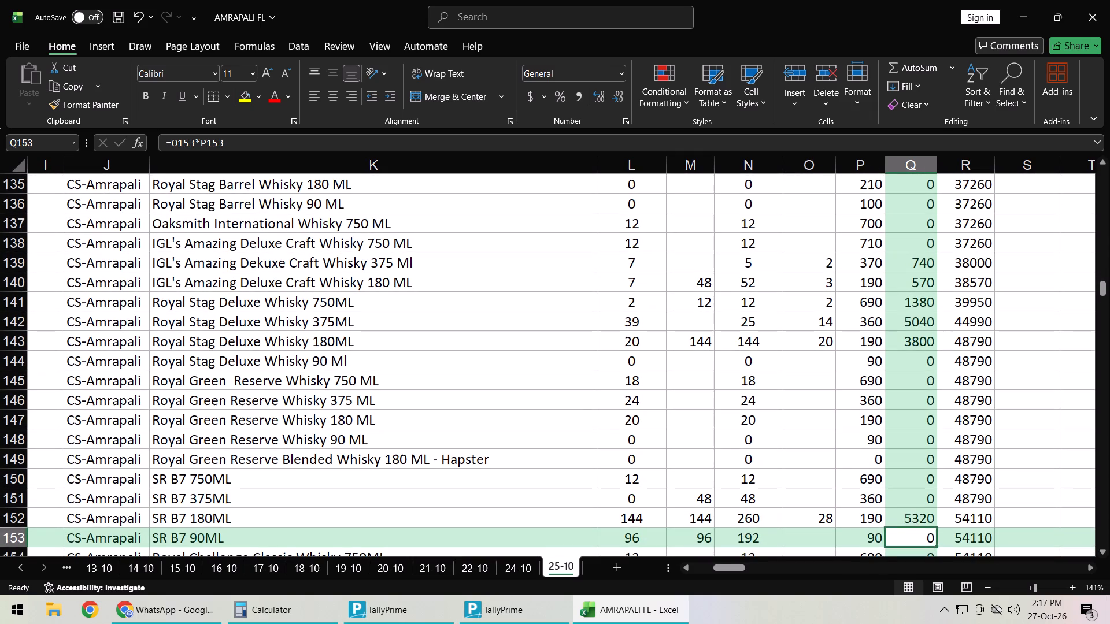
key(Down)
key(Down)
key(Down)
key(Down)
key(Down)
key(Down)
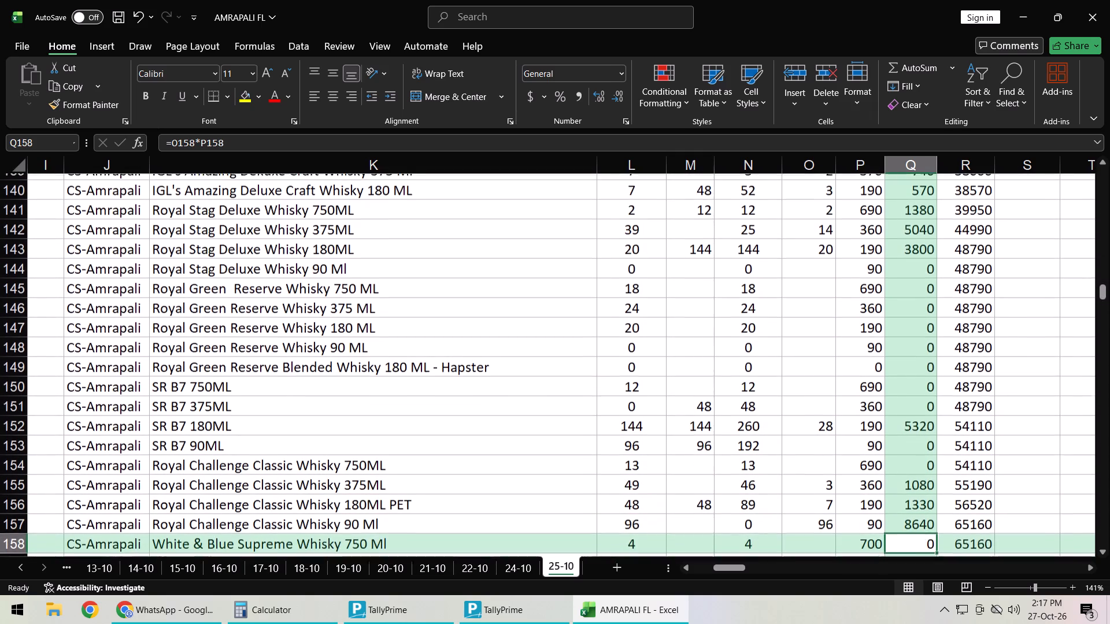
key(Down)
key(Down)
key(Down)
key(Down)
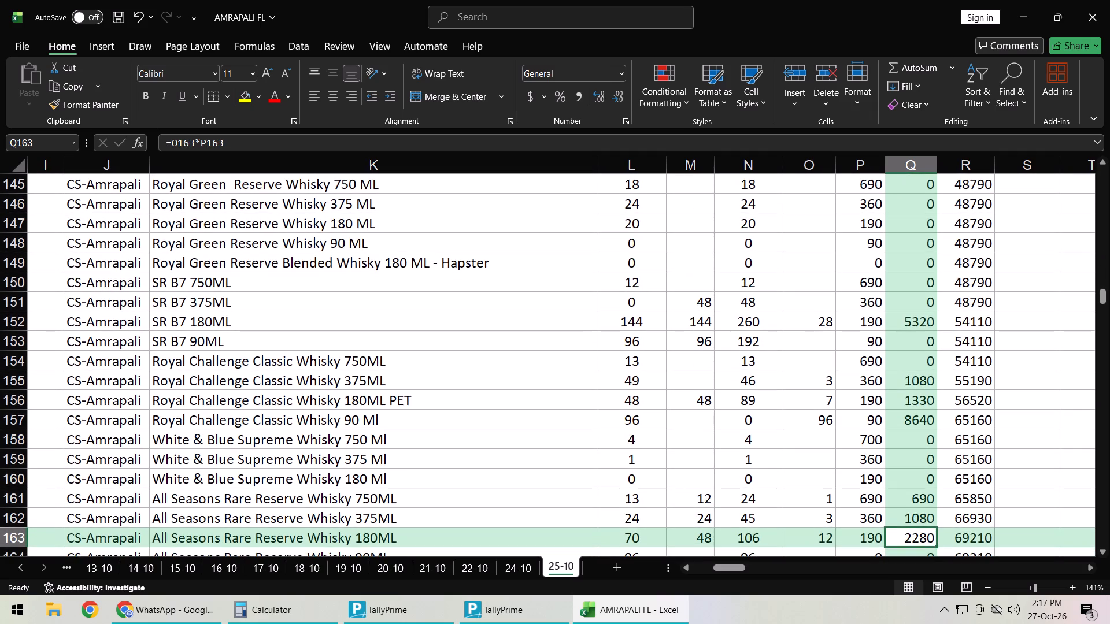
key(Down)
key(Down)
key(Down)
key(Down)
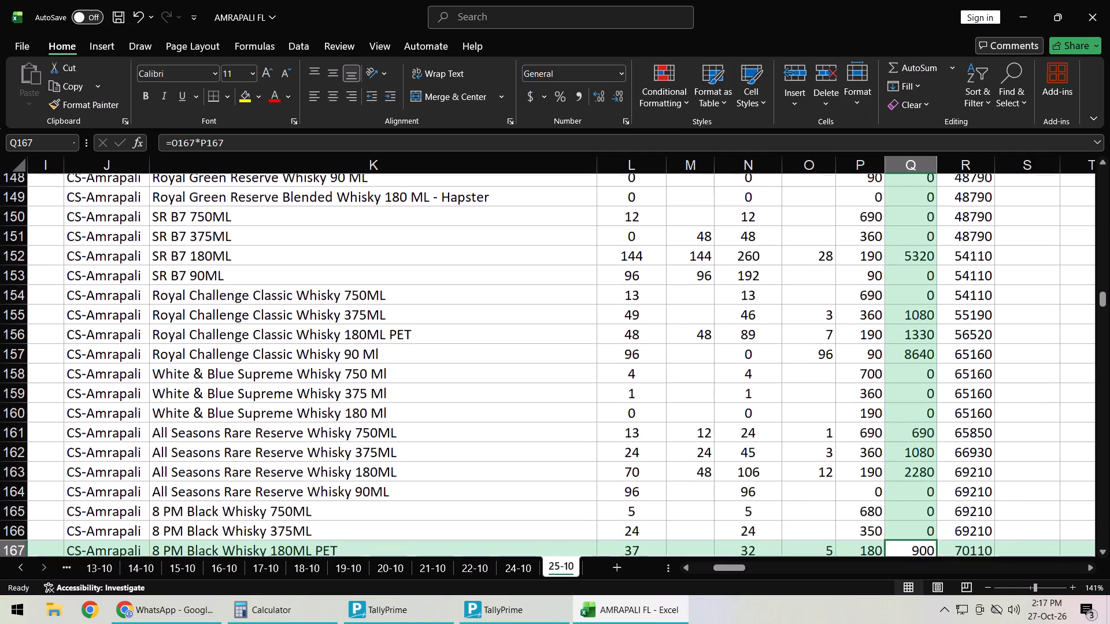
key(Down)
key(Down)
key(Down)
key(Down)
key(Down)
key(Down)
key(Down)
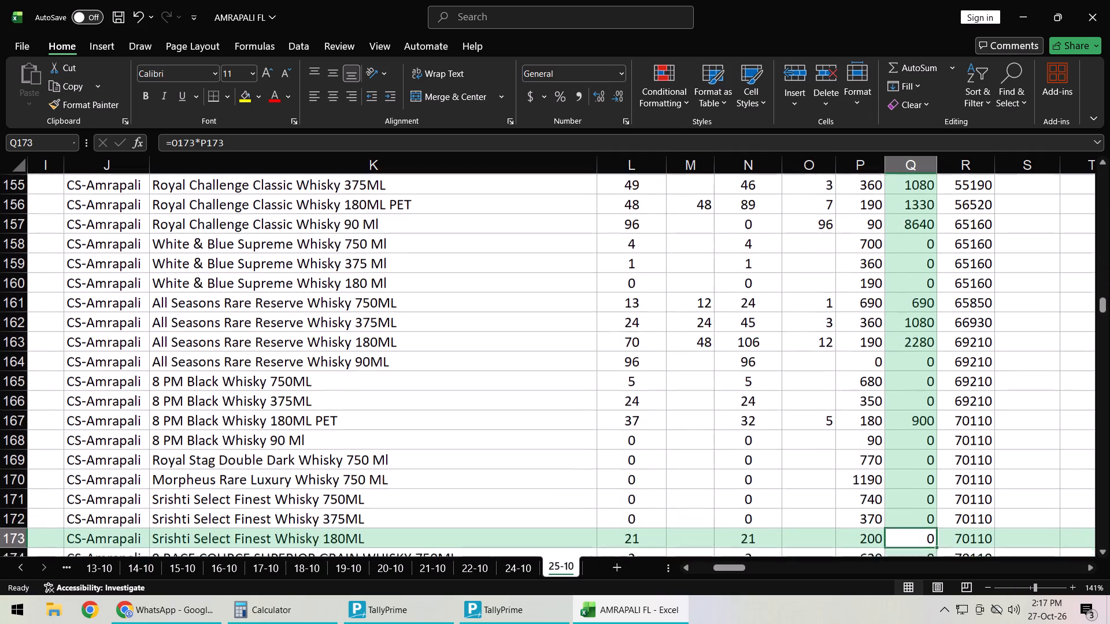
key(Down)
key(Down)
key(Down)
key(Down)
key(Down)
key(Down)
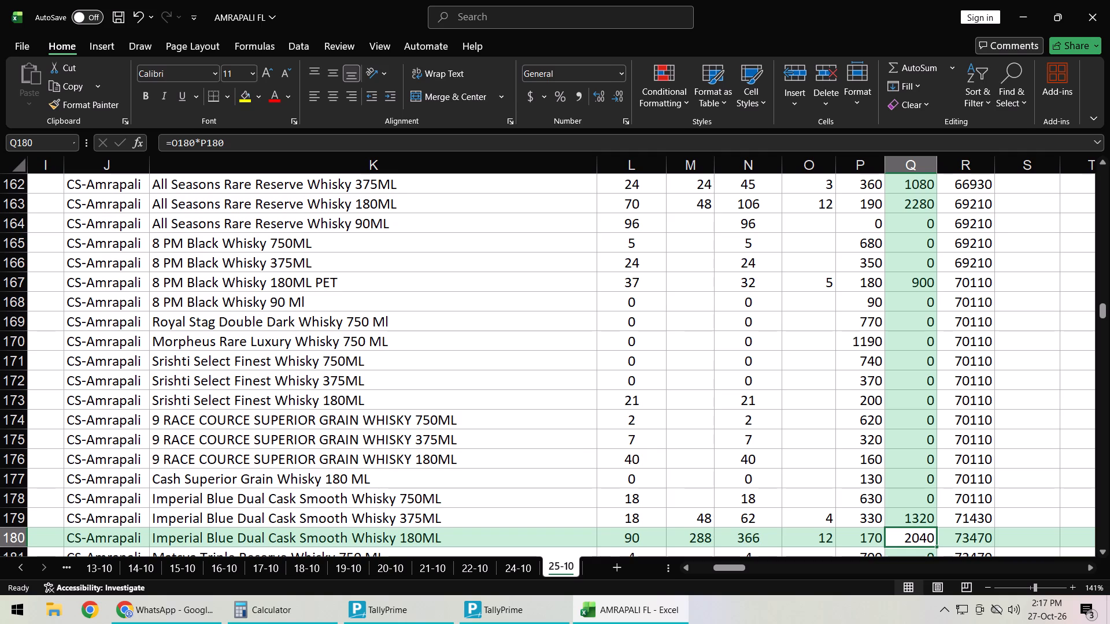
Set the column O quantity for Imperial Blue Dual Cask Smooth Whisky 180ML to 42.
key(Left)
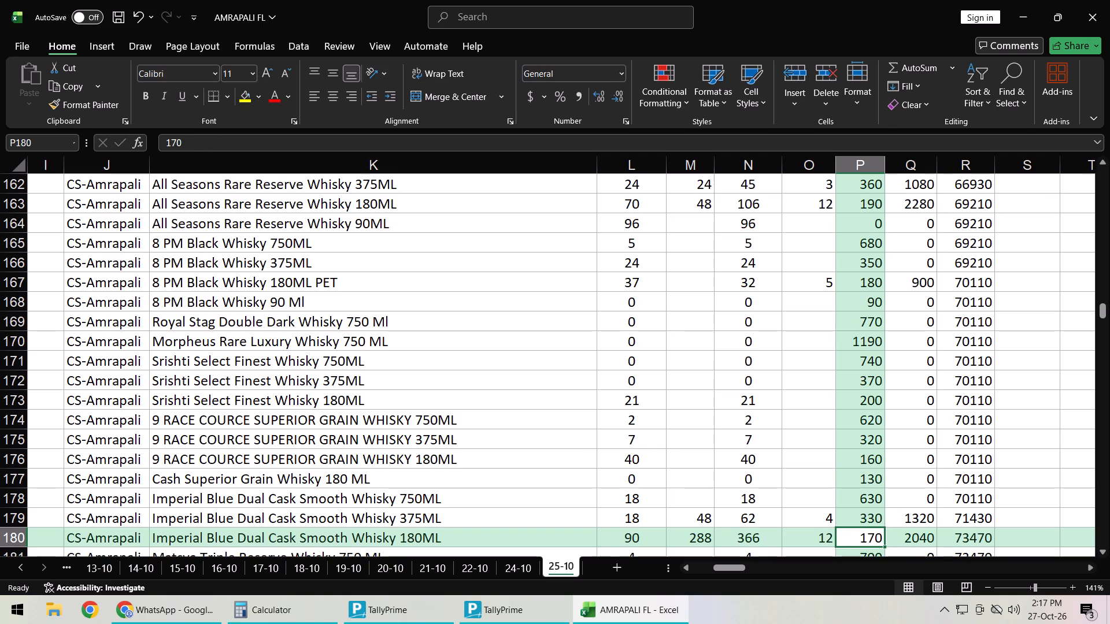
key(Left)
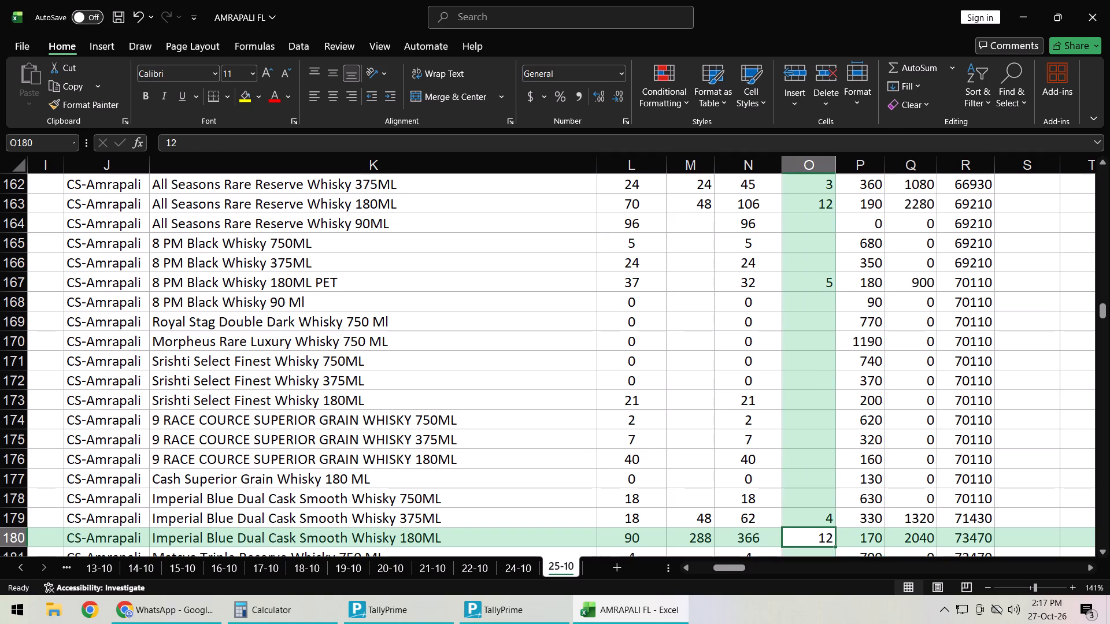
text(42)
key(Return)
key(Right)
key(Right)
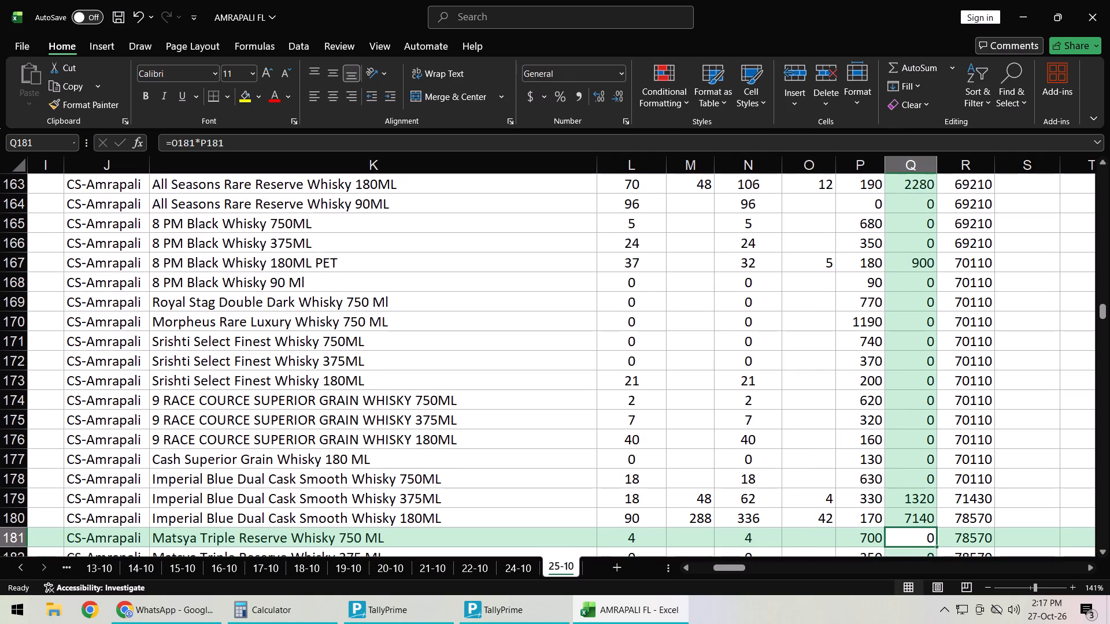
key(Up)
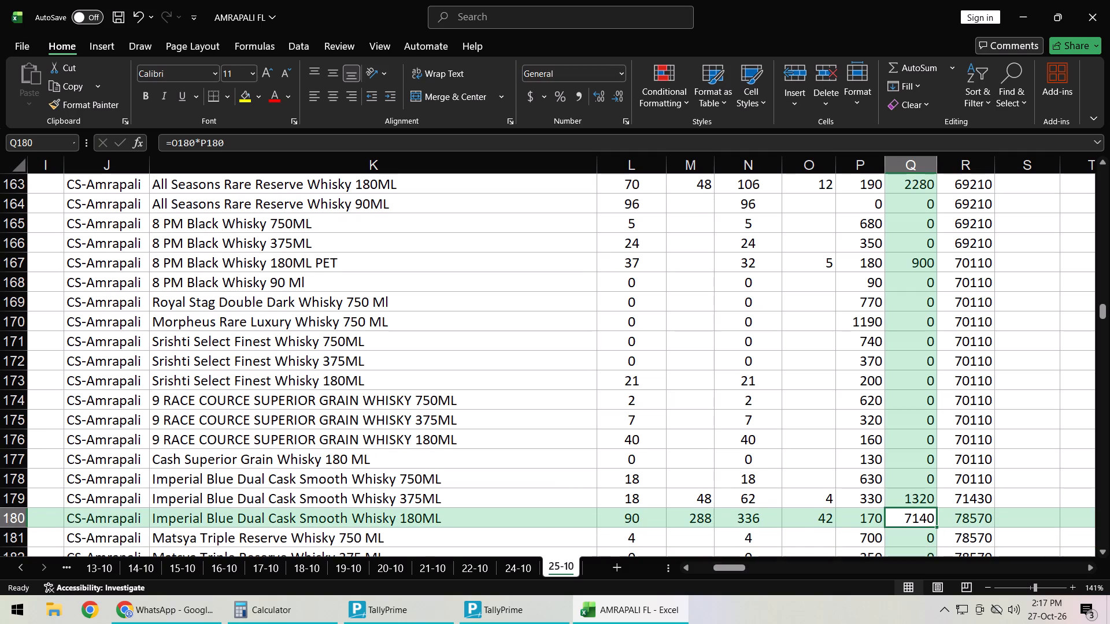
Check the column Q amounts and running totals from Matsya Triple Reserve Whisky 750 ML to Brothers & Co Finest Whisky 90ML.
key(Down)
key(Down)
key(Down)
key(Down)
key(Down)
key(Down)
key(Down)
key(Down)
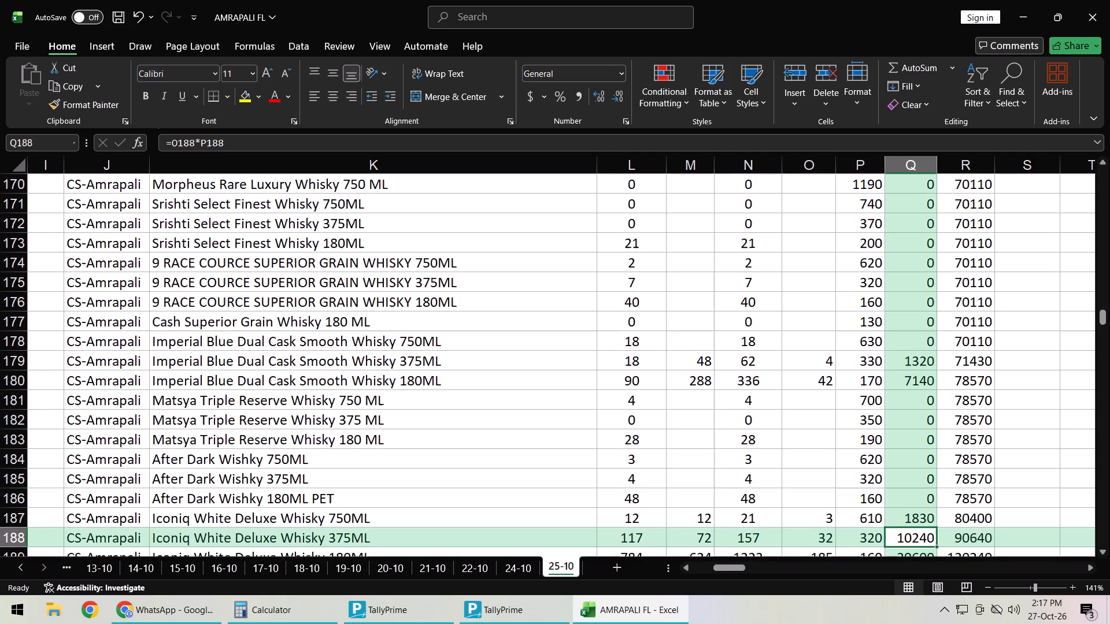
key(Down)
key(Down)
key(Down)
key(Down)
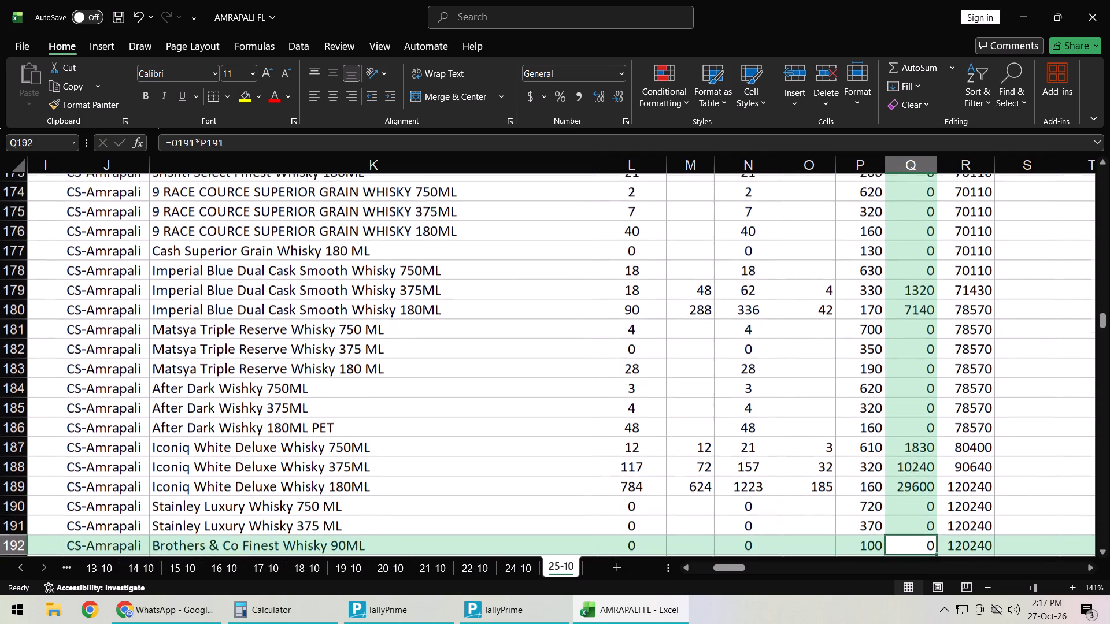
Check the column Q amounts and running totals from McDowell's Double Oak Barrel Whisky 750 ML to Oc Blue Special Cask Whisky 180 ML.
key(Down)
key(Down)
key(Down)
key(Down)
key(Down)
key(Down)
key(Down)
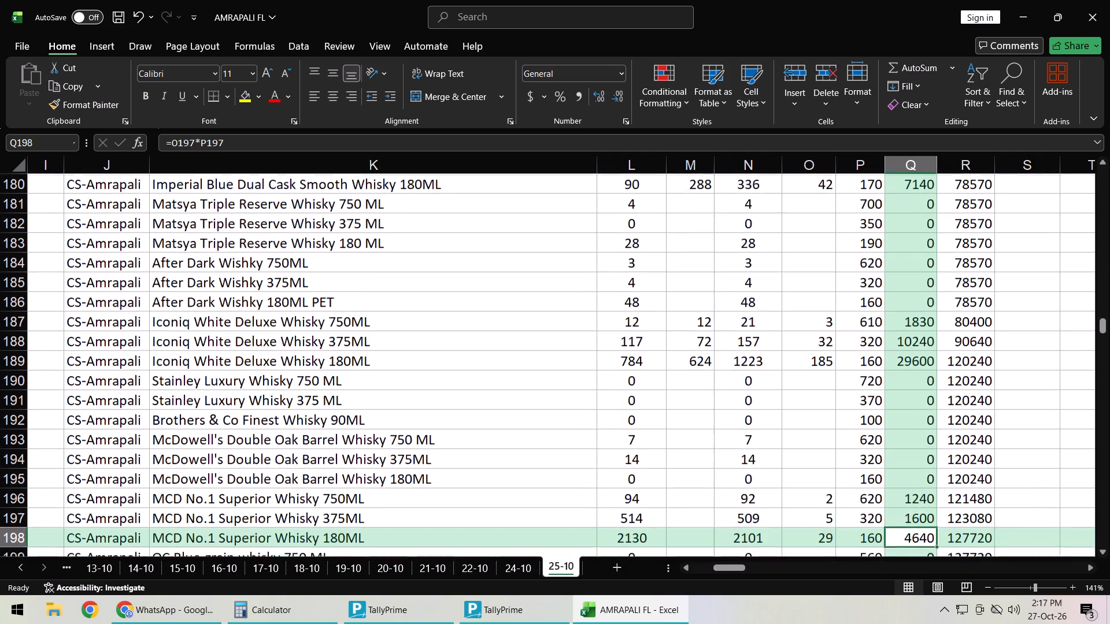
key(Down)
key(Down)
key(Down)
key(Down)
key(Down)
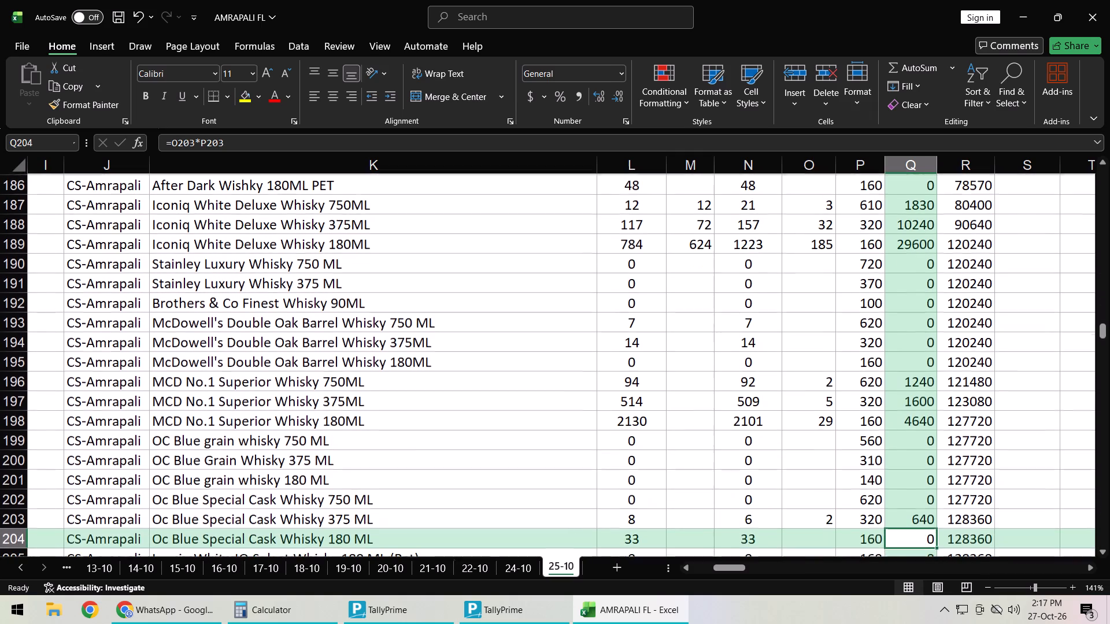
Check the column Q amounts and running totals from Iconiq White IQ Select Whisky 180 ML (Pet) to Officers Choice Whisky 180ML.
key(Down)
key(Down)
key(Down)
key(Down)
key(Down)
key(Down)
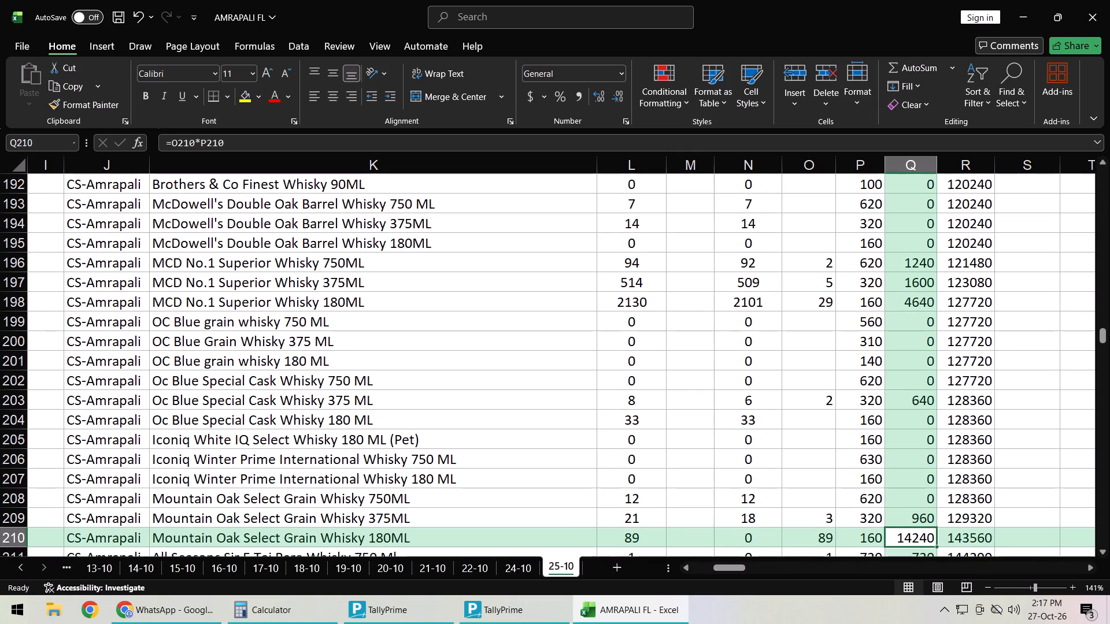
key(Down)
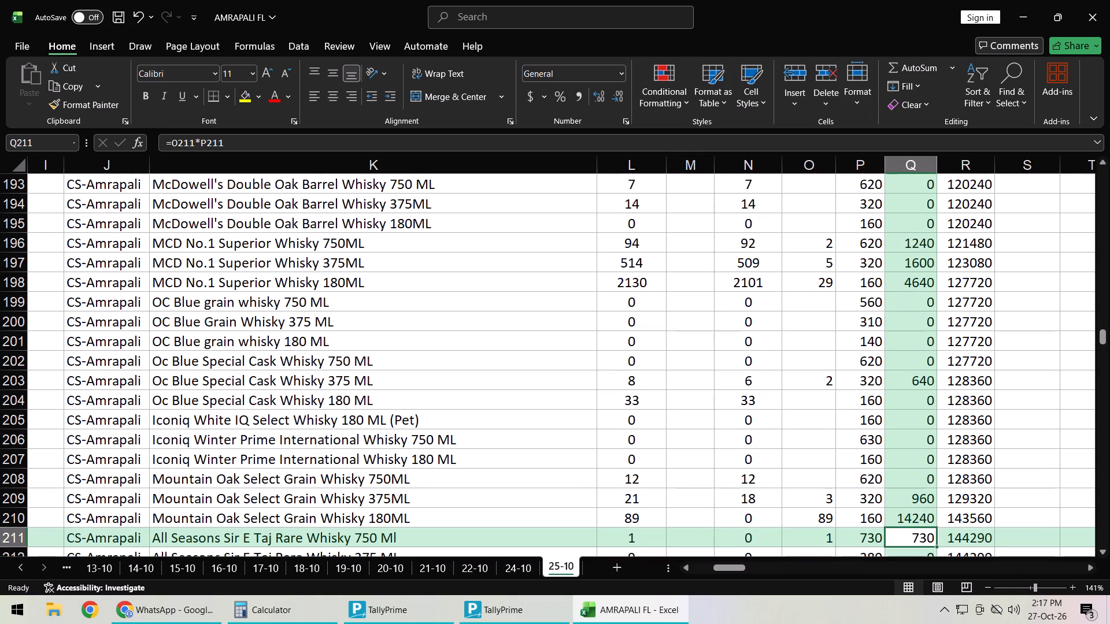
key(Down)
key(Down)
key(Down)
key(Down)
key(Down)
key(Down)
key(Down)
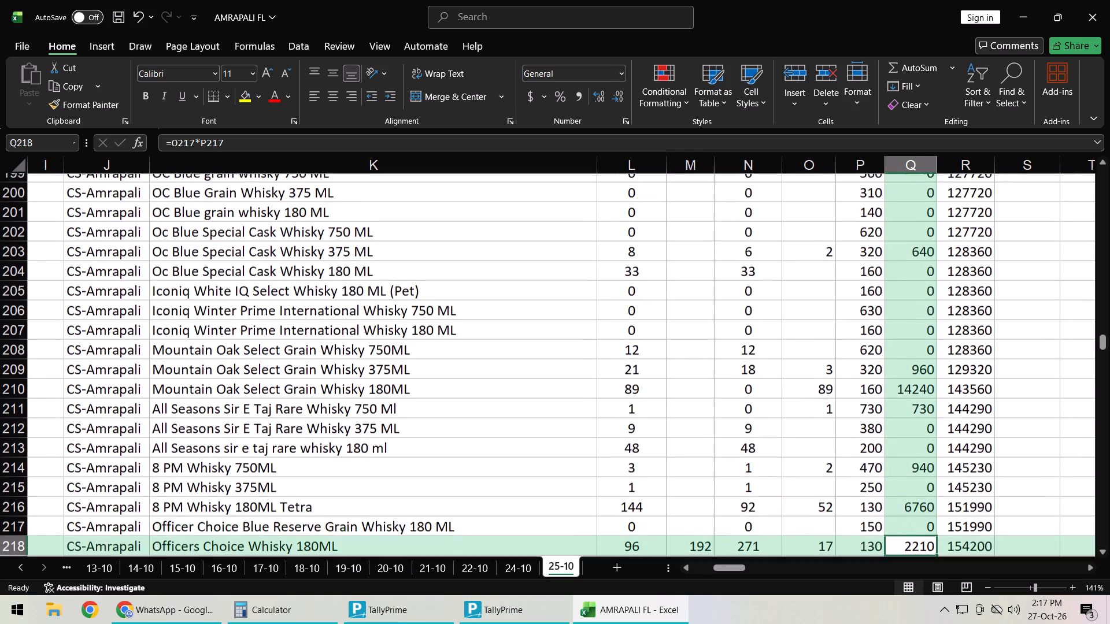
Check the column Q amounts and running totals from Polo Exclusive Grain Whisky 180 ML to Stainley Luxury Whisky 180 ML.
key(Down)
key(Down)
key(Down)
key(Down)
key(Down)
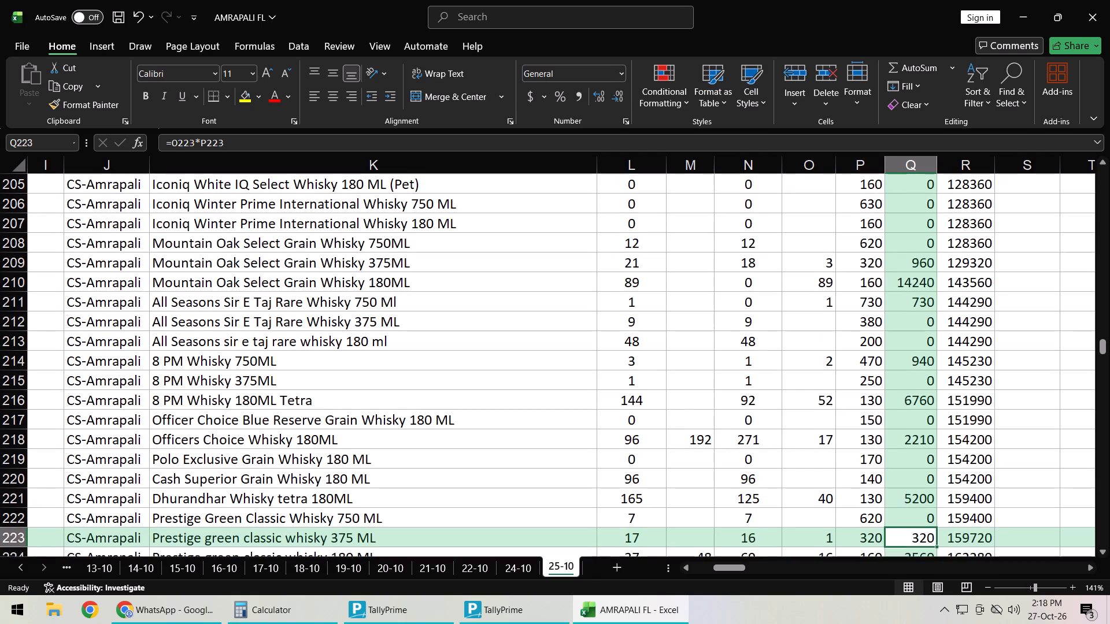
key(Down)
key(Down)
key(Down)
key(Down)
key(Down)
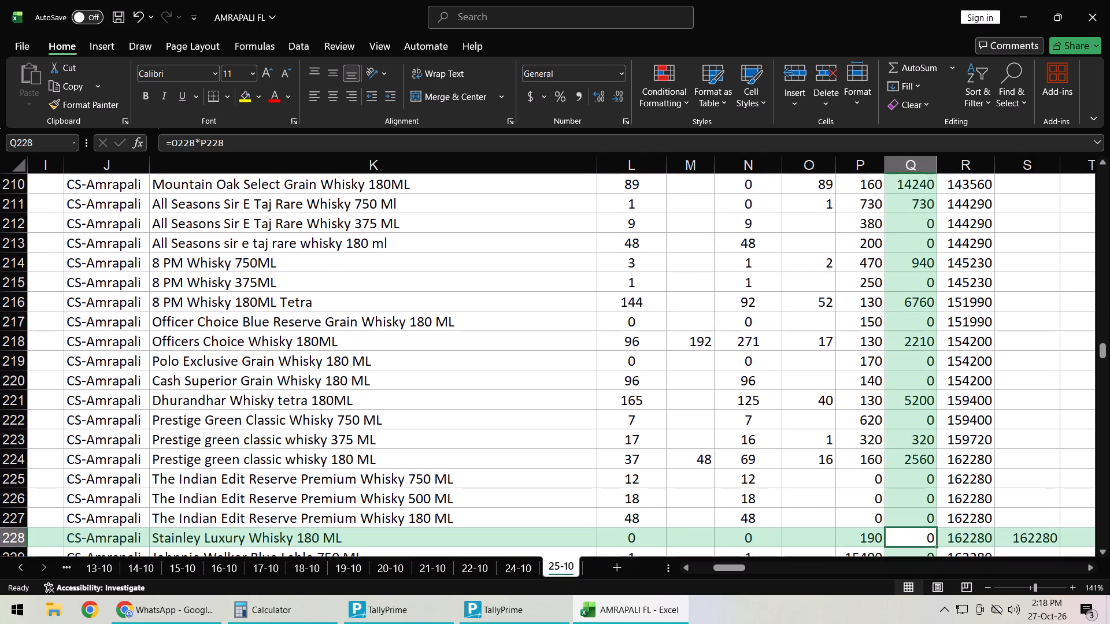
Switch to Calculator, subtract 162280 from 162840 to get the difference in the whisky total, and return to the workbook.
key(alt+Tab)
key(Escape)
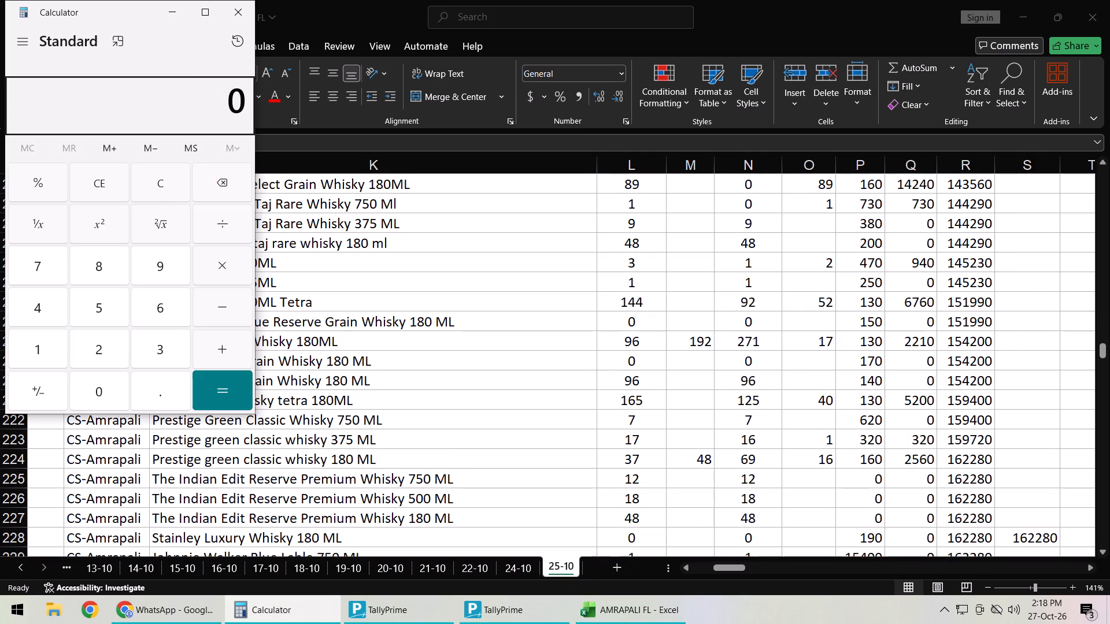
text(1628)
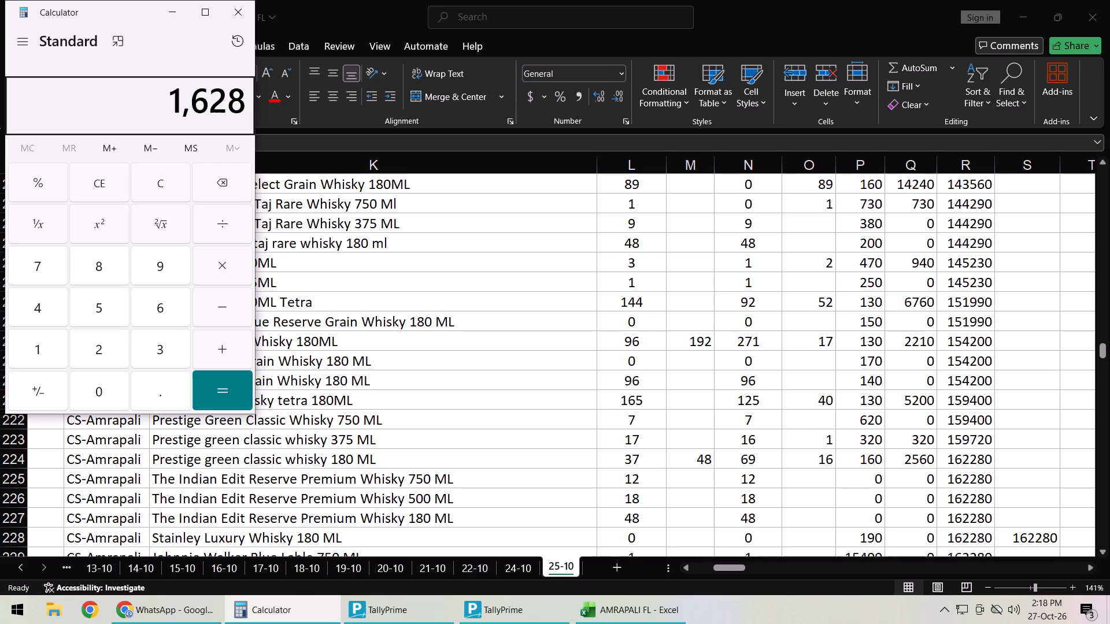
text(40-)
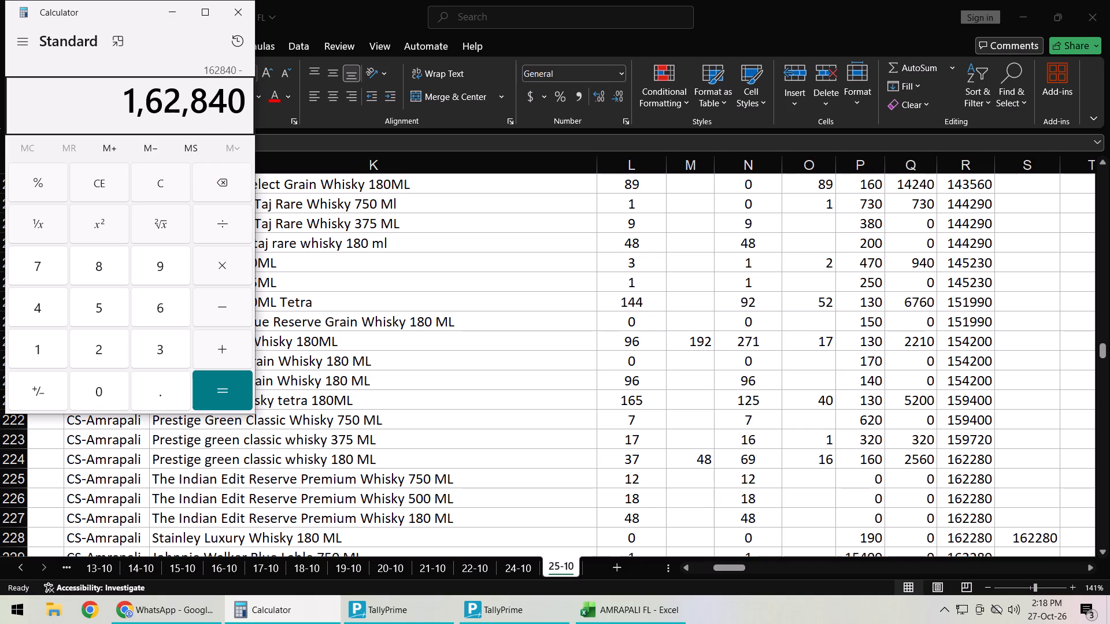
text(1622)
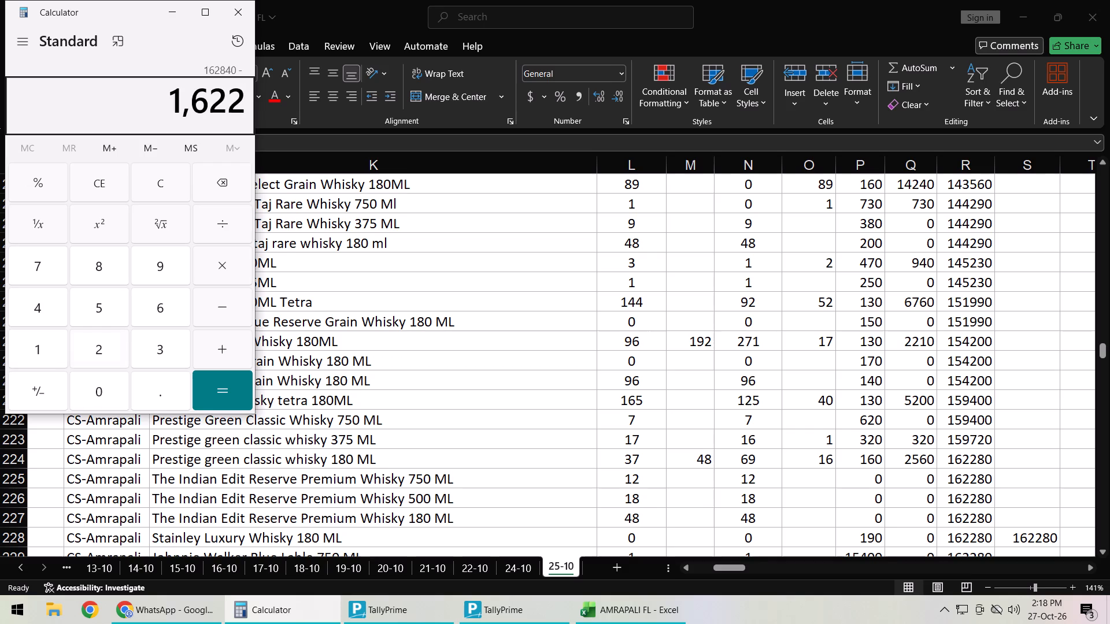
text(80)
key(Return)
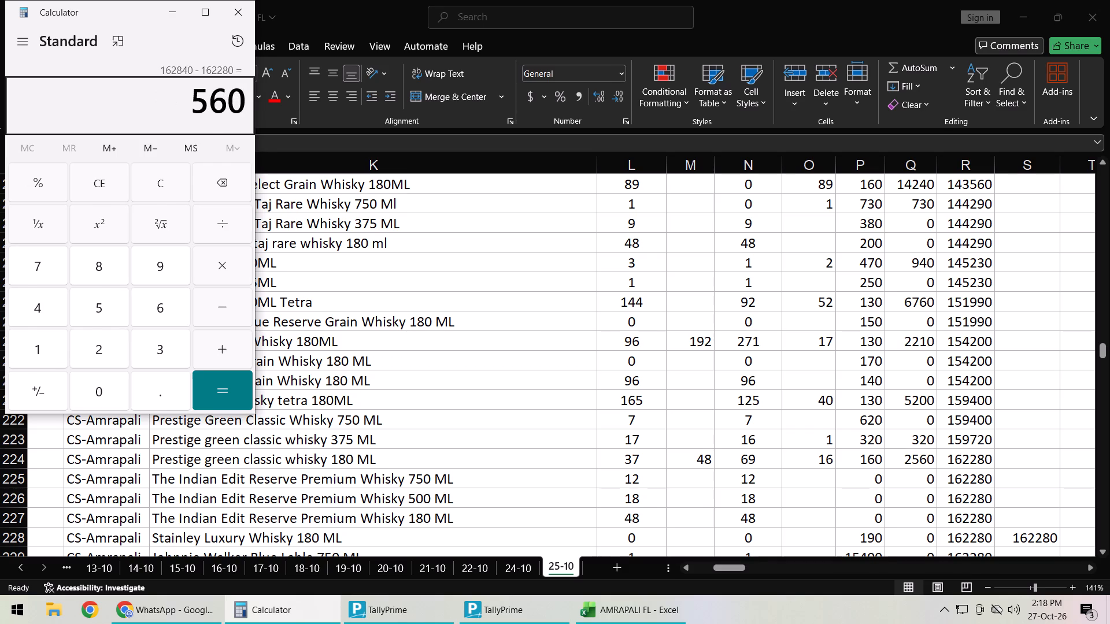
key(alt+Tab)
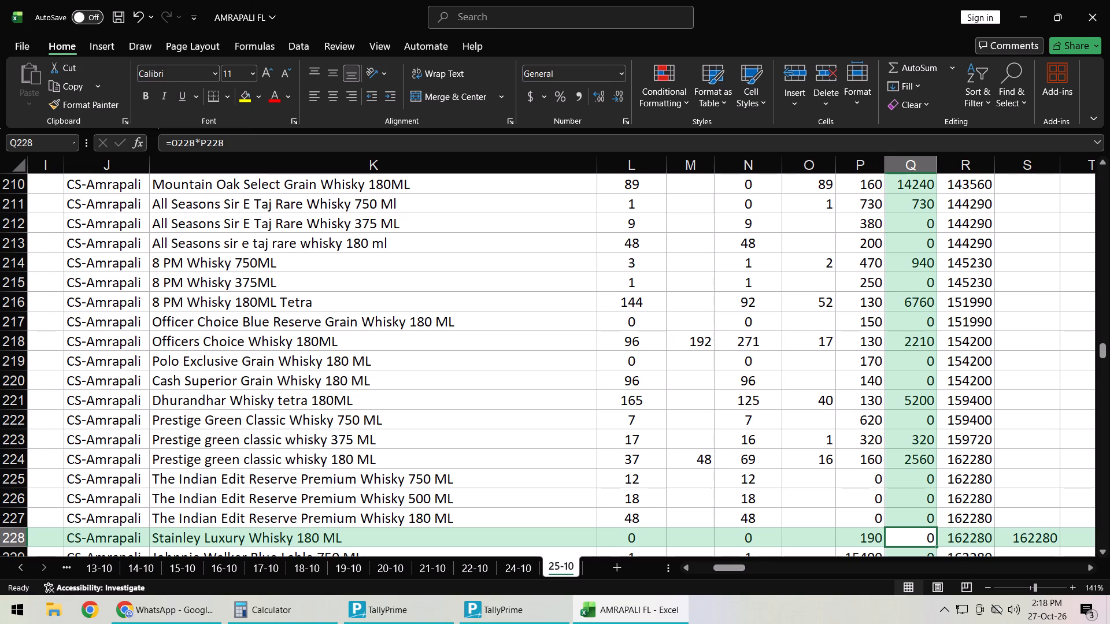
Save the AMRAPALI FL workbook.
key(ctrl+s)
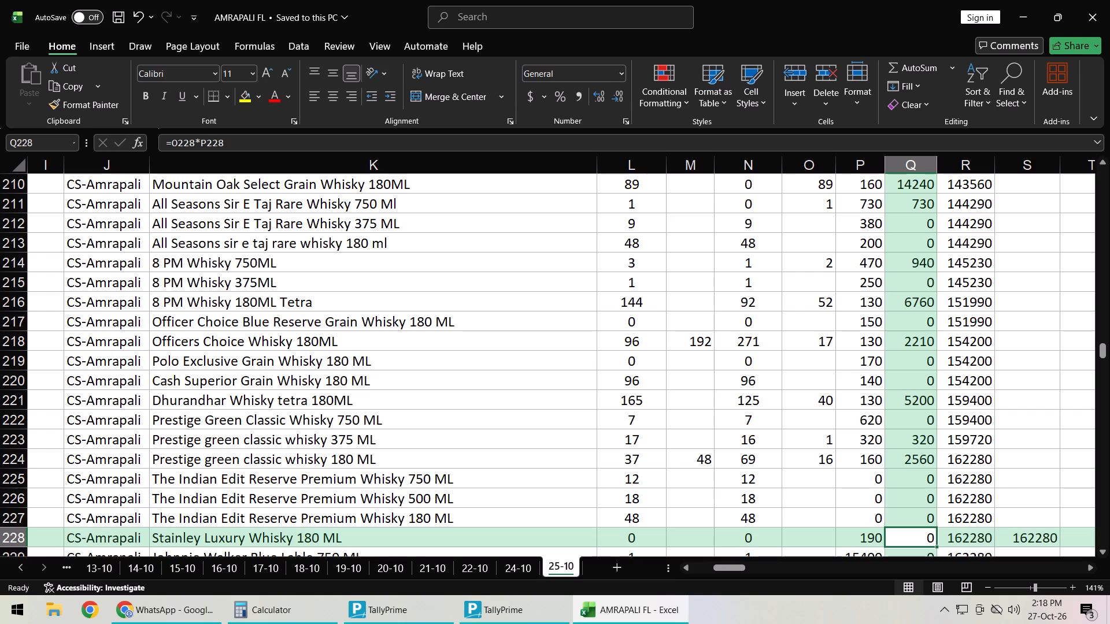
Enter 2 as the column O quantity for Johnnie Walker Gold Lable Reserve 750 Ml.
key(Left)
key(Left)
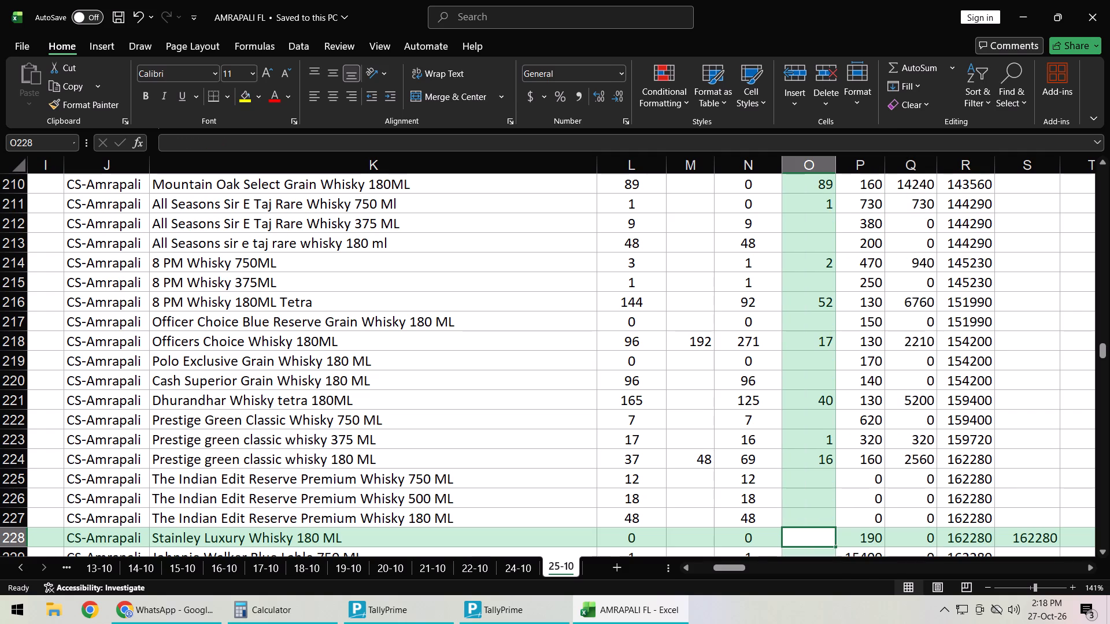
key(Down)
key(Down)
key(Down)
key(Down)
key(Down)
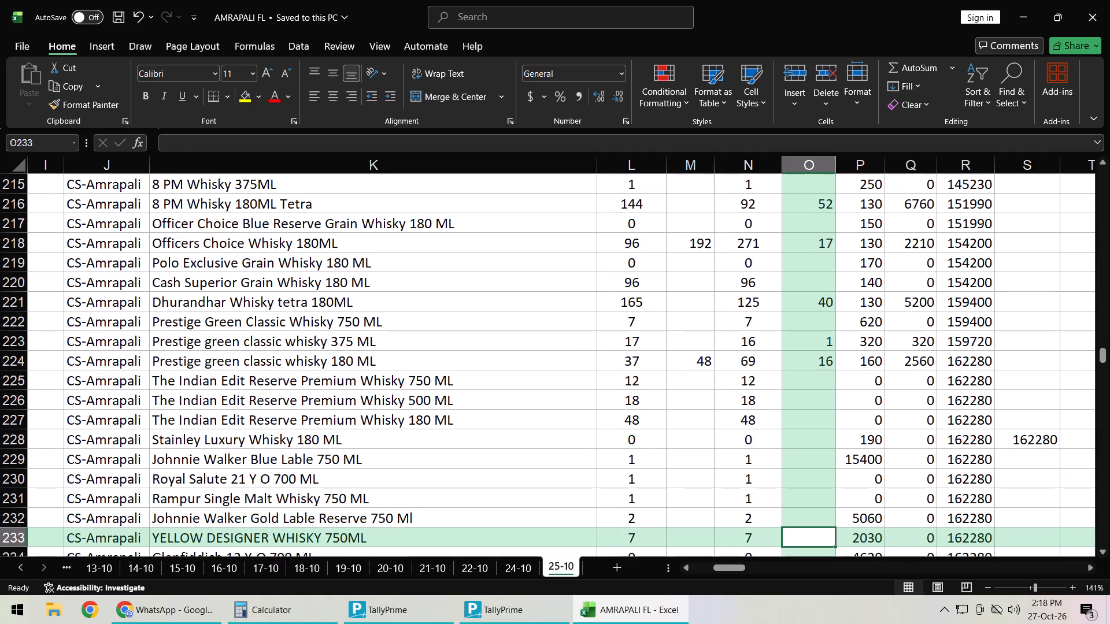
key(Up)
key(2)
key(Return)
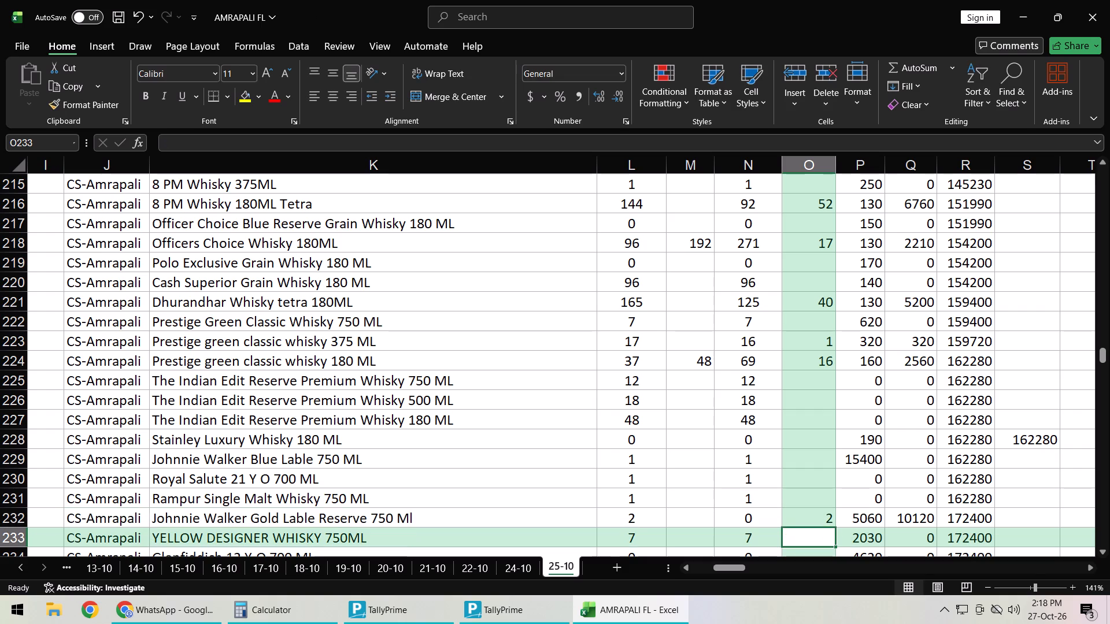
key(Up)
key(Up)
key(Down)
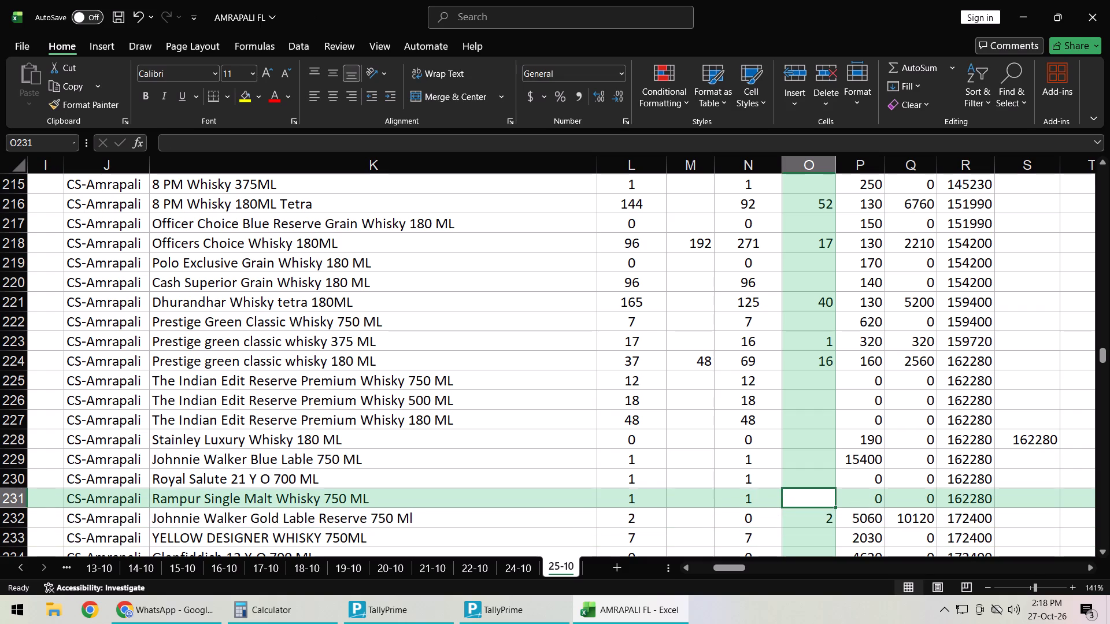
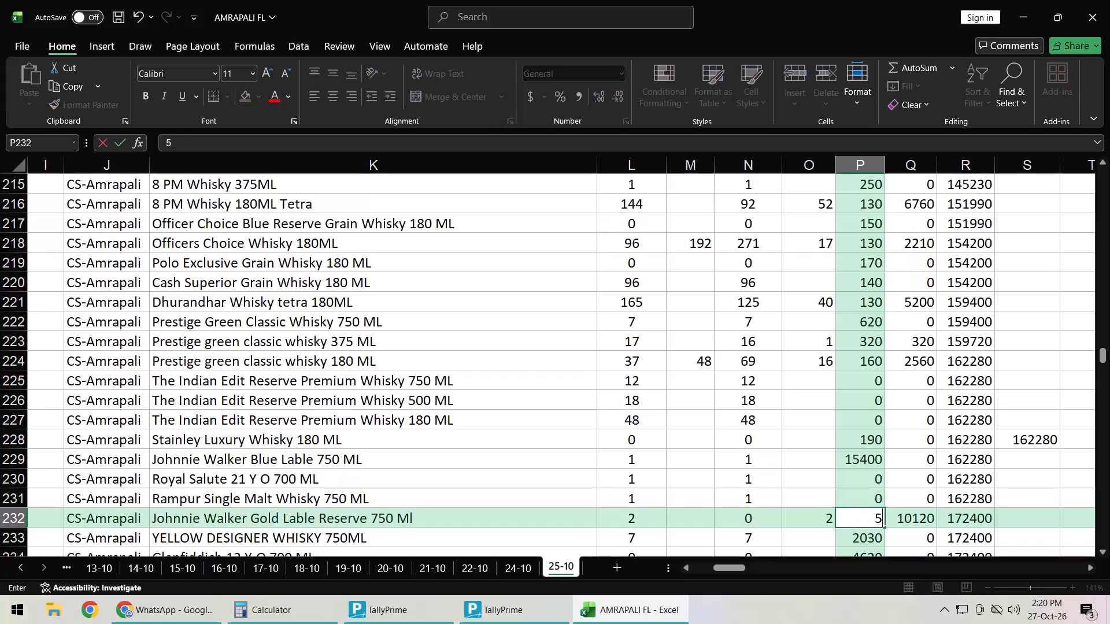
Set the column P rate for Johnnie Walker Gold Lable Reserve 750 Ml to 5090.
key(Return)
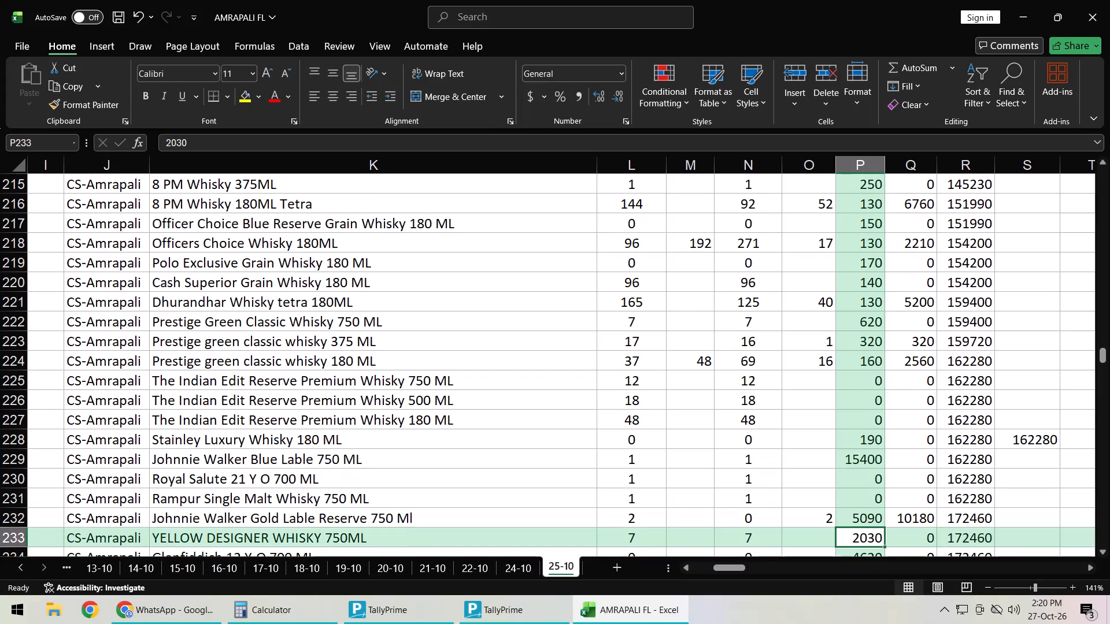
Look through the premium whisky rows from YELLOW DESIGNER WHISKY 750ML to Indri Single Malt and check their quantities and rates.
key(Left)
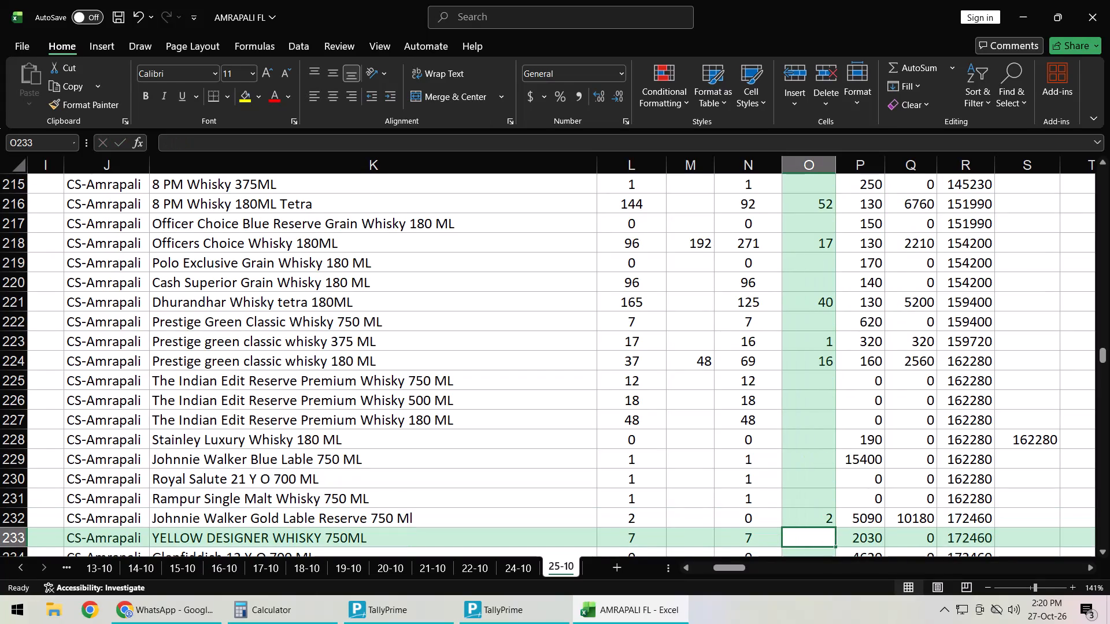
key(Down)
key(Down)
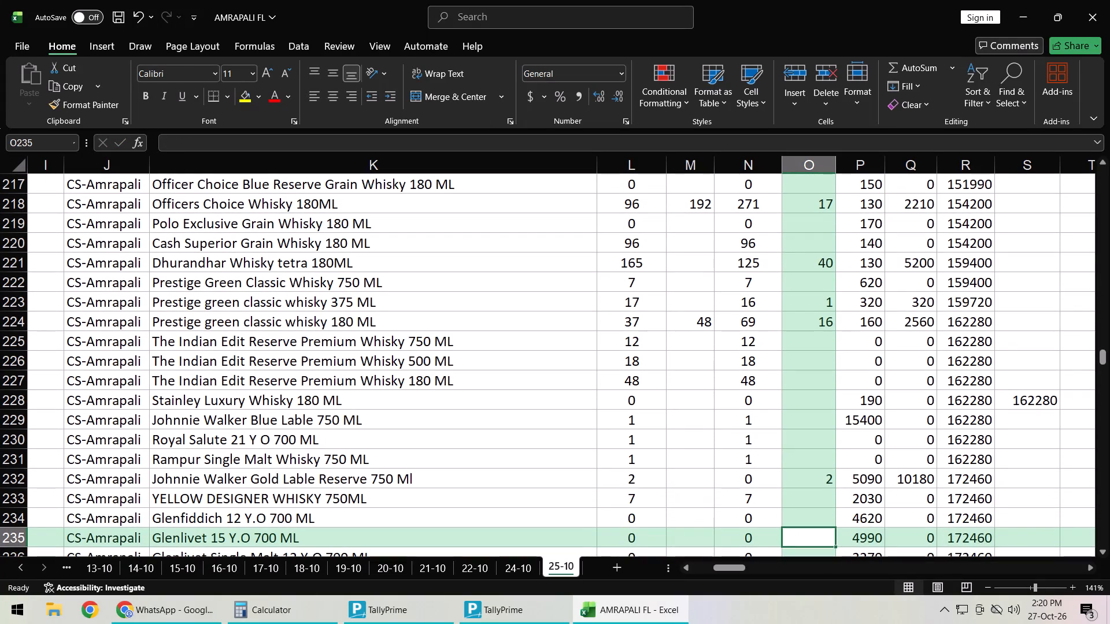
key(Down)
key(Down)
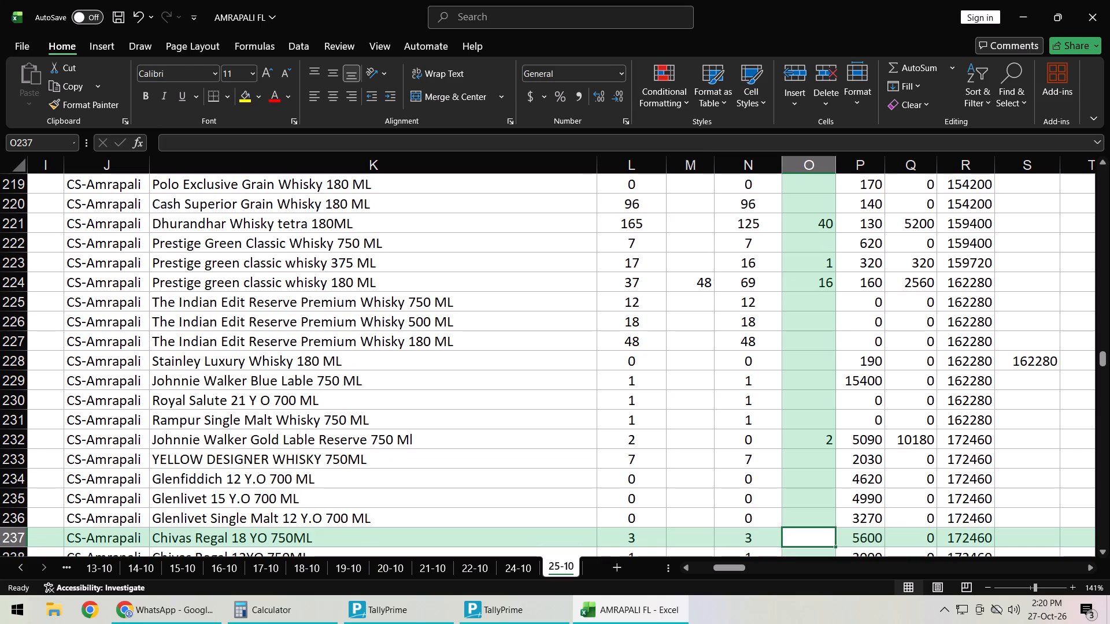
key(Up)
key(Down)
key(Up)
key(Left)
key(Up)
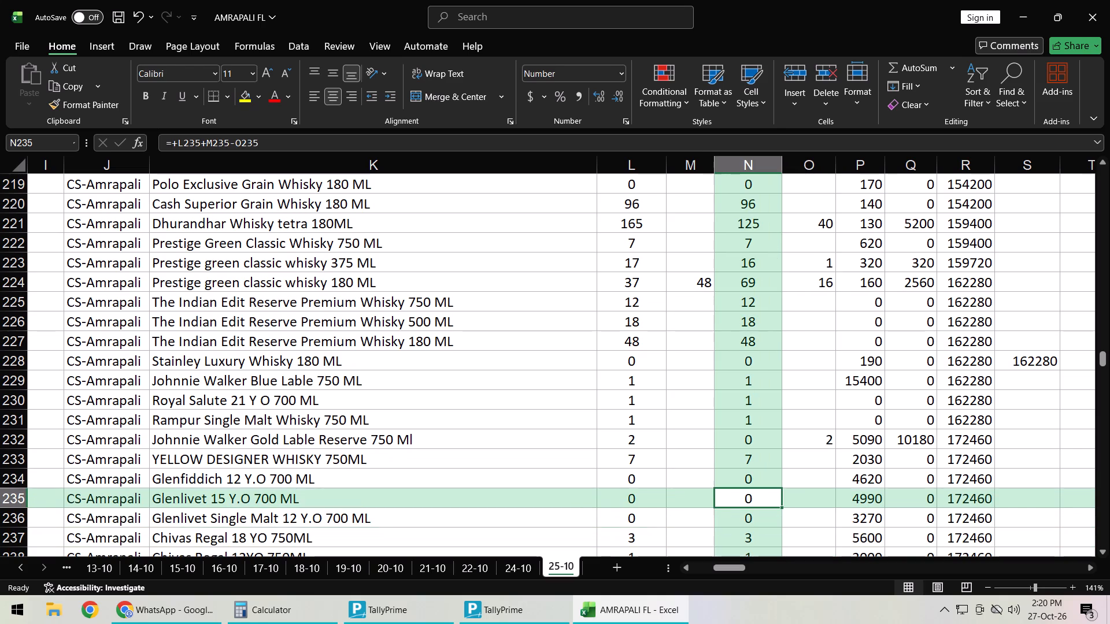
key(Down)
key(Down)
key(Down)
key(Down)
key(Down)
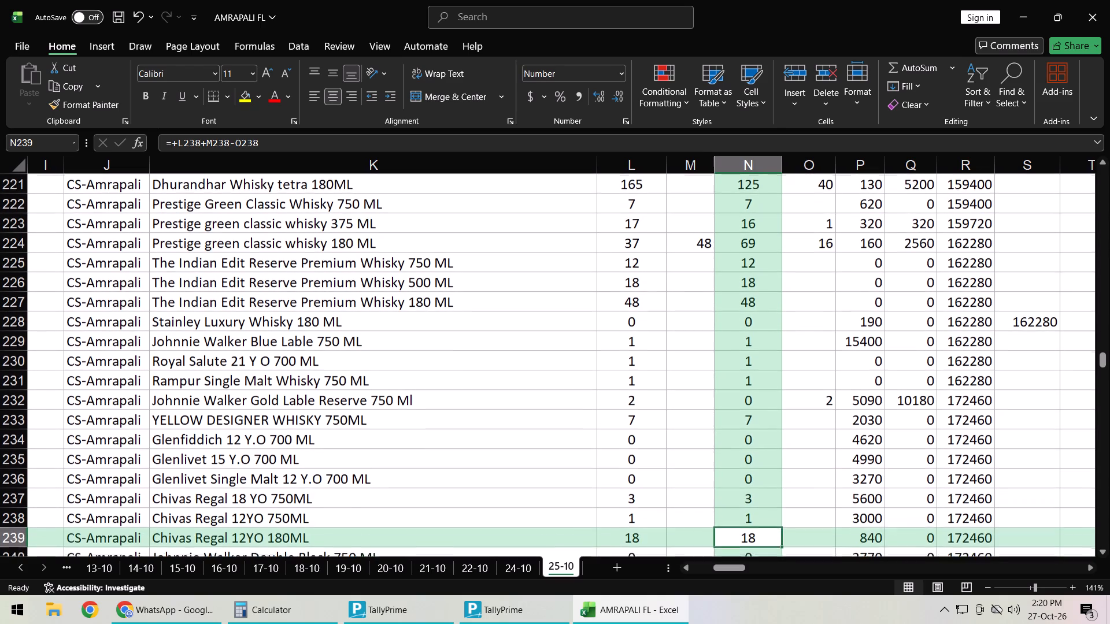
key(Down)
key(Down)
key(Down)
key(Down)
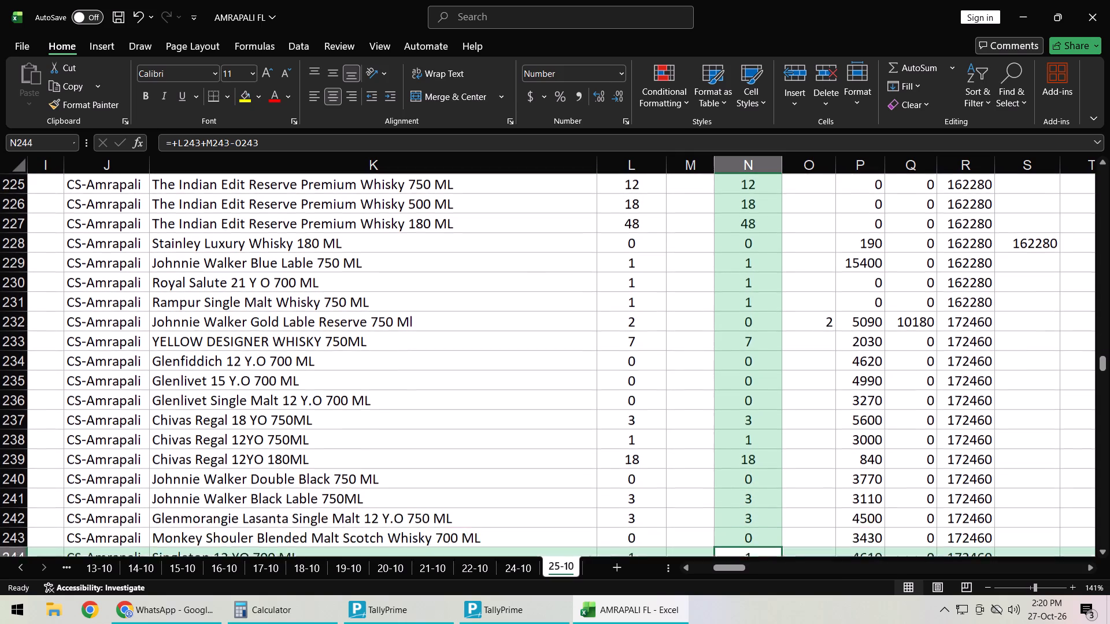
key(Down)
key(Up)
key(Up)
key(Down)
key(Down)
key(Down)
key(Down)
key(Down)
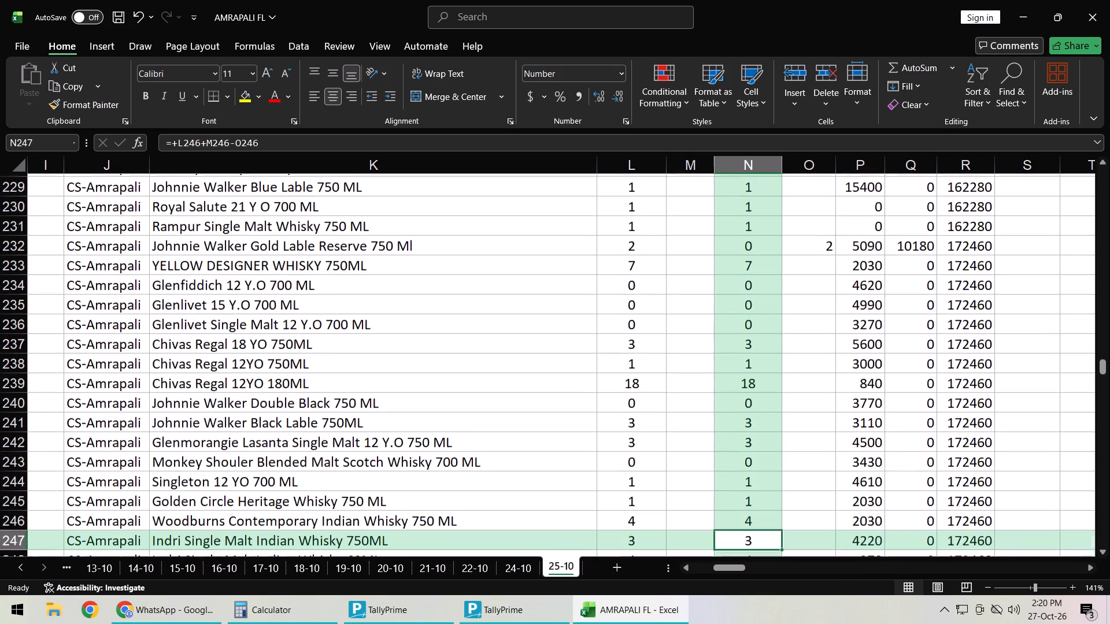
key(Down)
key(Down)
Go back over the rows from Indri Single Malt up to Stainley Luxury Whisky, and recheck the Glenfiddich and Glenlivet entries.
key(Up)
key(Up)
key(Up)
key(Up)
key(Up)
key(Up)
key(Up)
key(Up)
key(Up)
key(Up)
key(Up)
key(Up)
key(Up)
key(Up)
key(Up)
key(Up)
key(Up)
key(Up)
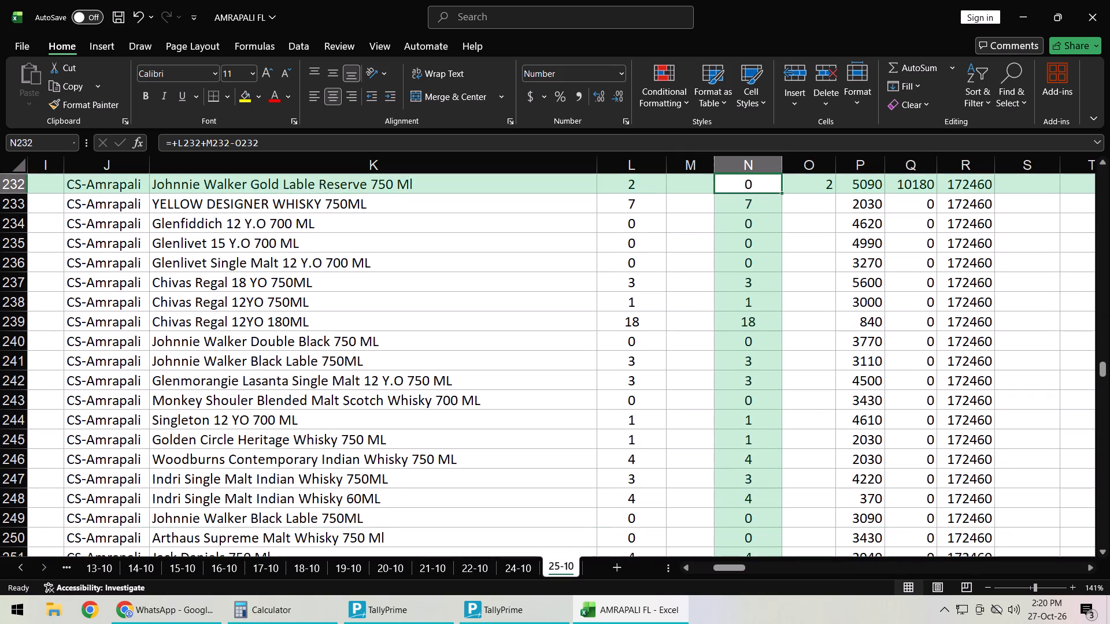
key(Up)
key(Up)
key(Up)
key(Up)
key(Down)
key(Down)
key(Down)
key(Down)
key(Down)
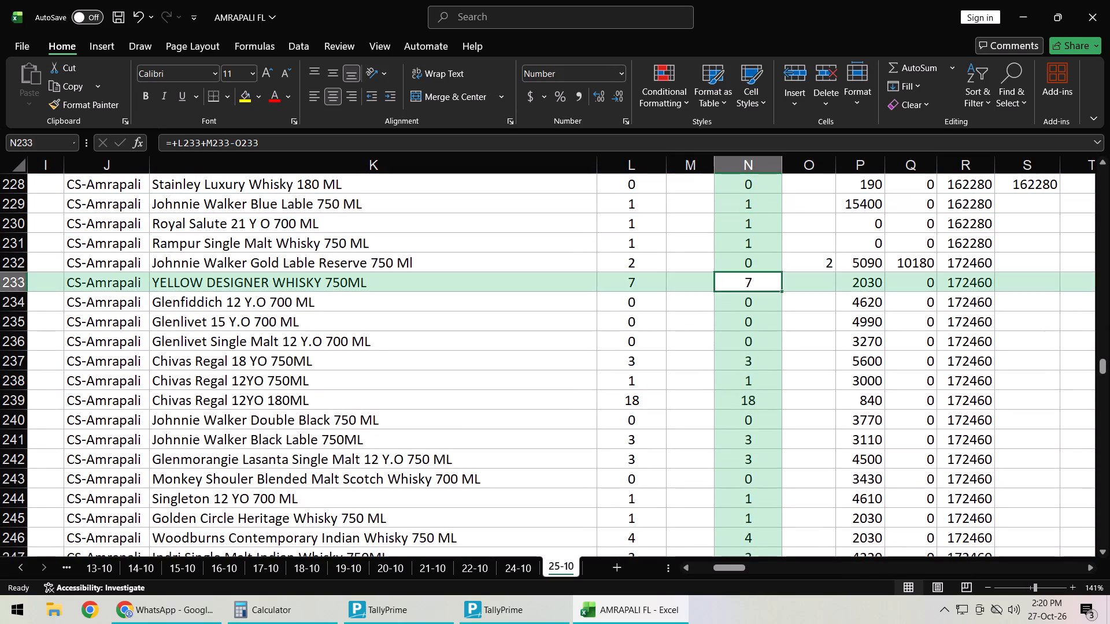
key(Down)
key(Down)
key(Down)
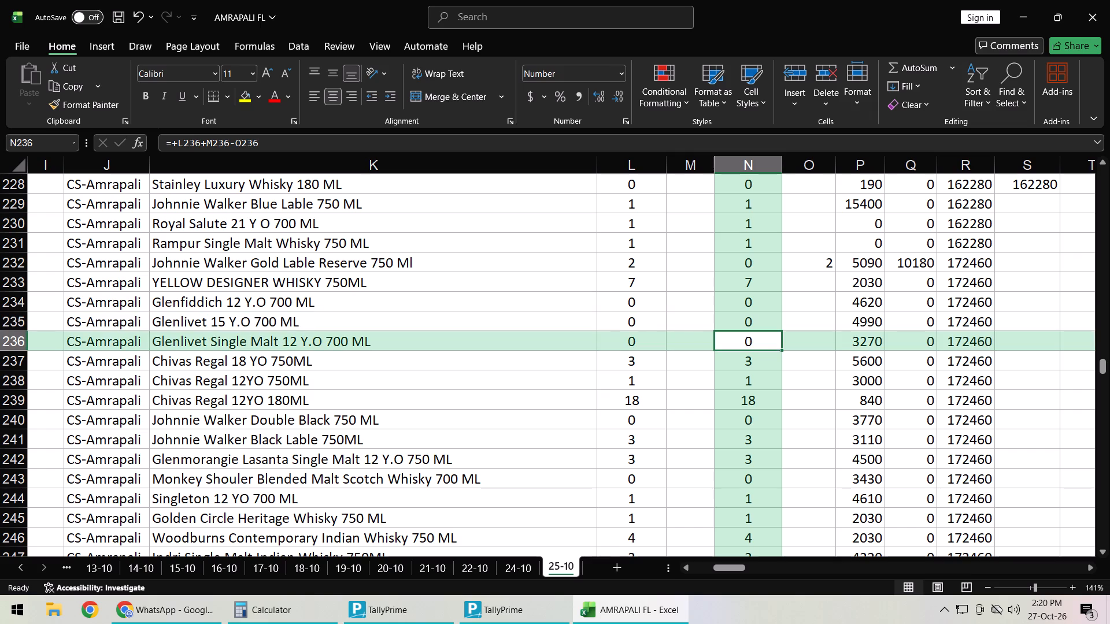
Search the 25-10 sheet for "glen" and go through the matching items to the Glenlivet 15 Y.O 700 ML row.
key(ctrl+f)
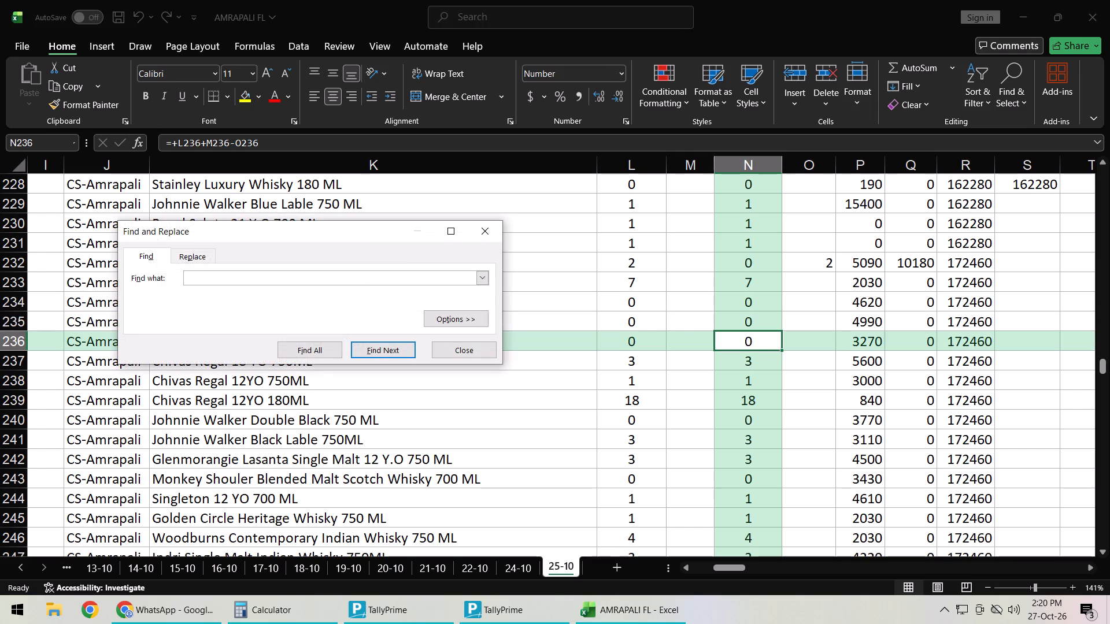
text(glen)
key(Return)
key(Return)
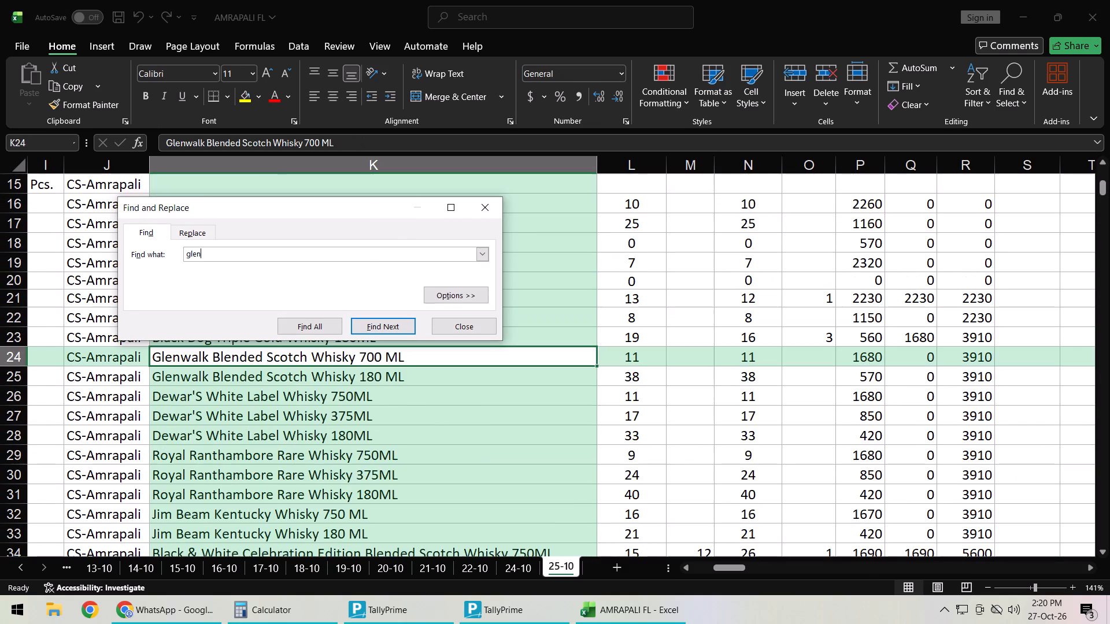
key(Return)
key(Return)
key(Return)
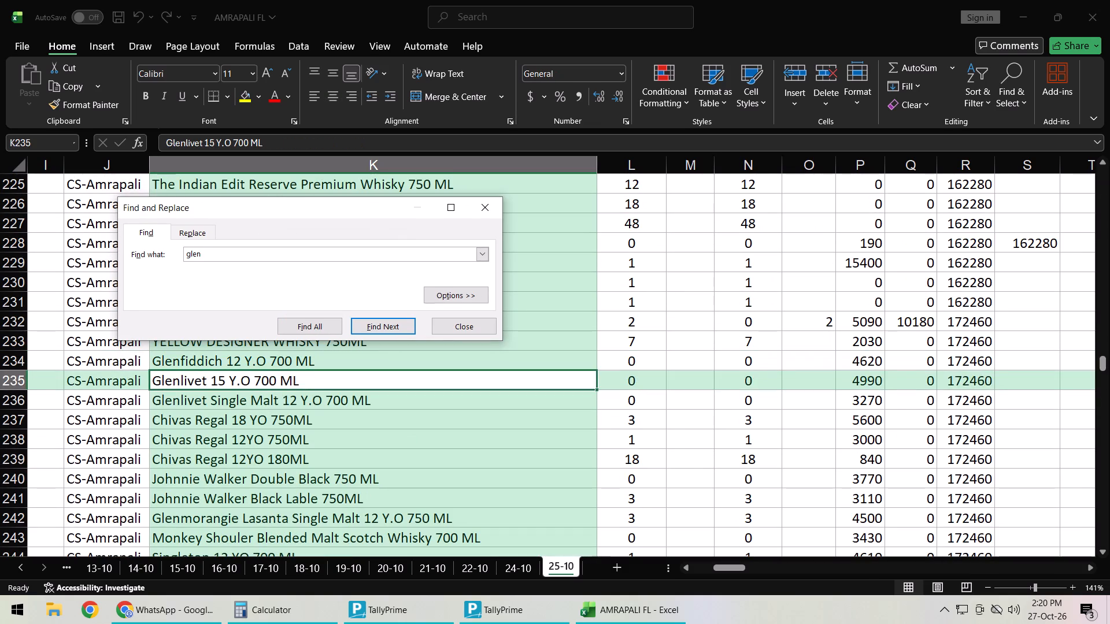
key(Return)
key(Escape)
key(Up)
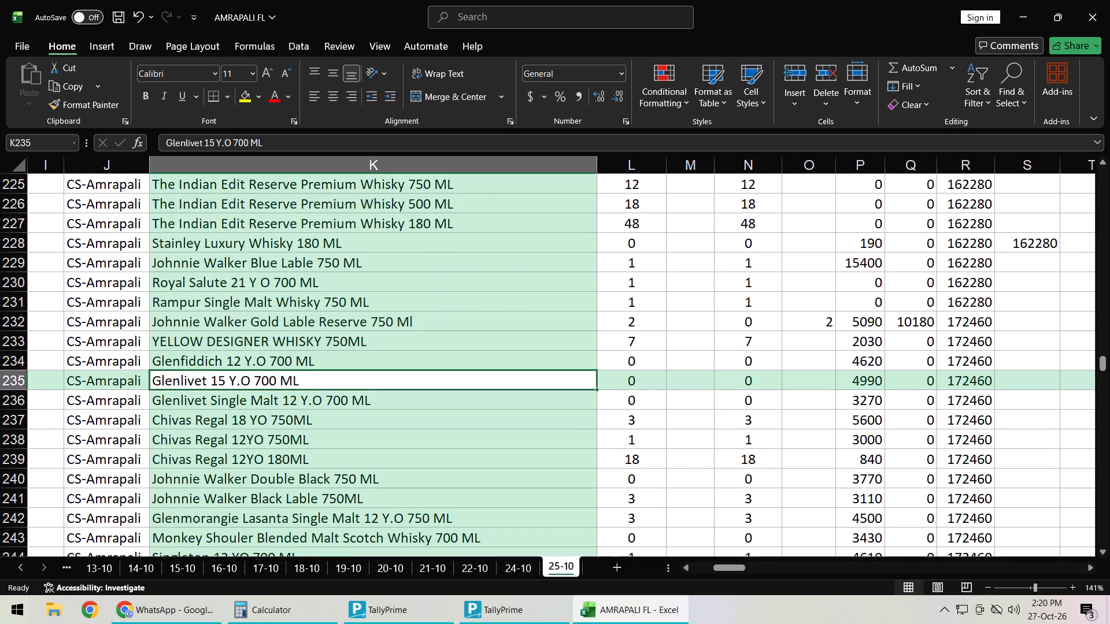
key(Right)
key(Right)
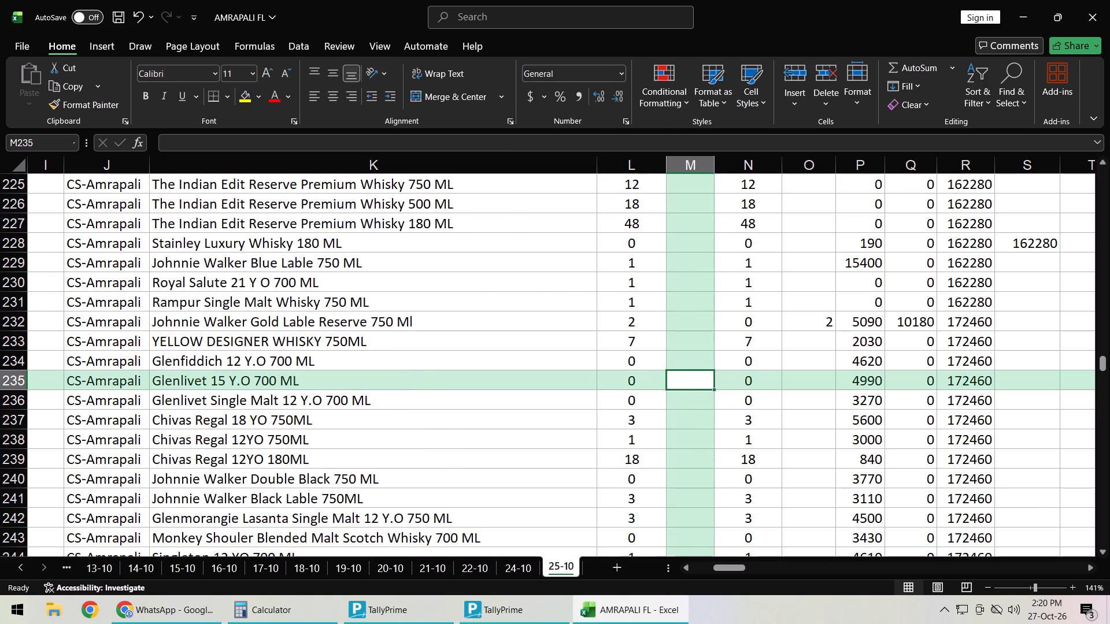
Repeat the search for "glen" and step through the matches to Glenfiddich 12 Y.O 700 ML.
key(ctrl+f)
key(Return)
key(Return)
key(Return)
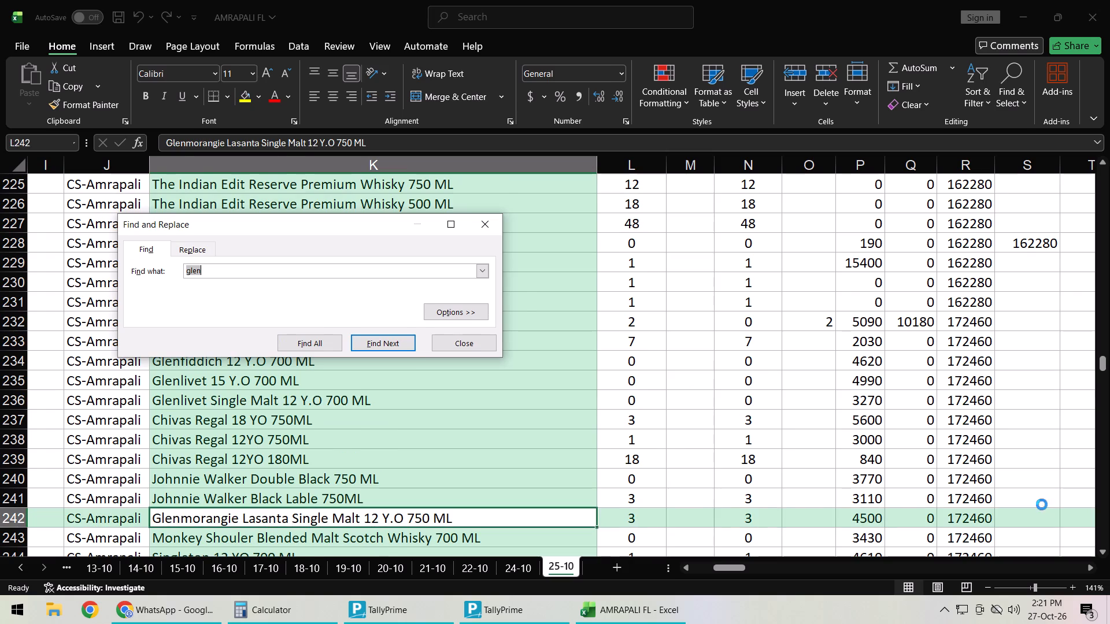
key(Return)
key(Return)
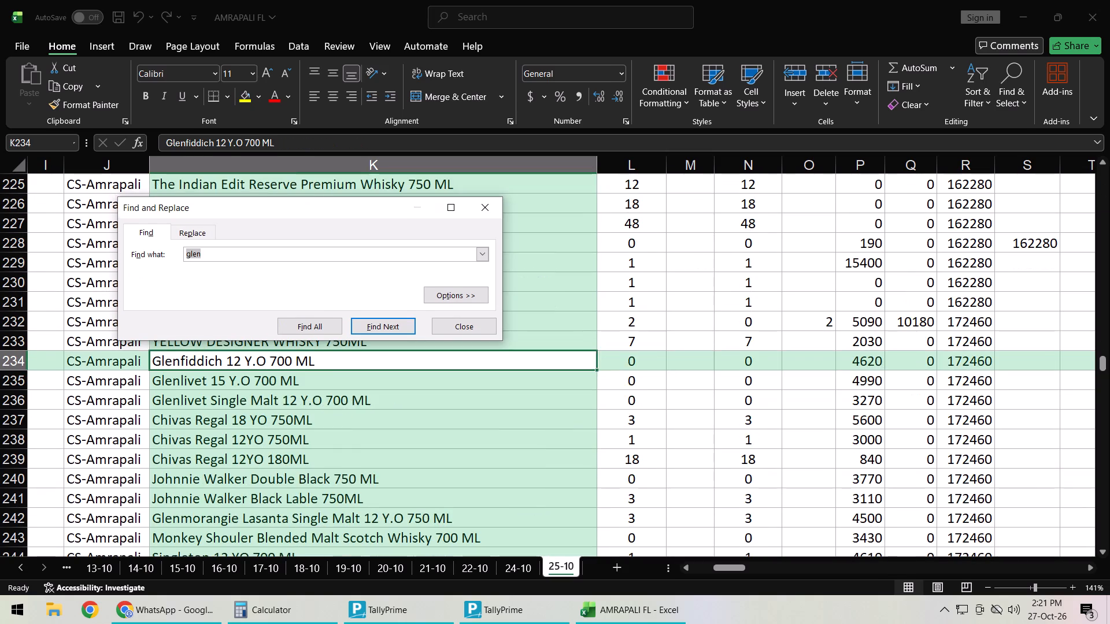
key(alt+Tab)
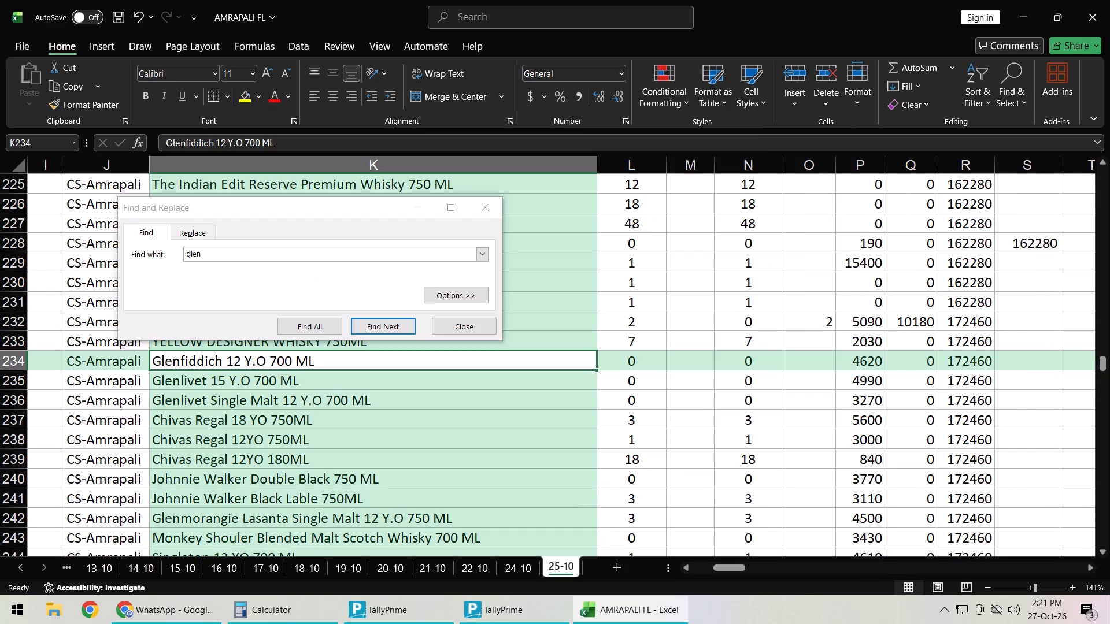
key(Escape)
key(ctrl+f)
key(Escape)
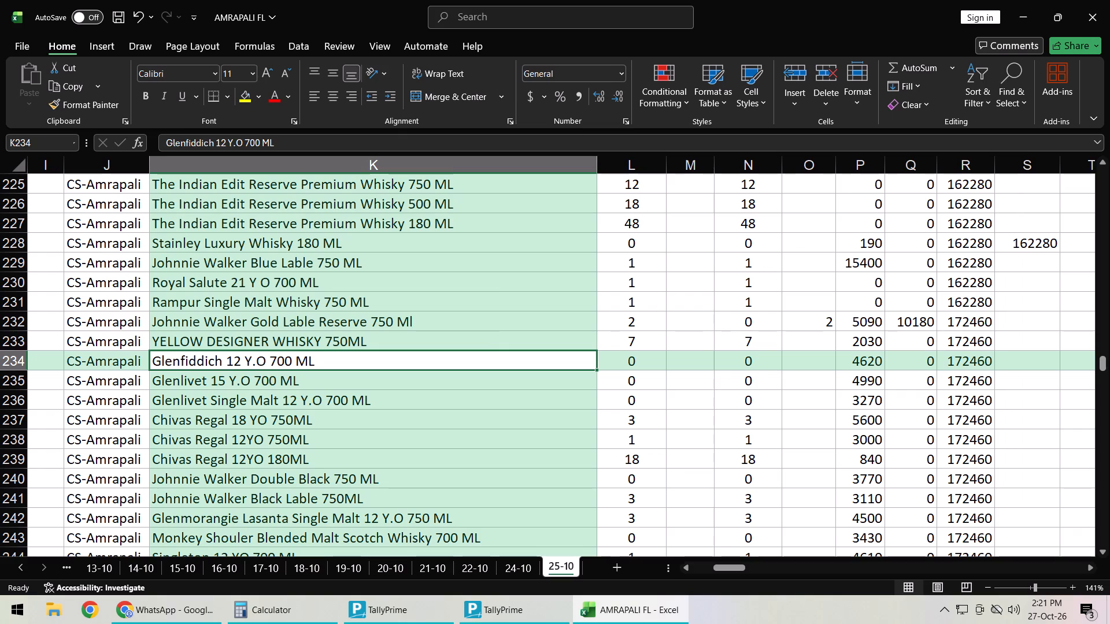
Save the AMRAPALI FL workbook.
key(ctrl+s)
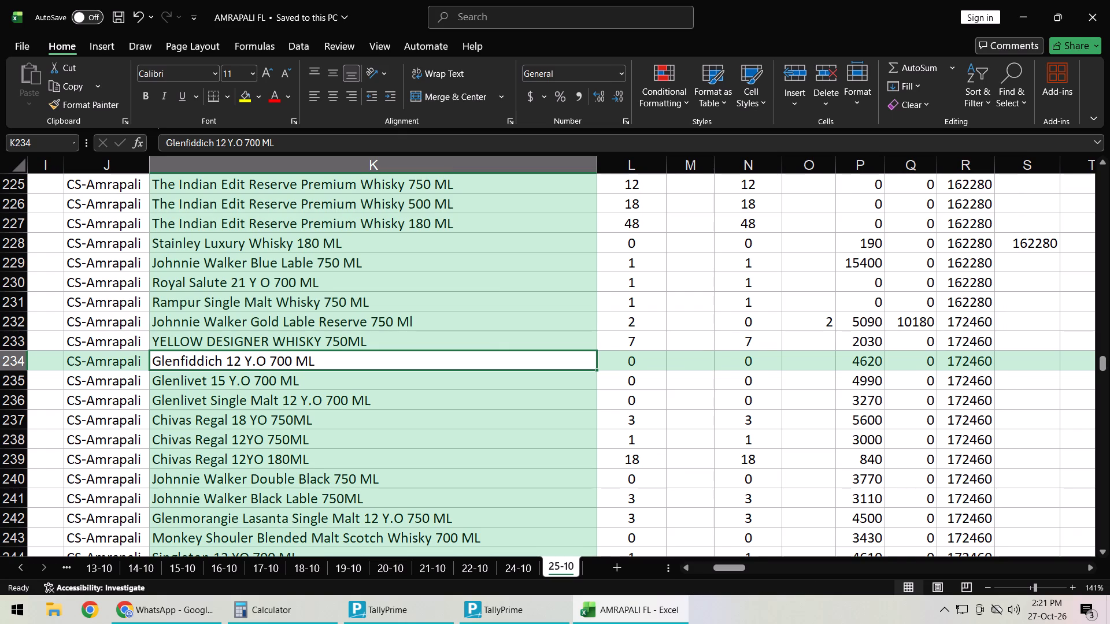
Insert a row above Glenfiddich 12 Y.O 700 ML and fill CS-Amrapali into its column J cell from the row above.
key(alt+Tab)
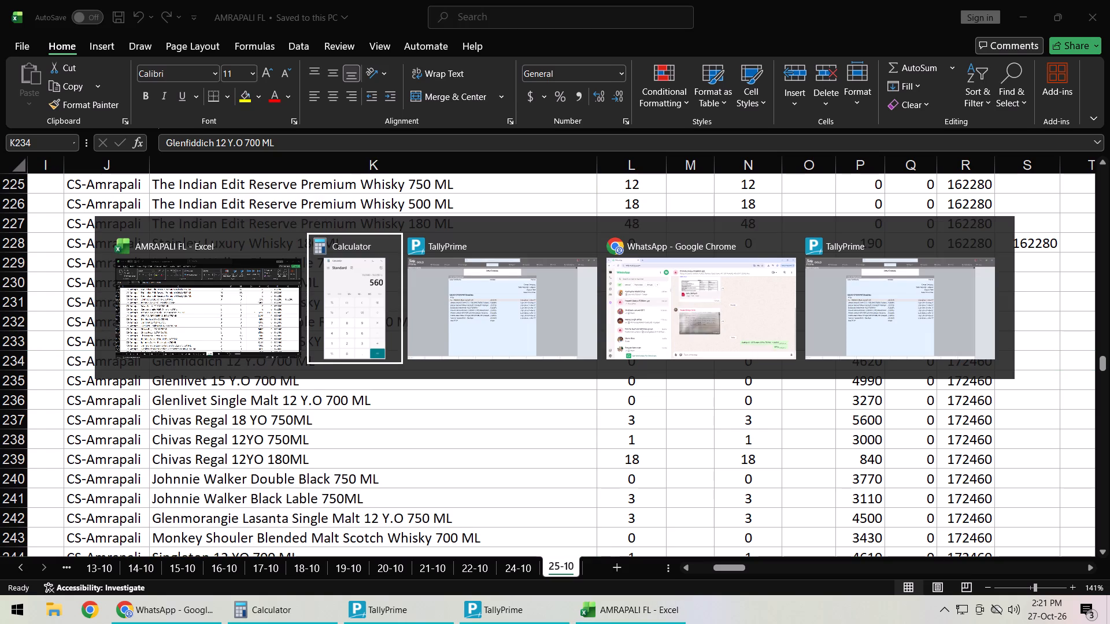
key(alt+Tab)
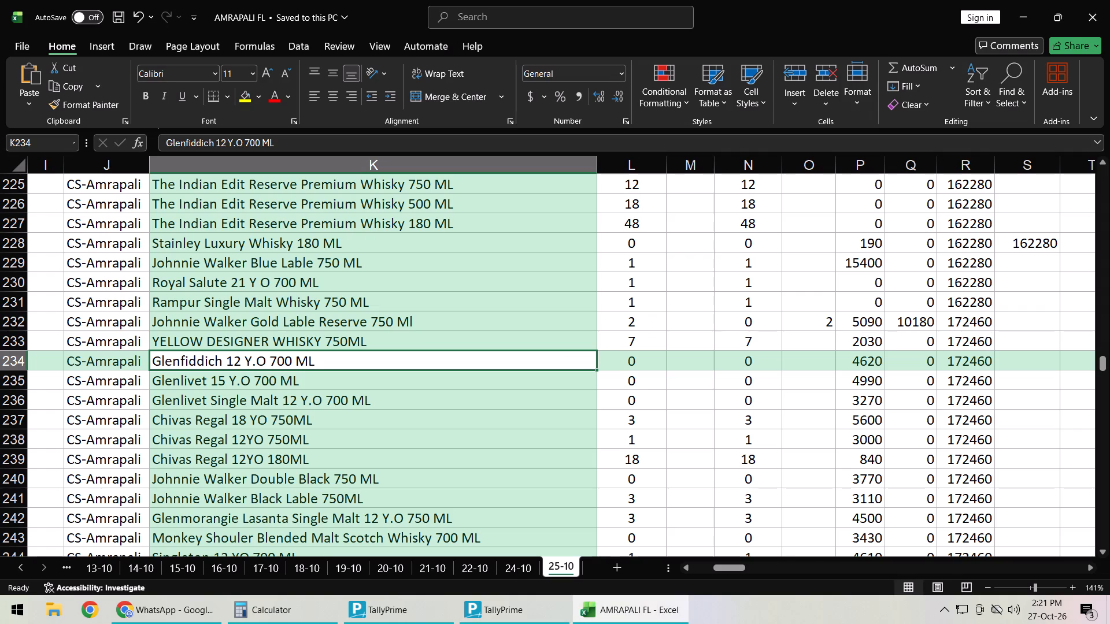
key(Down)
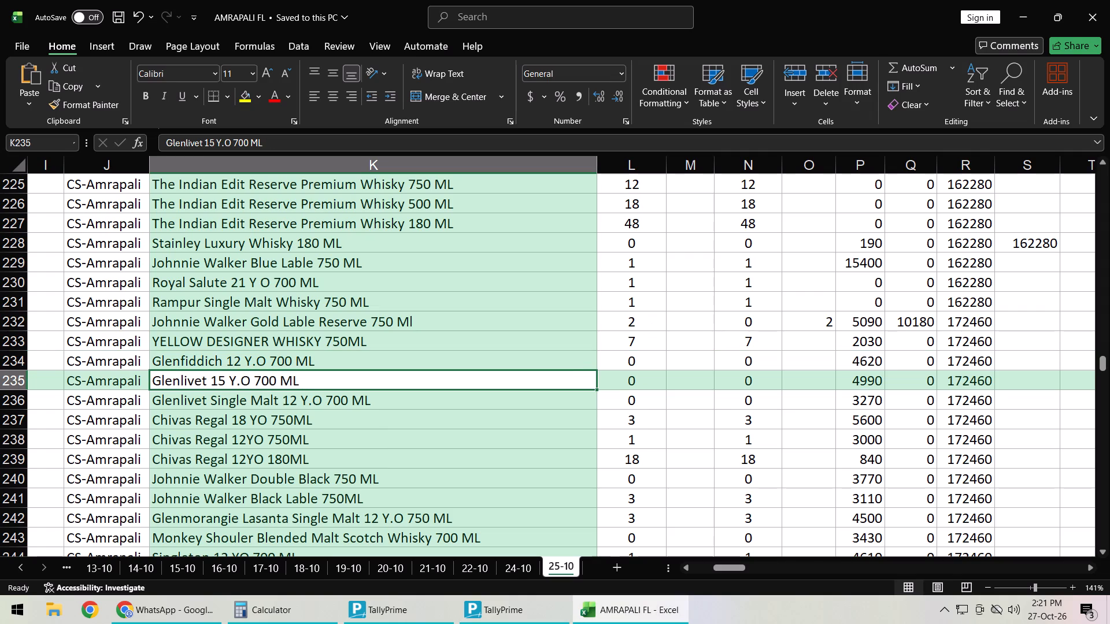
key(Up)
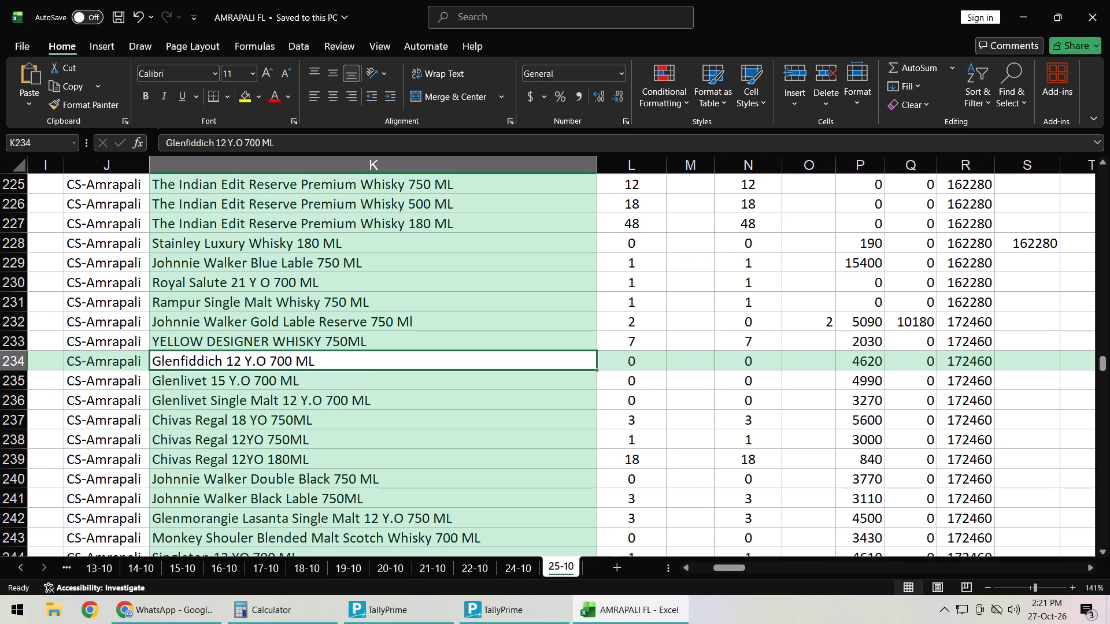
key(space)
key(space)
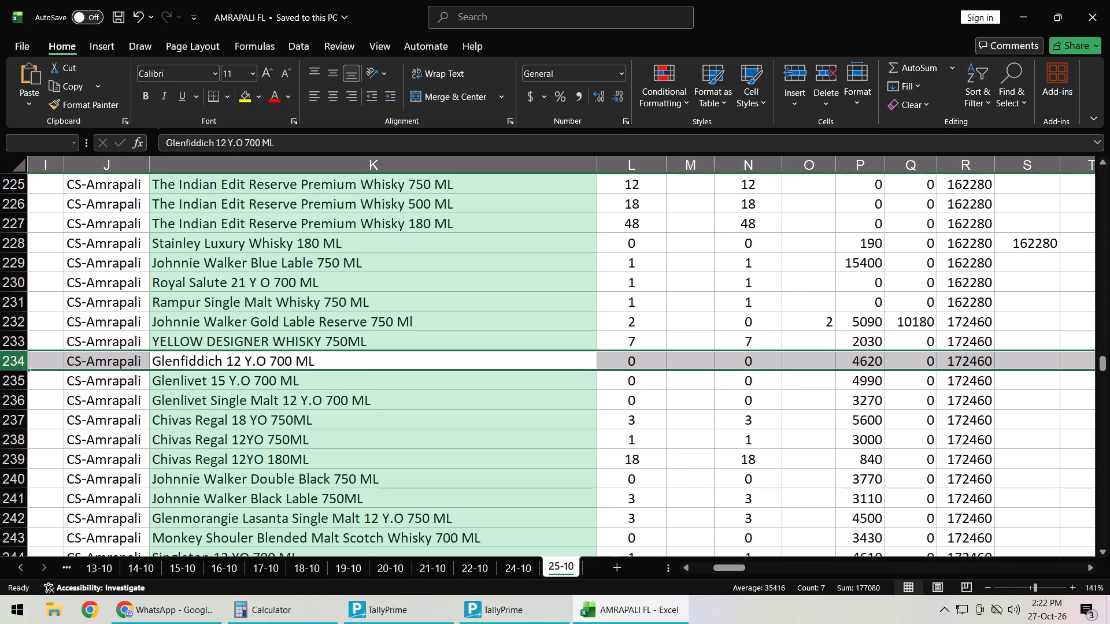
key(ctrl+plus)
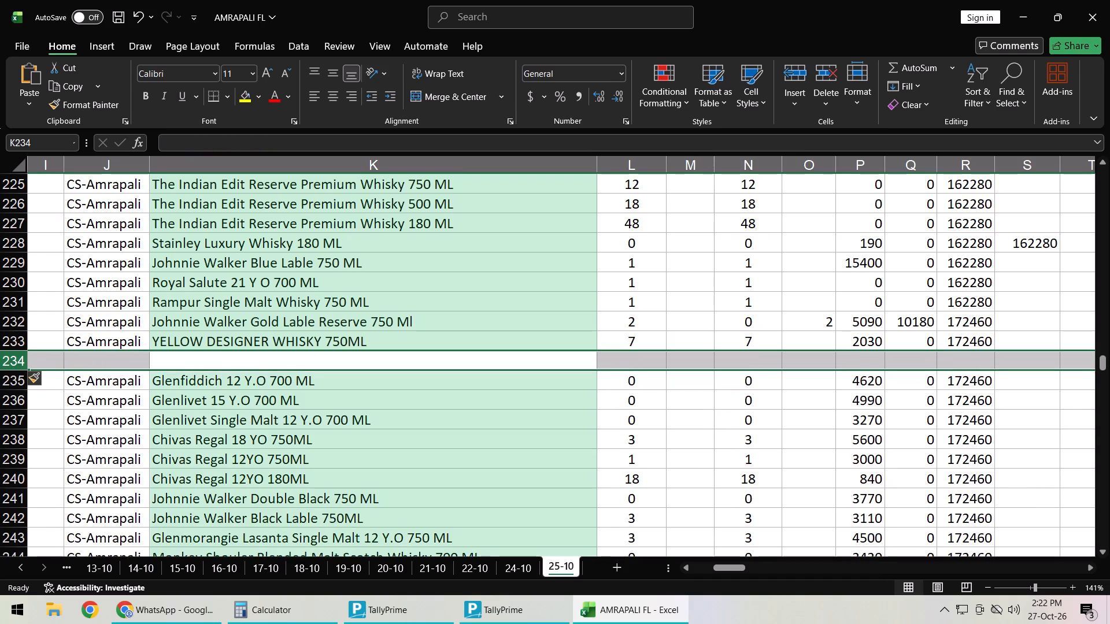
key(Left)
key(ctrl+d)
key(Right)
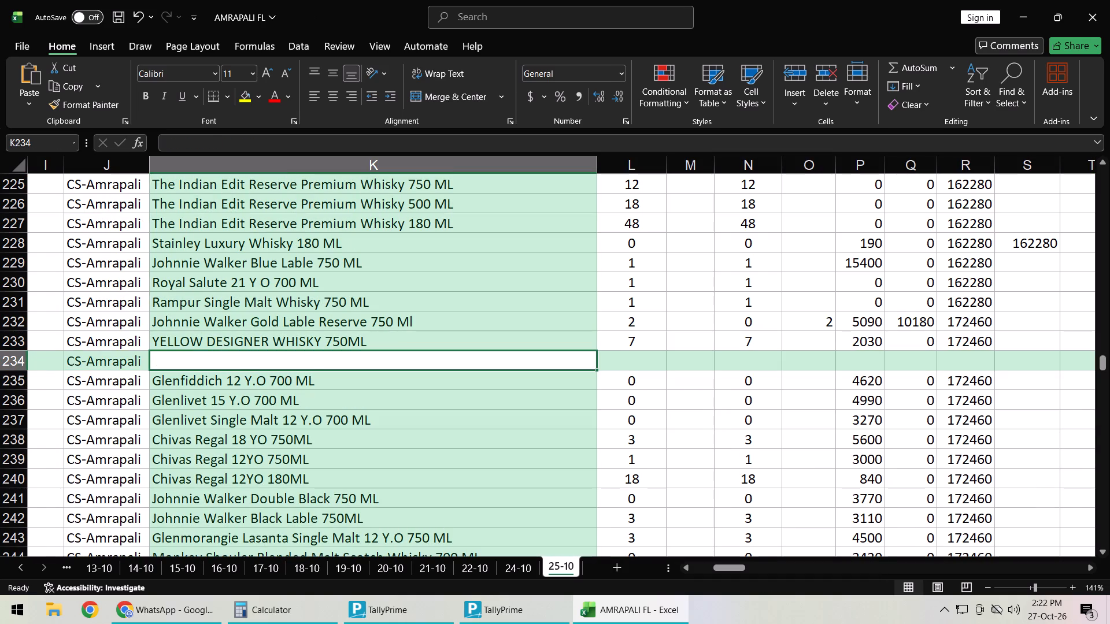
Paste the item name Glenfiddich 15 Y.O 700 ML into the new row and enter 0 as its column L quantity.
key(ctrl+v)
key(Right)
key(0)
key(Return)
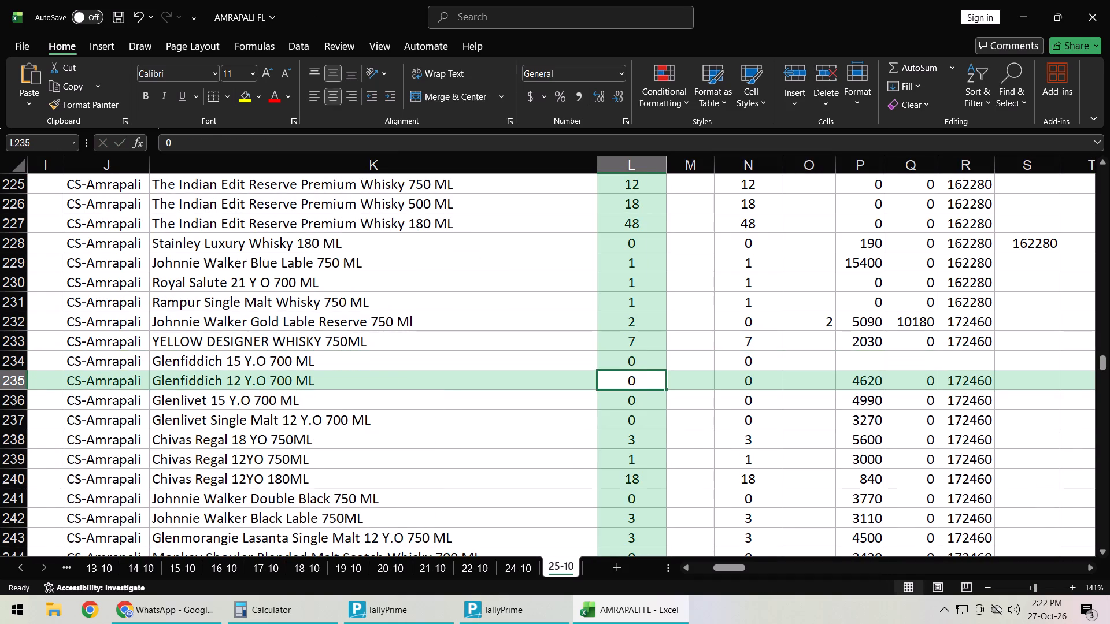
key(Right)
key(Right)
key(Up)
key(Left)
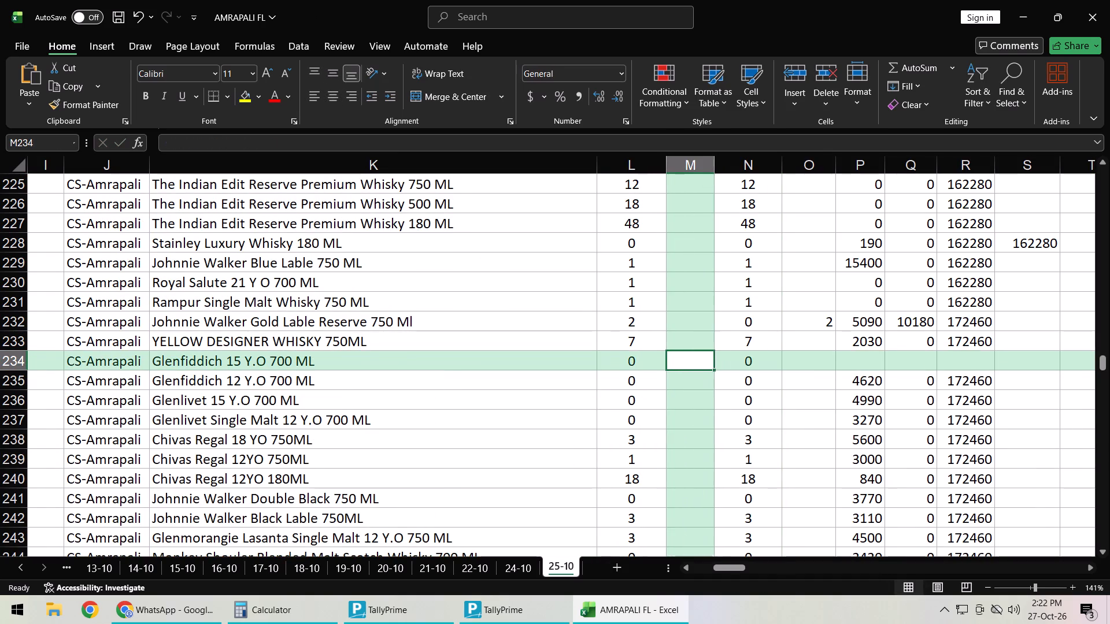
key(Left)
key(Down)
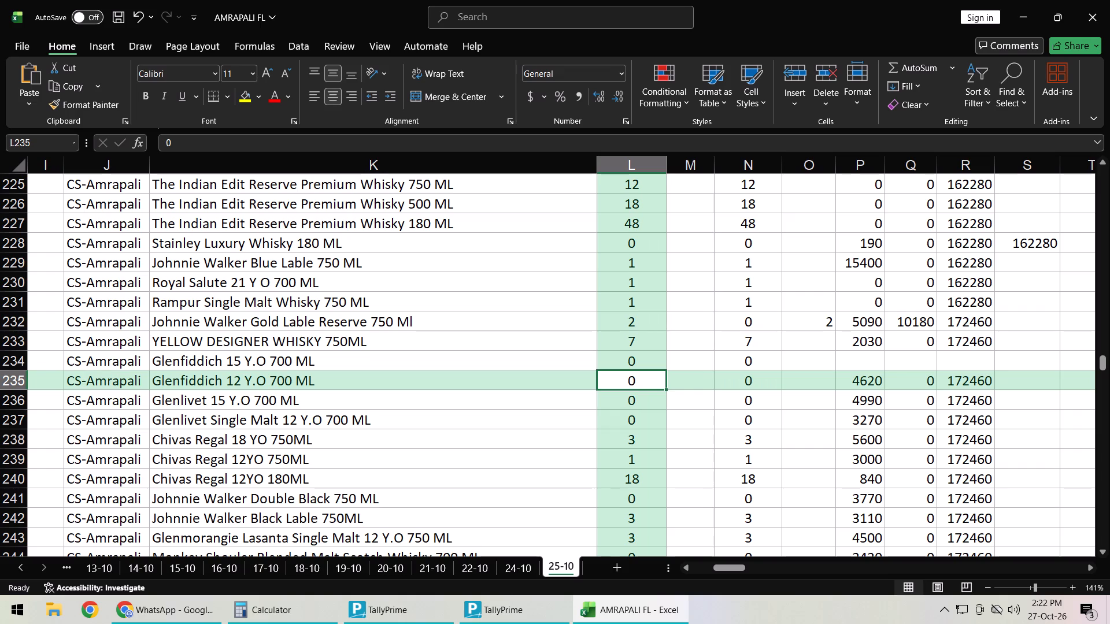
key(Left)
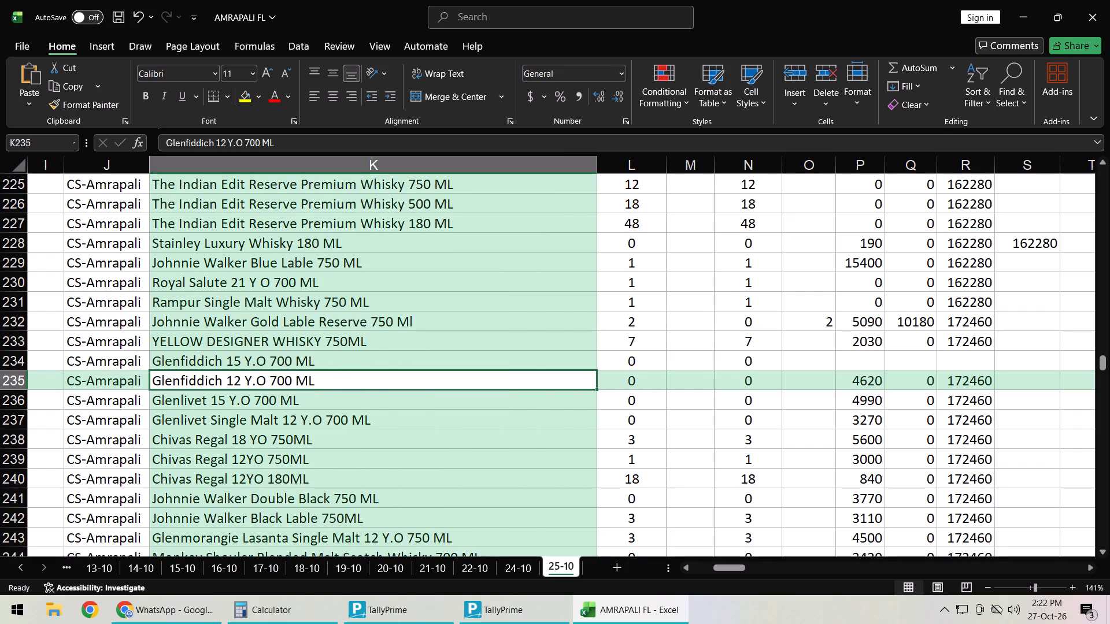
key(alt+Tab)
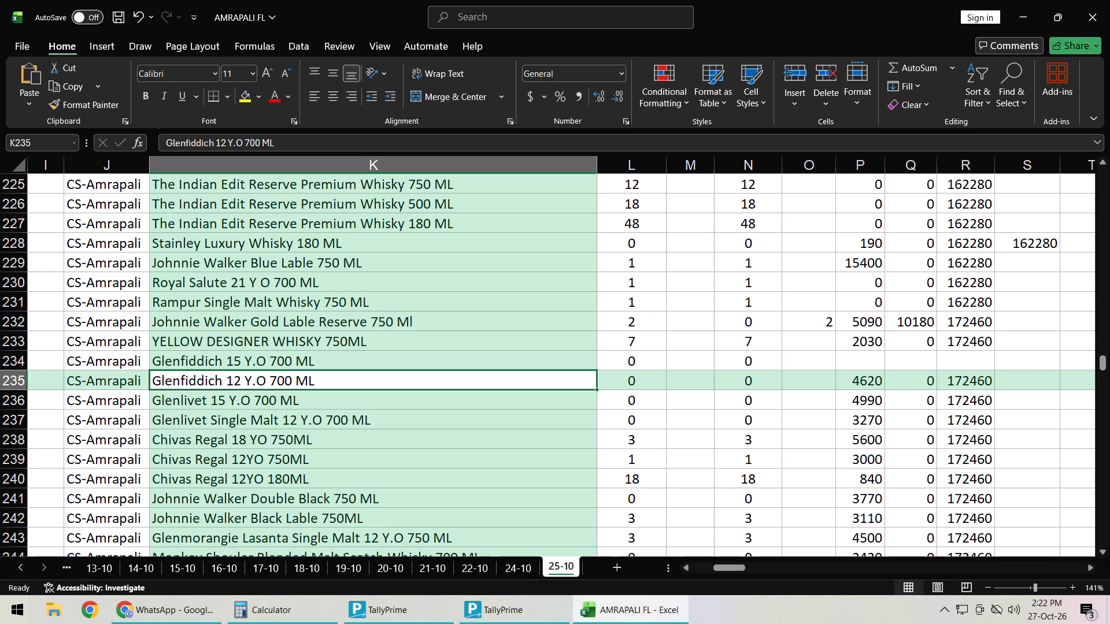
Insert a row above Glenfiddich 15 Y.O 700 ML for Glenfiddich 18 YO 700 ML, with CS-Amrapali in column J and 0 in column L.
key(Up)
key(space)
key(space)
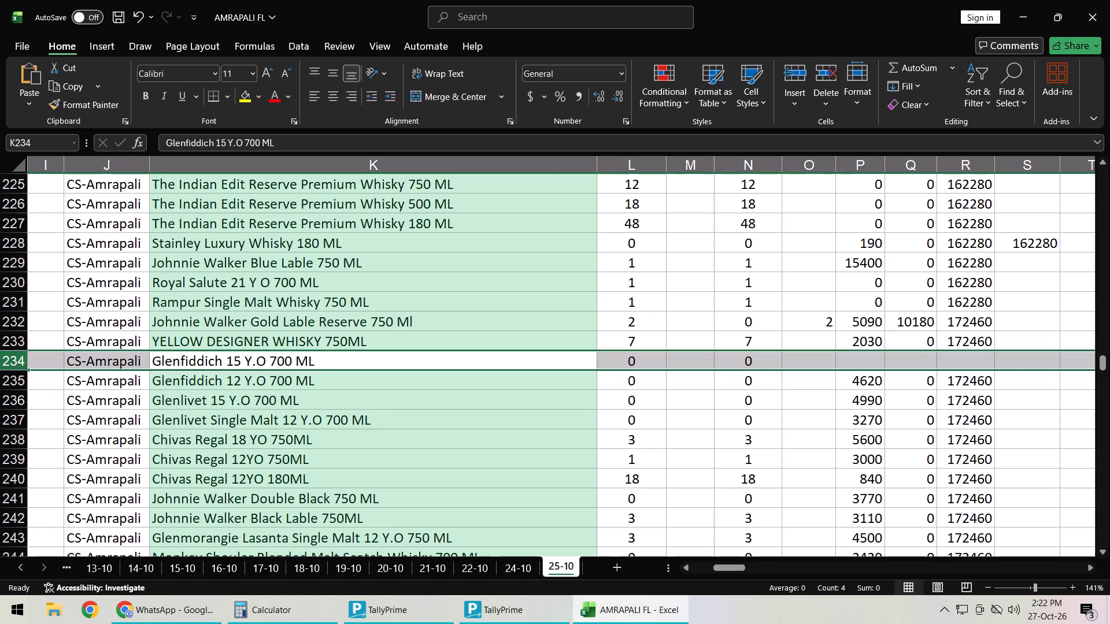
key(ctrl+plus)
key(Down)
key(Up)
key(Left)
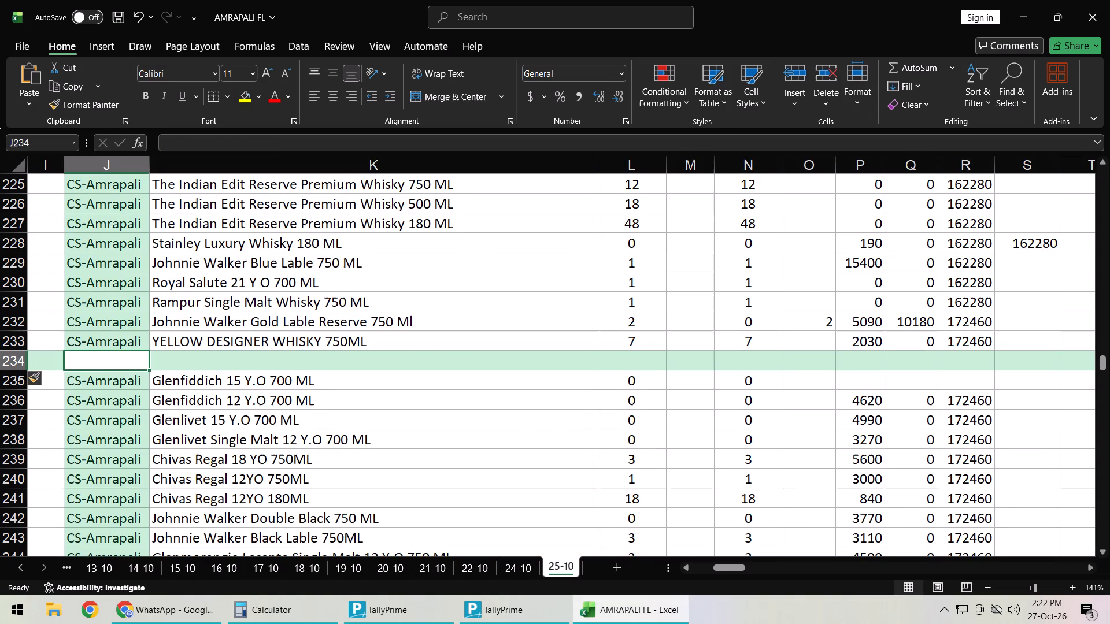
key(ctrl+d)
key(Right)
key(ctrl+v)
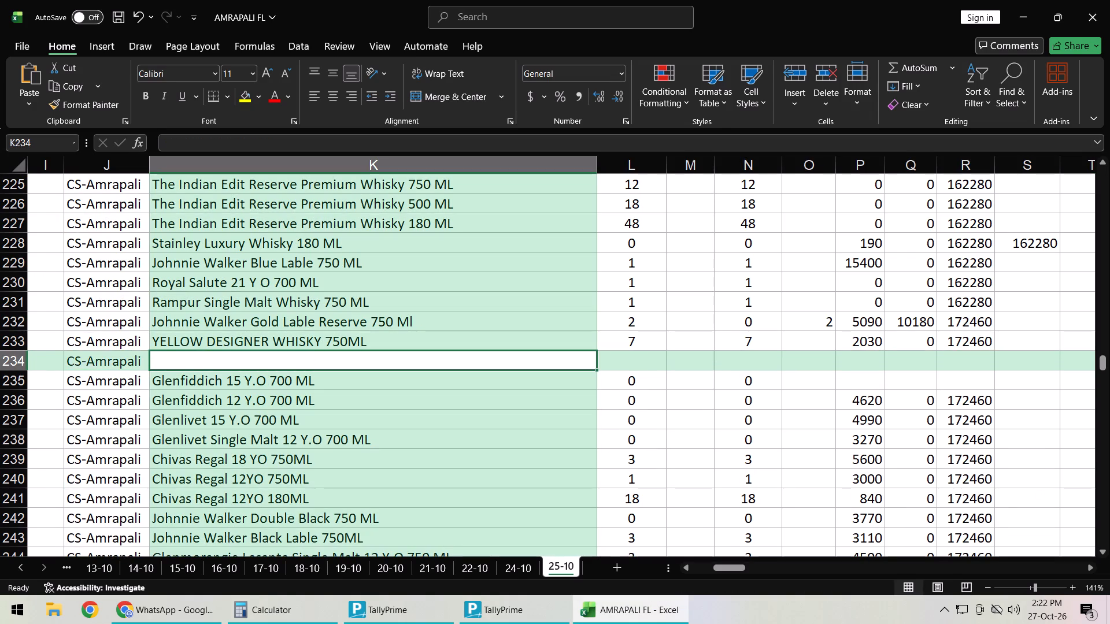
key(Right)
key(0)
key(Return)
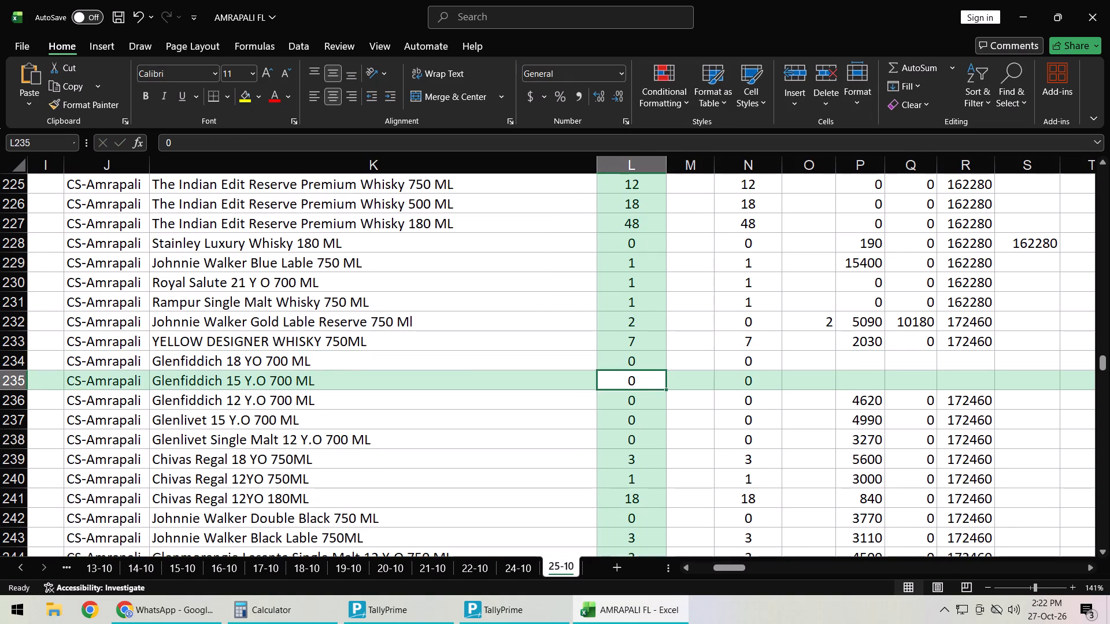
Switch to TallyPrime and get the item name Glenlivet 18 Y.O 700 ML from the stock item list.
key(Right)
key(Right)
key(Left)
key(Down)
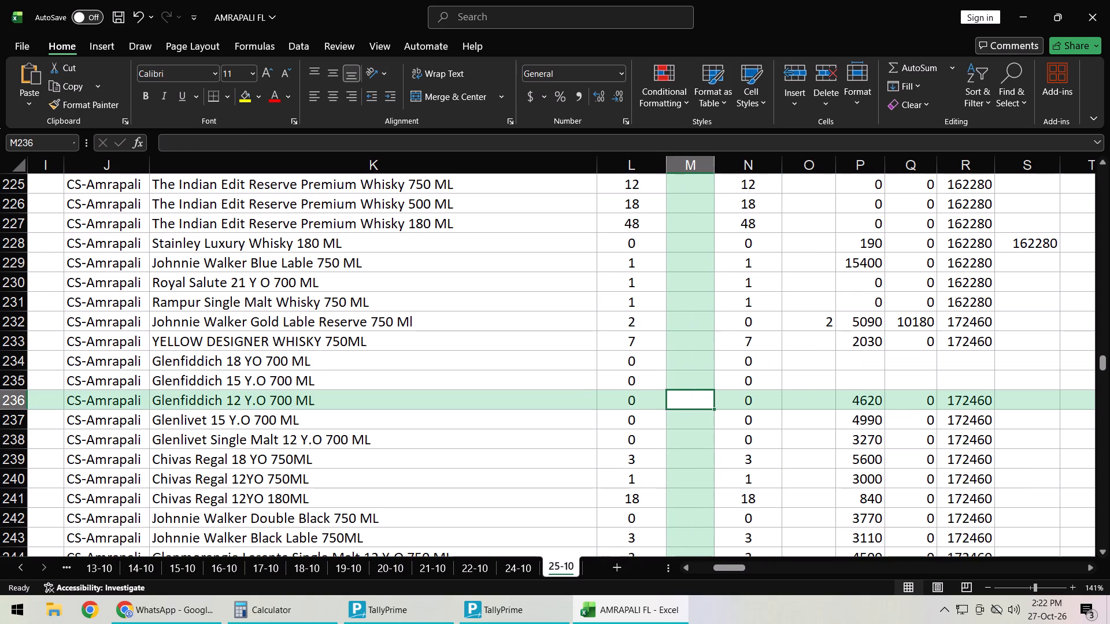
key(Left)
key(Left)
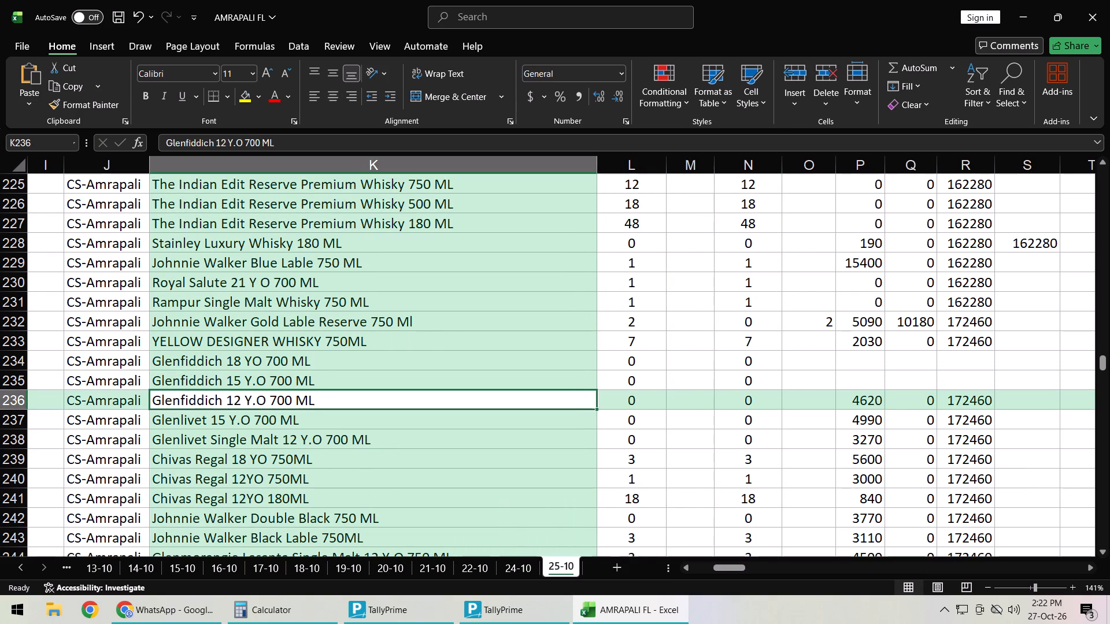
key(alt+Tab)
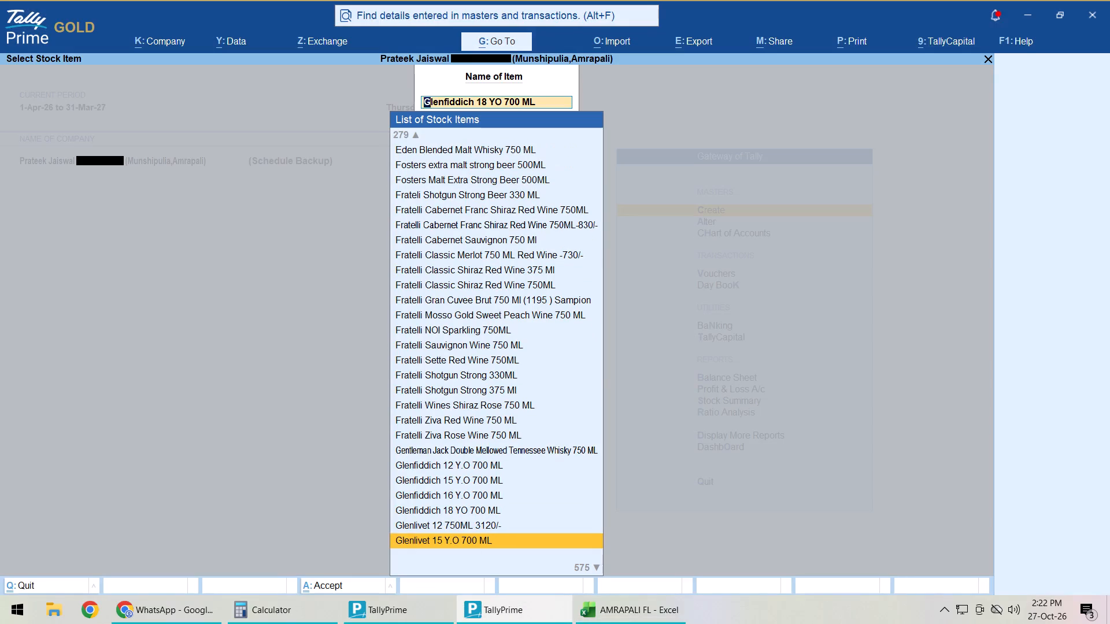
key(alt+Tab)
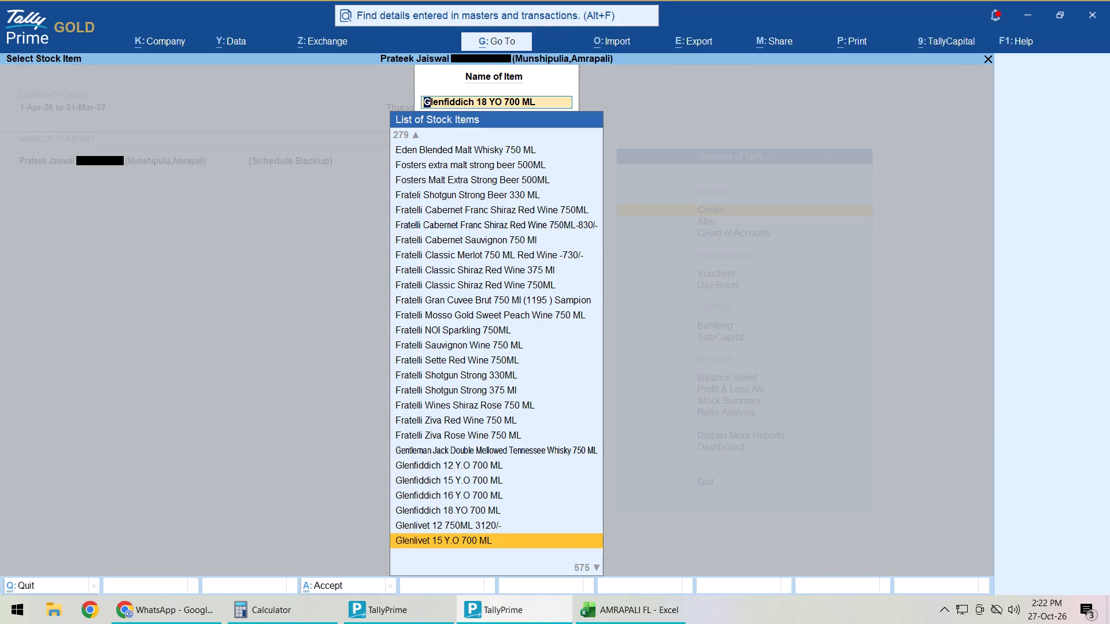
key(alt+Tab)
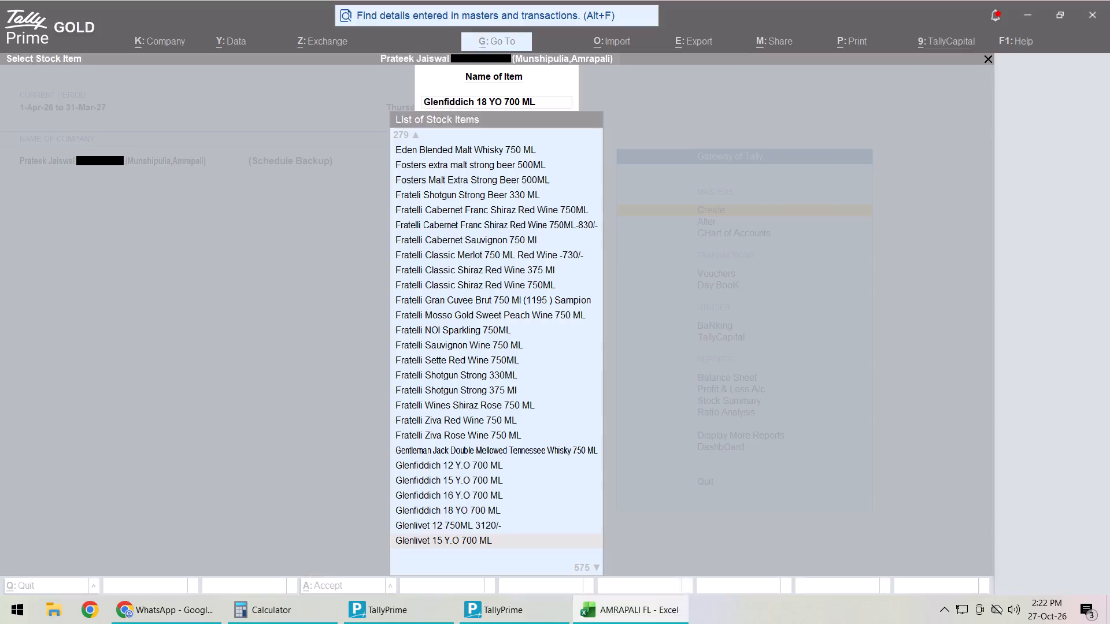
key(Down)
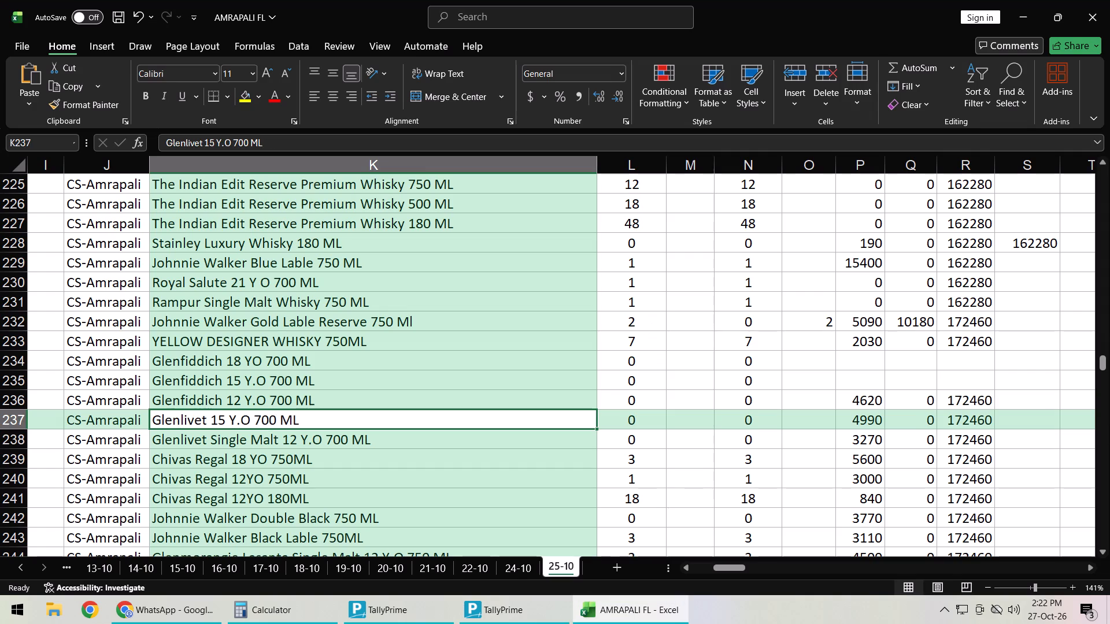
key(alt+Tab)
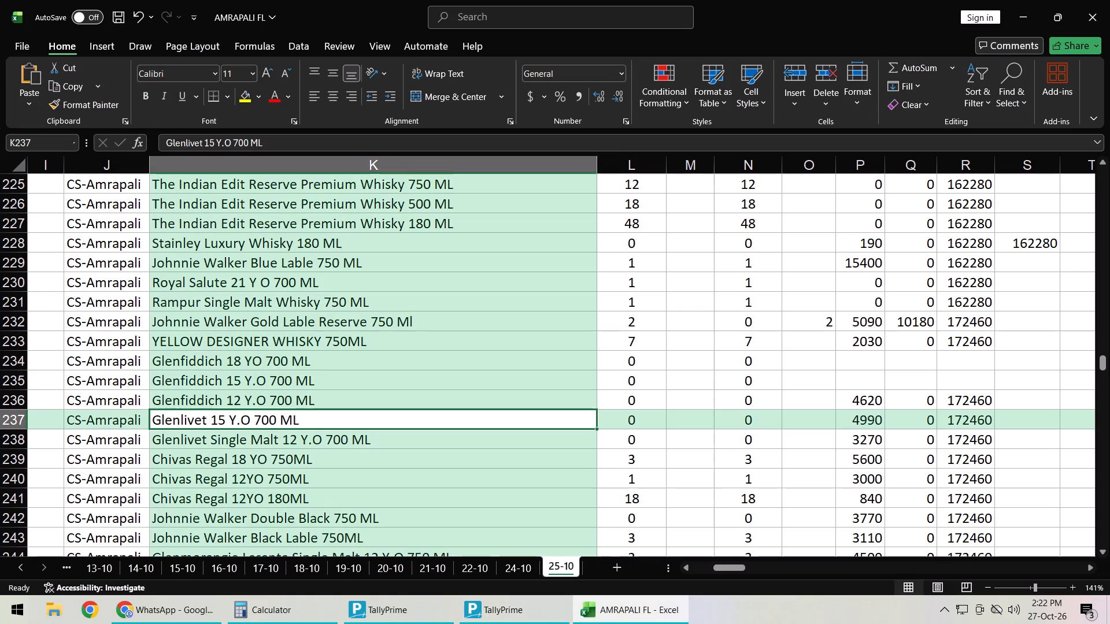
Insert a row above Glenlivet 15 Y.O 700 ML, fill CS-Amrapali from above and paste the item name Glenlivet 18 Y.O 700 ML.
key(space)
key(space)
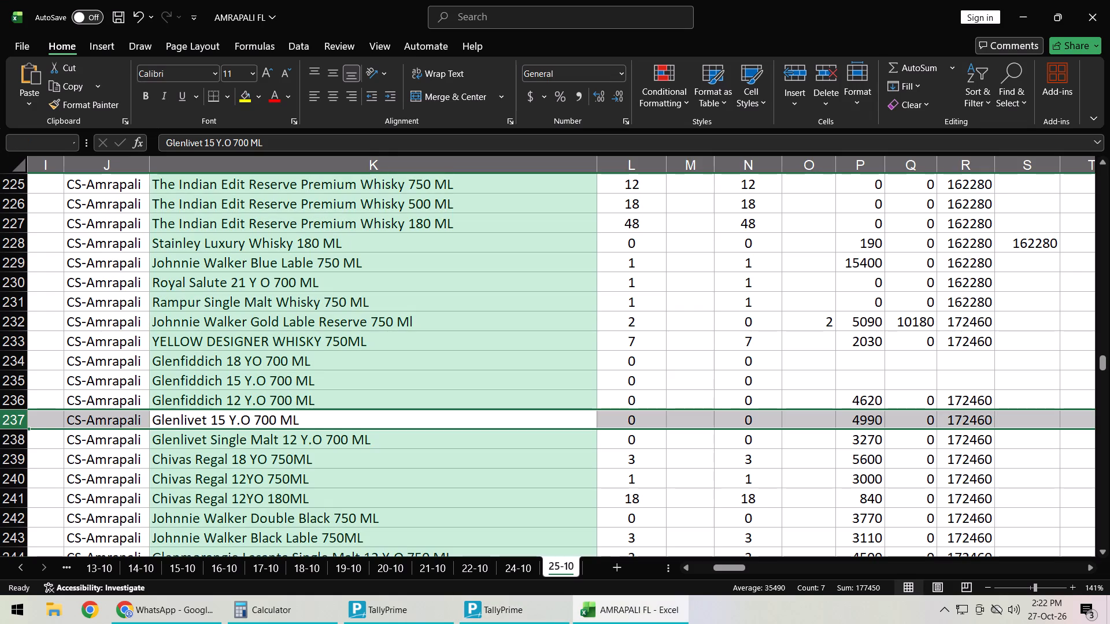
key(ctrl+plus)
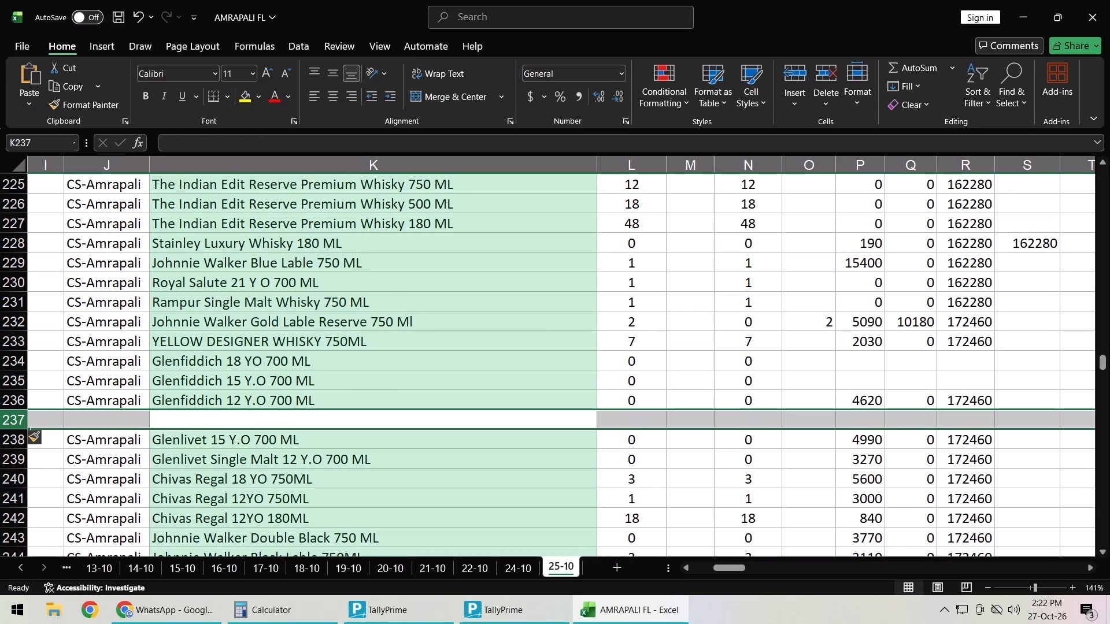
key(Left)
key(ctrl+d)
key(Right)
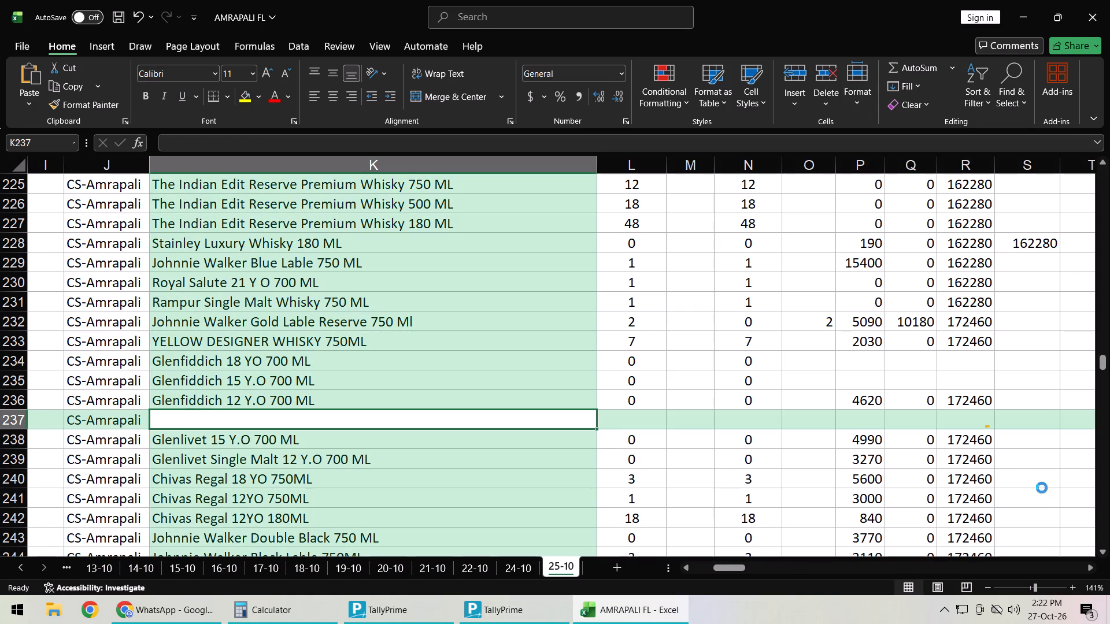
key(ctrl+v)
key(Down)
key(Up)
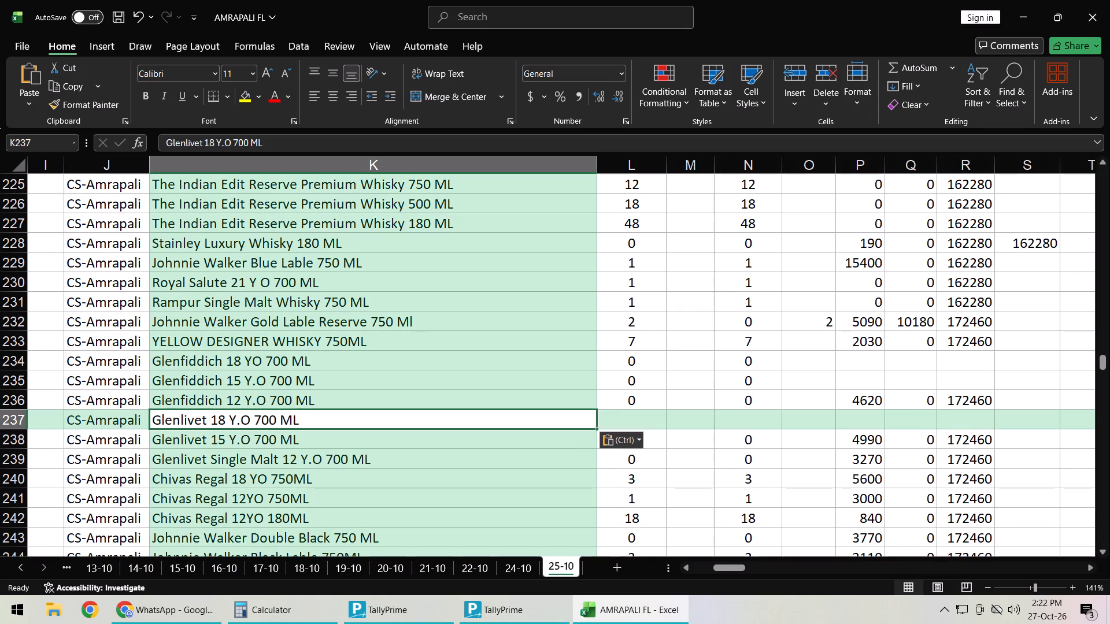
Insert a row above Glenlivet Single Malt 12 Y.O 700 ML with the TallyPrime item name Glenlivet 12 750ML 3120/- and CS-Amrapali in column J.
key(alt+Tab)
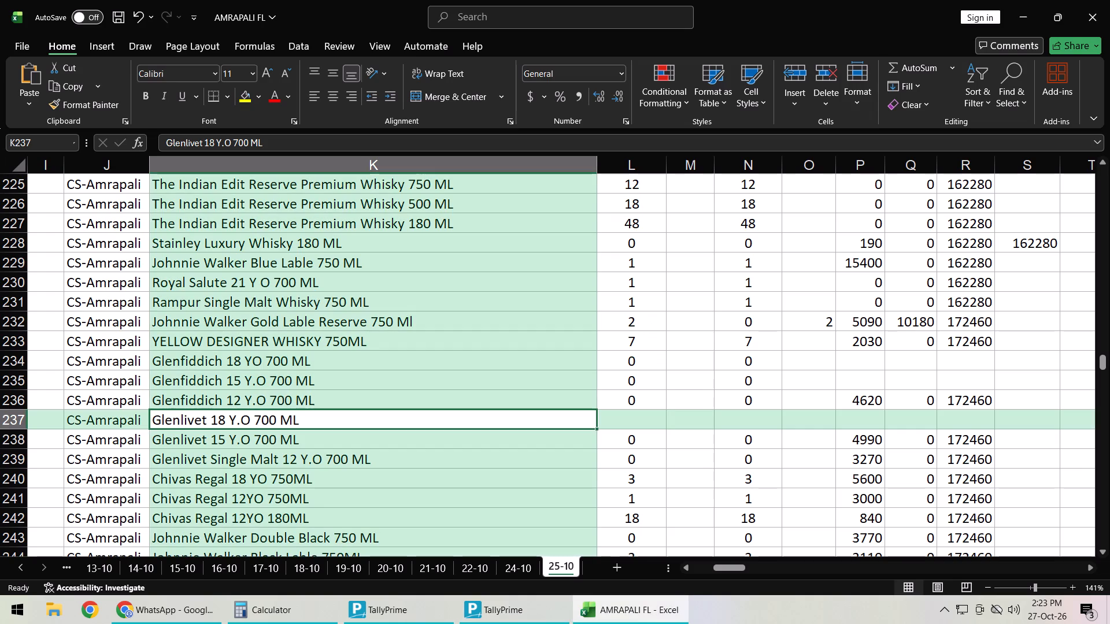
key(Down)
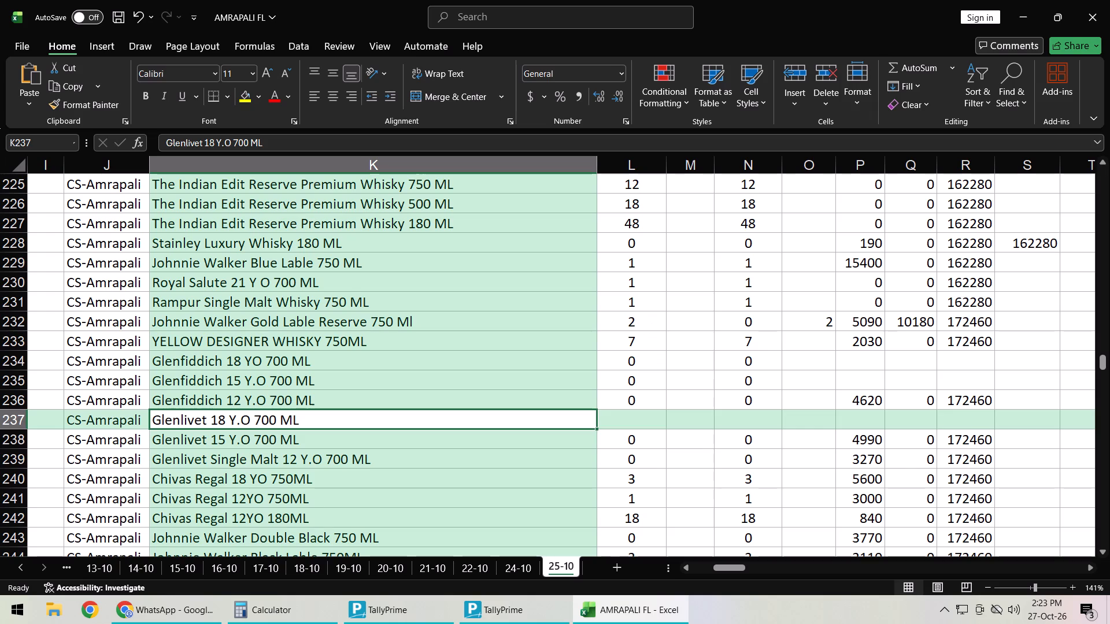
key(Down)
key(space)
key(space)
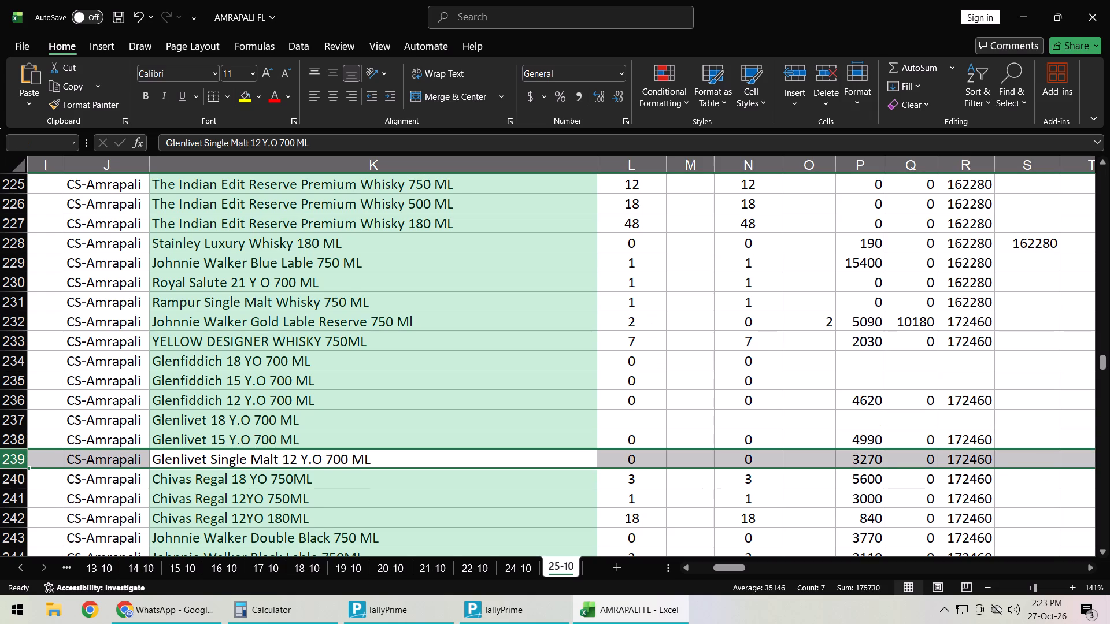
key(ctrl+plus)
key(Down)
key(Up)
key(ctrl+v)
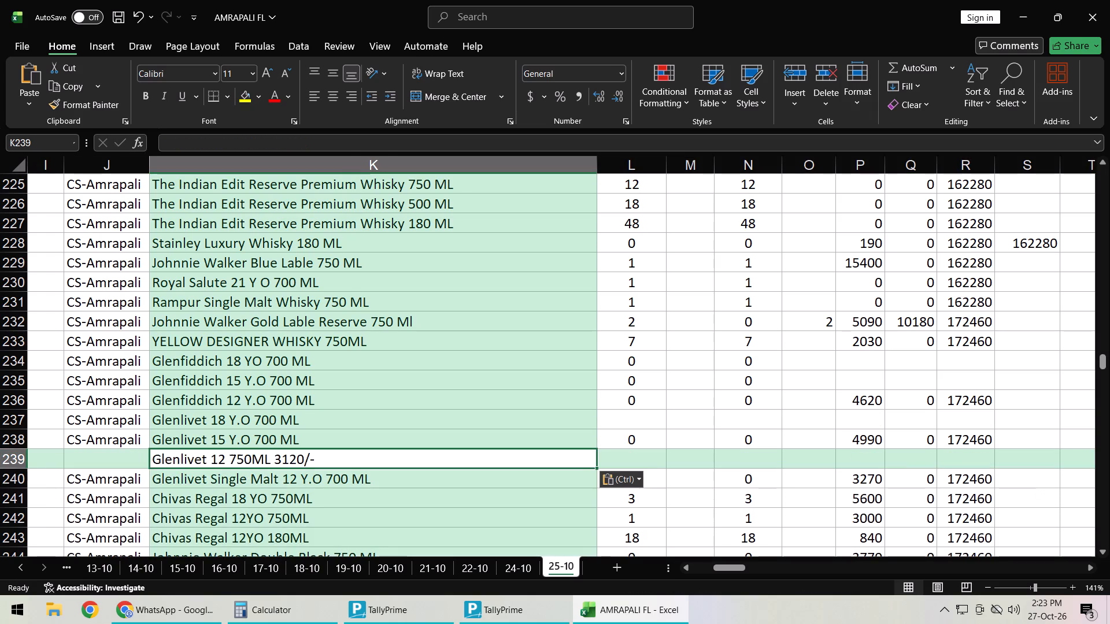
key(Left)
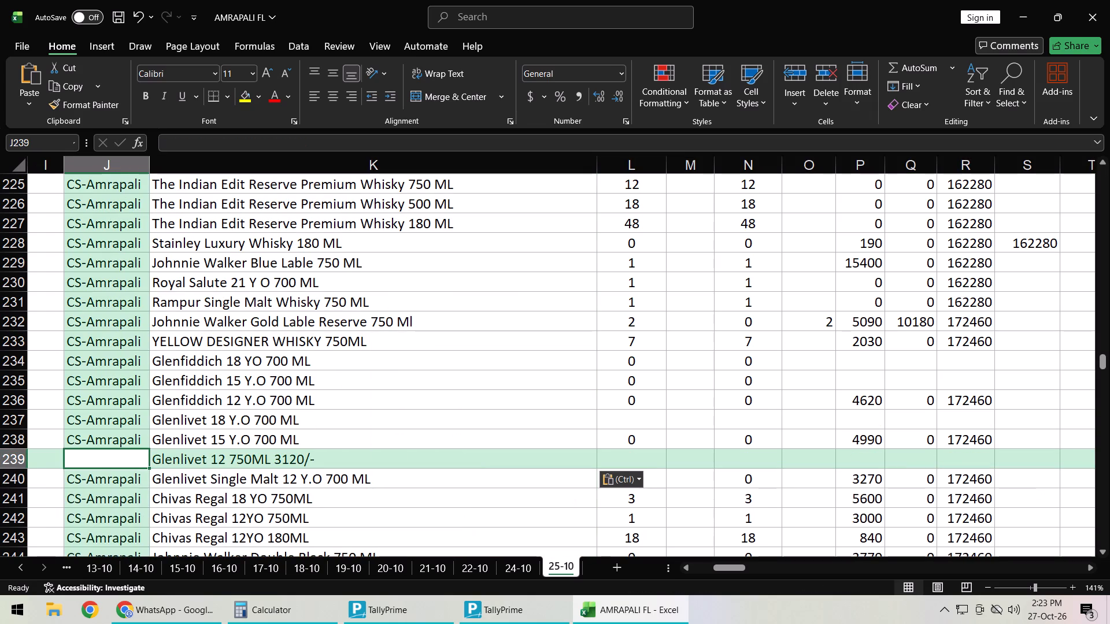
key(ctrl+d)
Enter 0 as the column L quantity for Glenlivet 18 Y.O 700 ML and Glenlivet 12 750ML 3120/-.
key(Right)
key(Right)
key(Right)
key(Up)
key(Up)
key(Left)
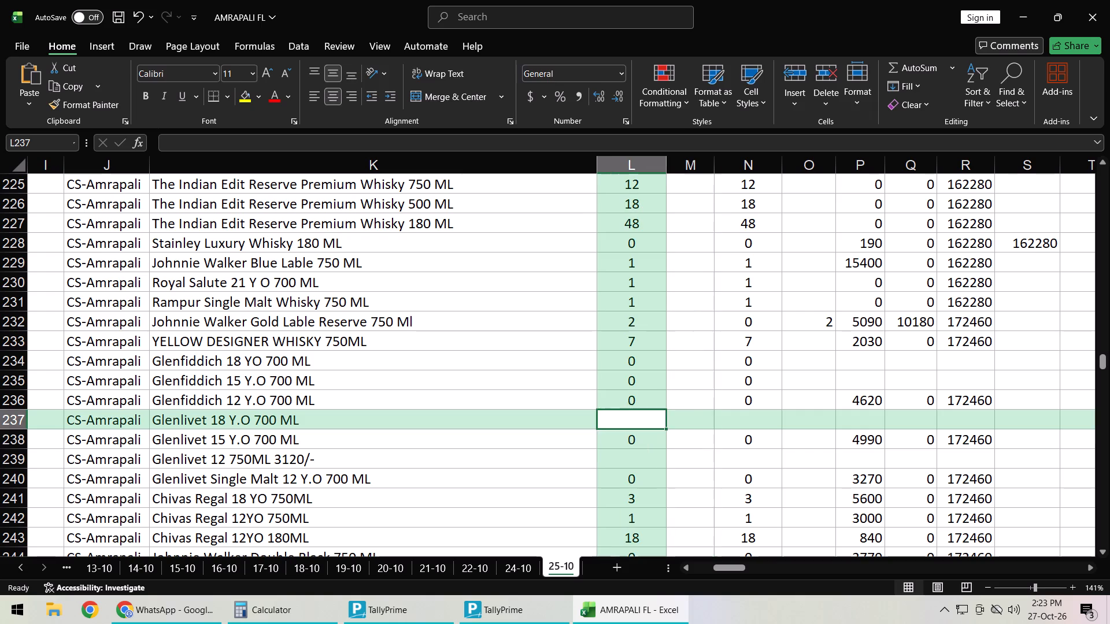
key(0)
key(Return)
key(Return)
key(0)
key(Return)
Enter 0 as the column P rate for Glenfiddich 18 YO, Glenfiddich 15 Y.O, Glenlivet 18 Y.O and Glenlivet 12 750ML 3120/-.
key(Right)
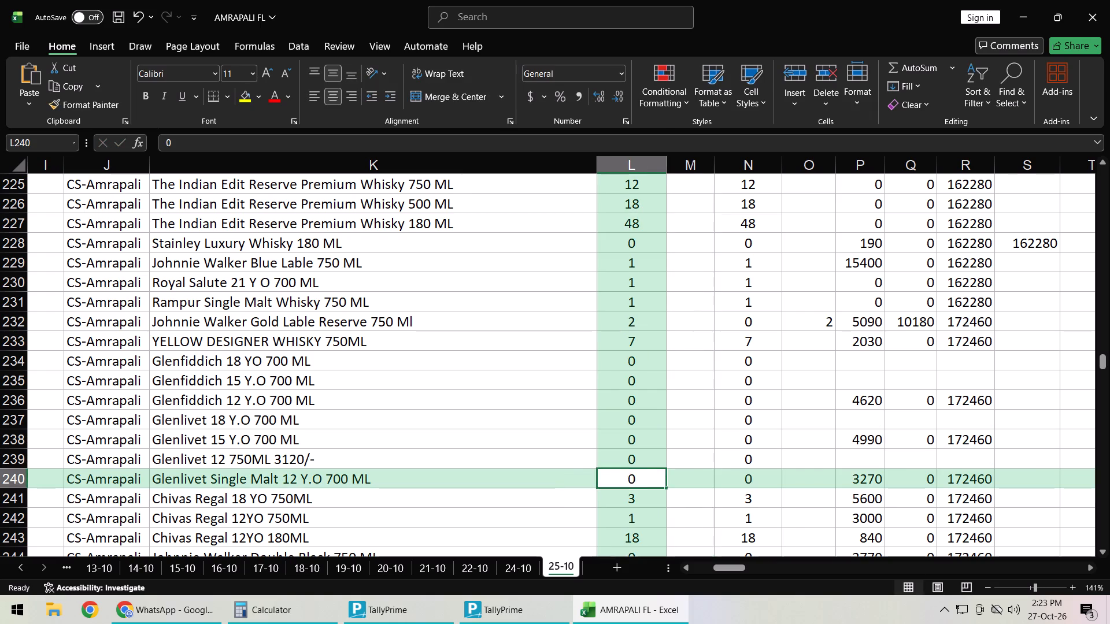
key(Right)
key(Up)
key(Up)
key(Up)
key(Up)
key(Up)
key(Up)
key(Right)
key(Right)
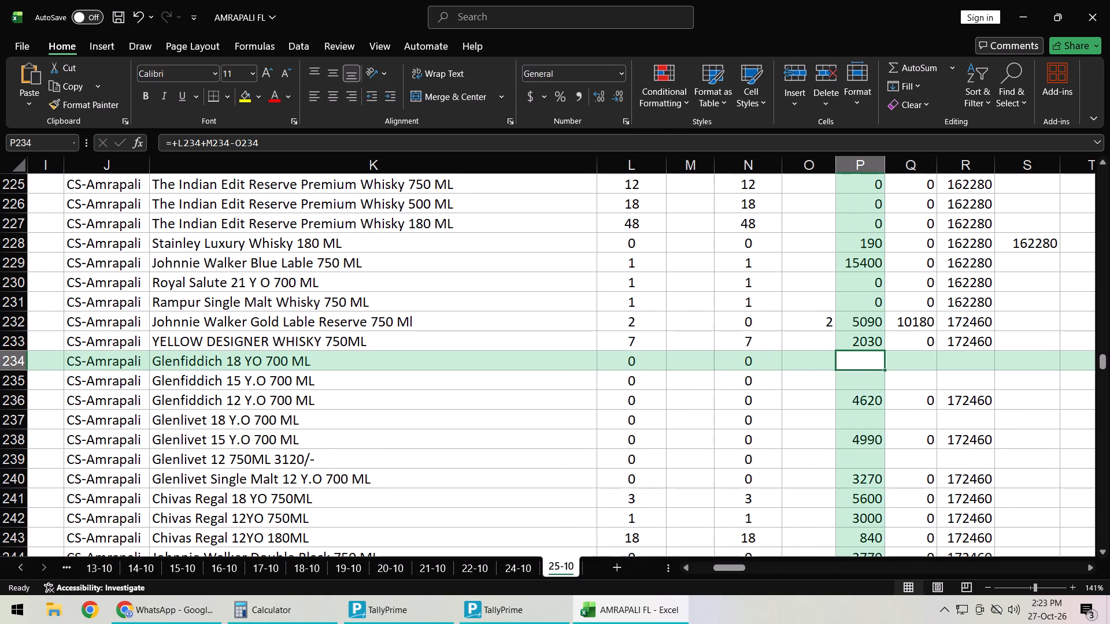
key(0)
key(Return)
key(0)
key(Return)
key(Down)
key(0)
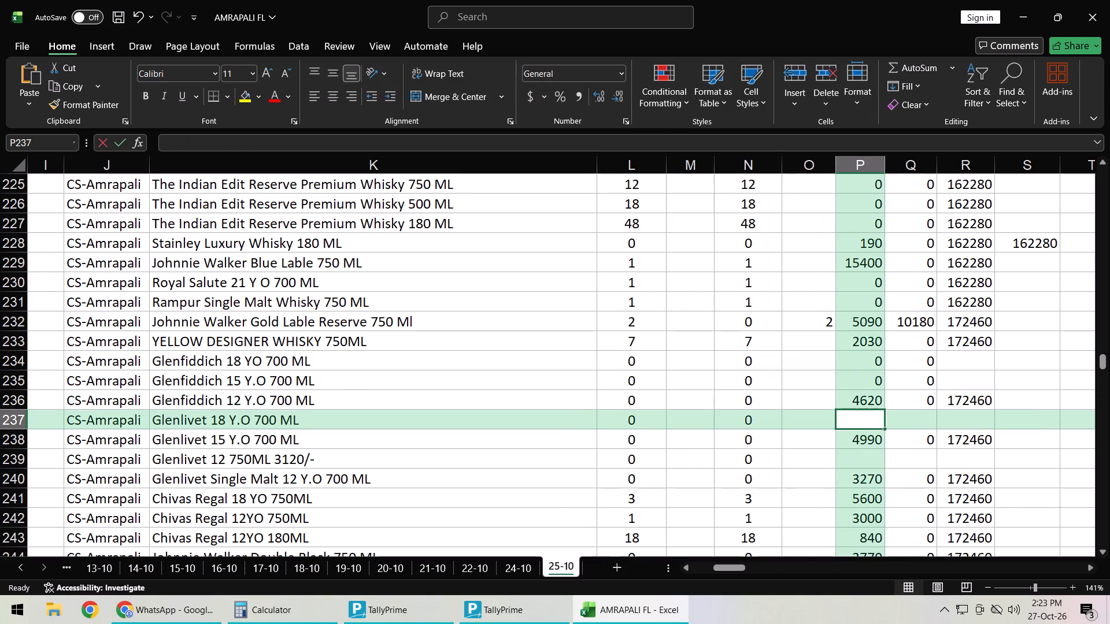
key(Return)
key(Return)
key(0)
key(Return)
Fill the column R running-total formula down from the YELLOW DESIGNER WHISKY 750ML row to the Glenlivet Single Malt 12 Y.O 700 ML row.
key(Right)
key(Right)
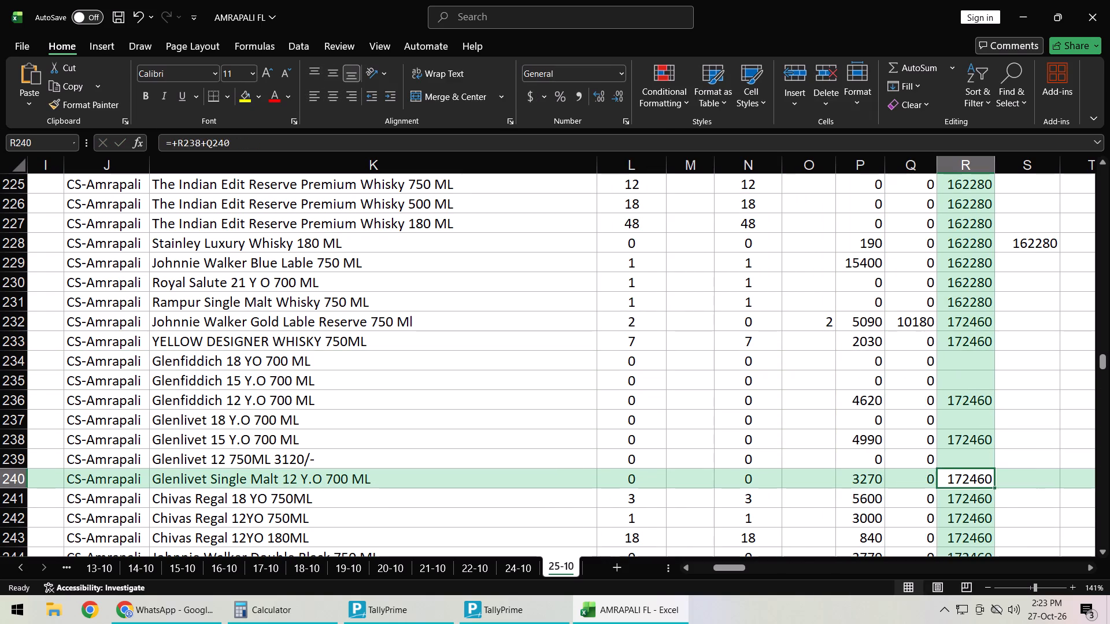
key(Up)
key(Up)
key(Up)
key(Up)
key(Up)
key(Up)
key(Up)
key(shift+Down)
key(shift+Down)
key(shift+Down)
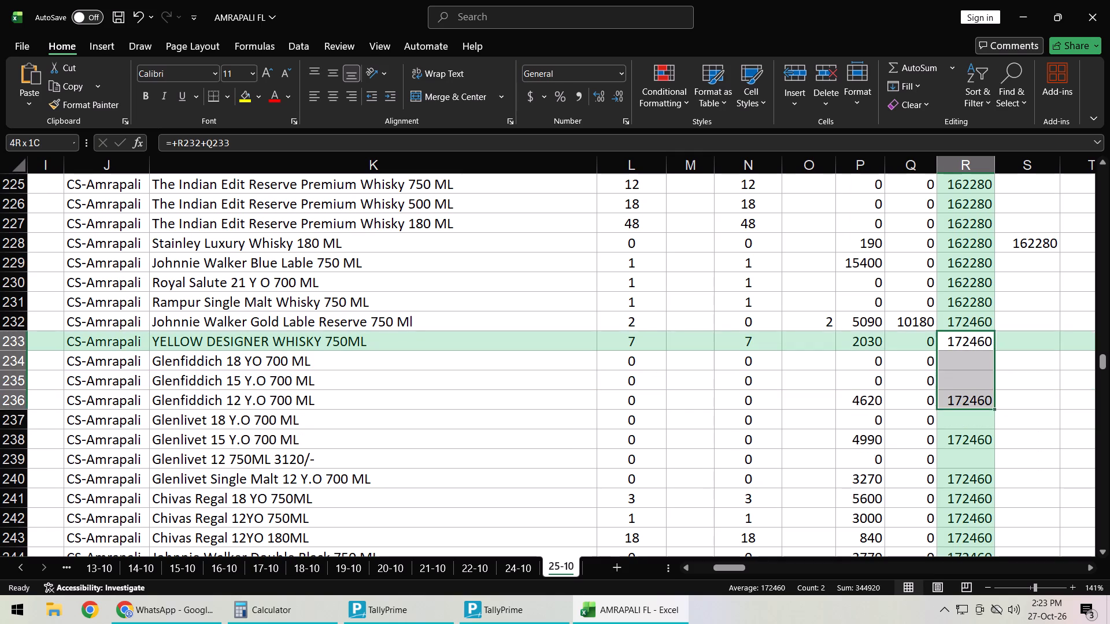
key(shift+Down)
key(shift+Down)
key(shift+Down)
key(shift+Down)
key(ctrl+d)
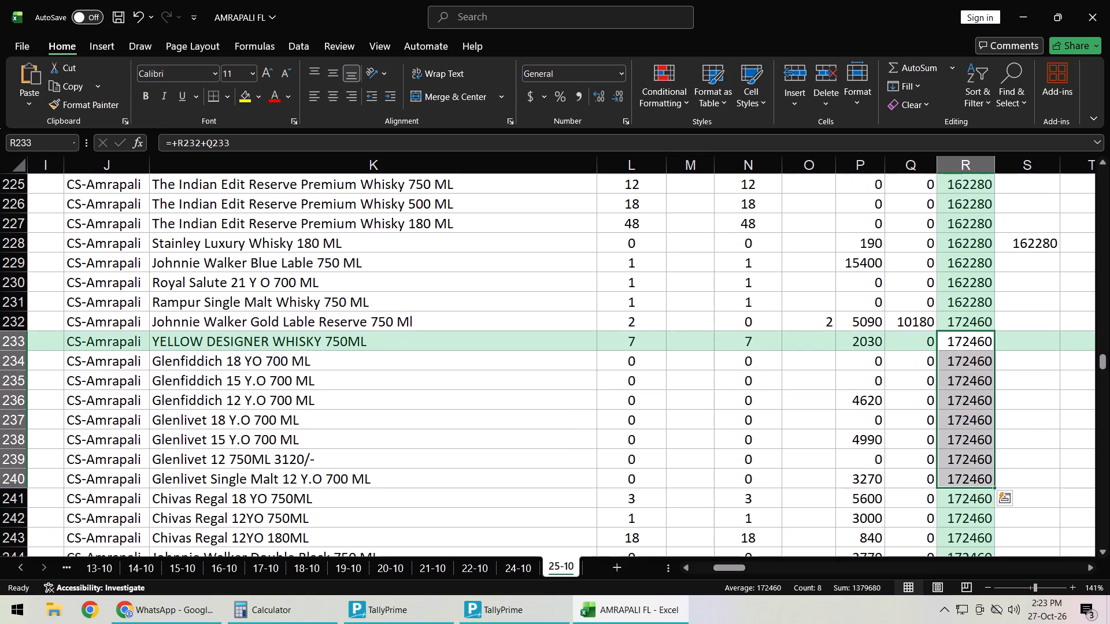
Enter column M quantities of 2 for Glenfiddich 15 Y.O 700 ML and 4 for Glenfiddich 12 Y.O 700 ML.
key(Left)
key(Left)
key(Left)
key(Left)
key(Left)
key(Left)
key(Right)
key(Down)
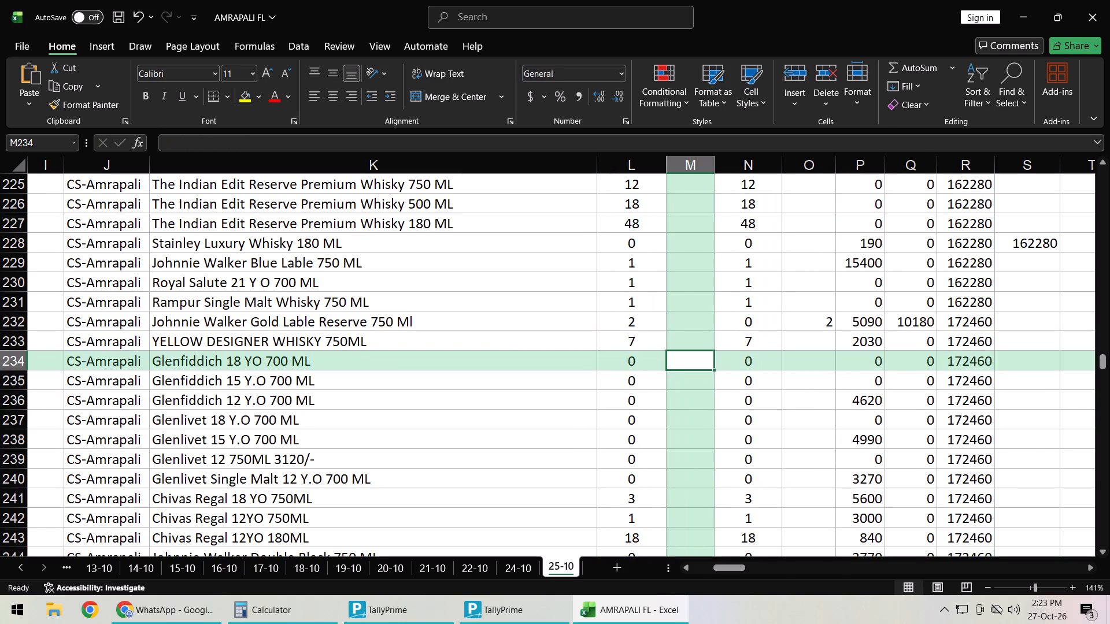
key(Return)
key(2)
key(Return)
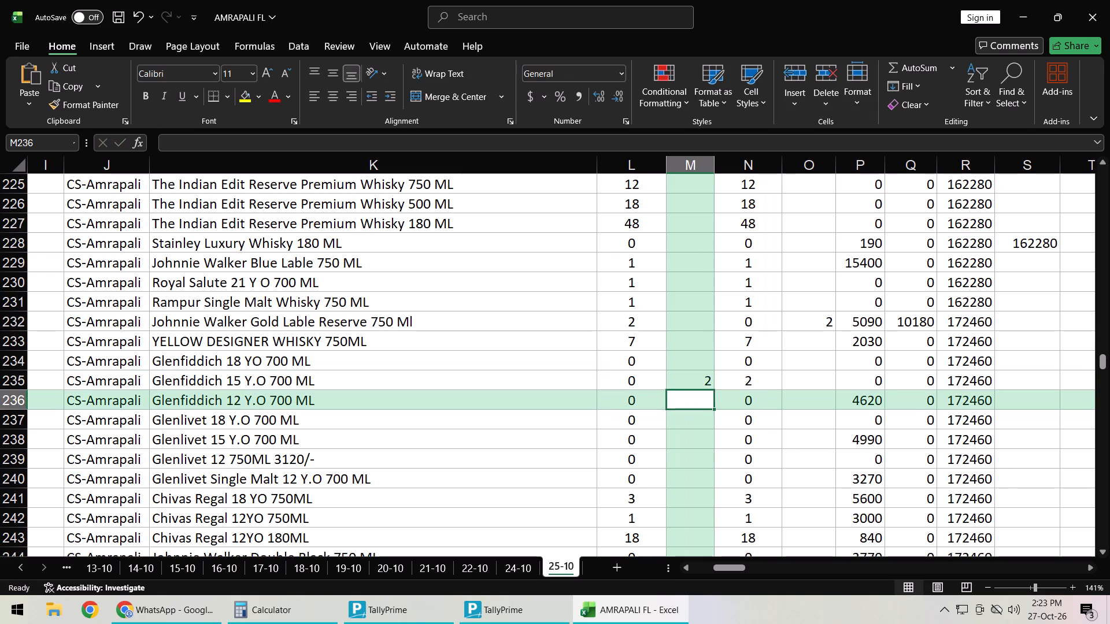
key(4)
key(Return)
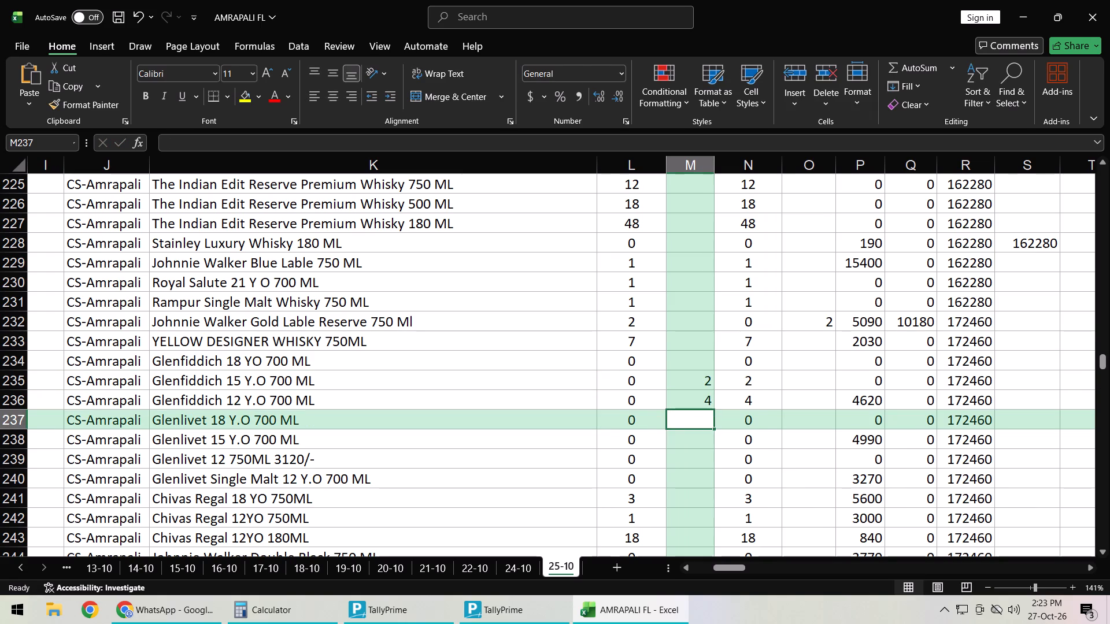
Enter 6 as the column M quantity for Chivas Regal 12YO 750ML.
key(Return)
key(Right)
key(Right)
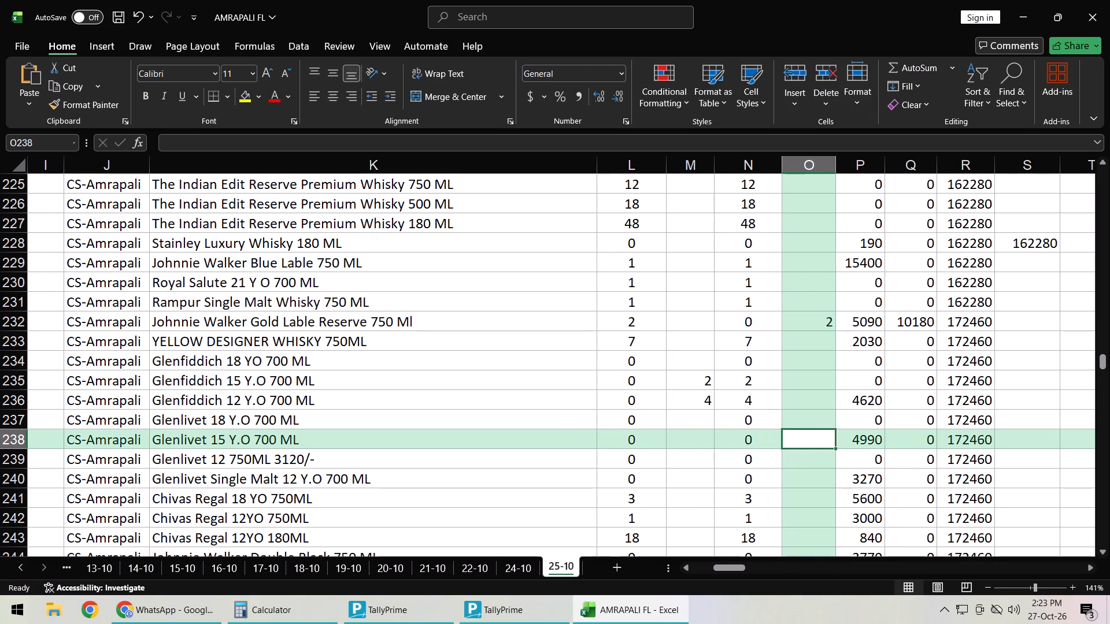
key(Return)
key(Return)
key(Return)
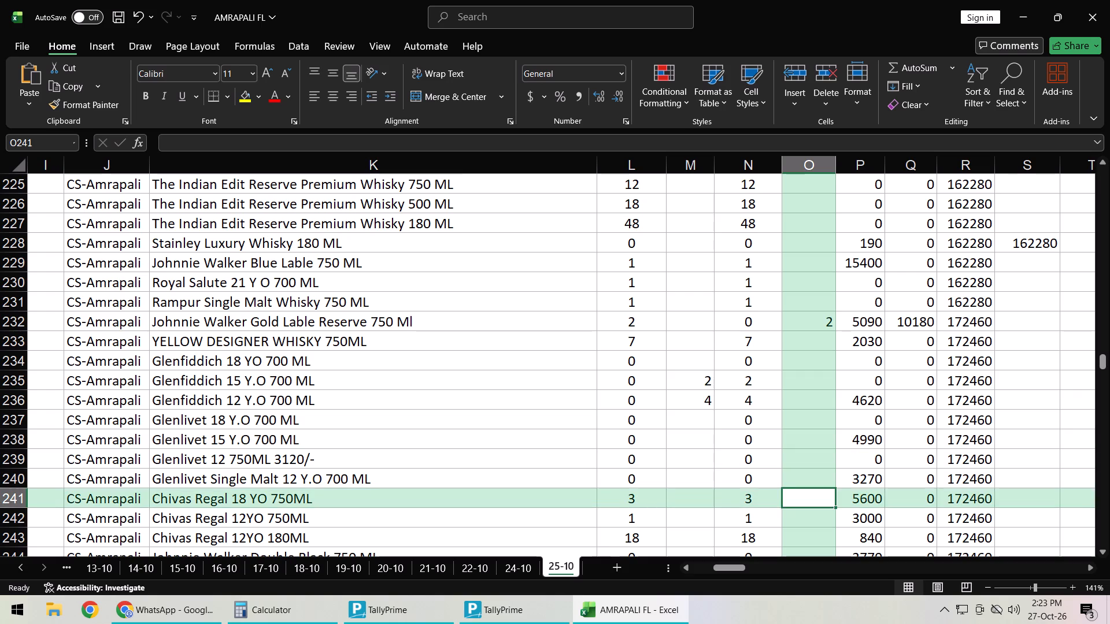
key(Return)
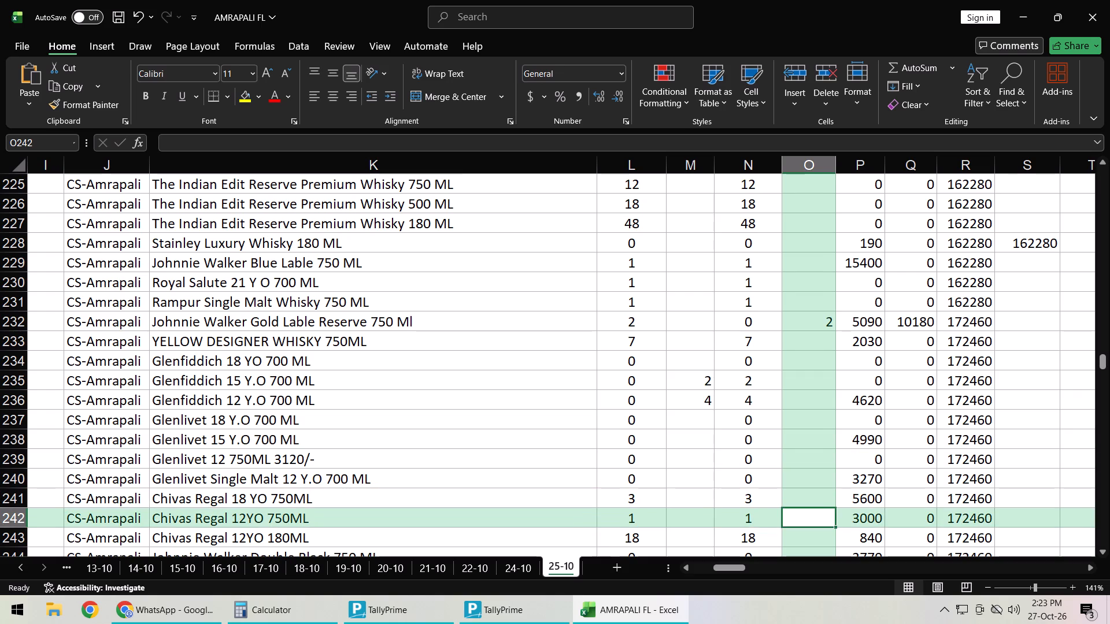
key(Left)
key(Left)
key(1)
key(BackSpace)
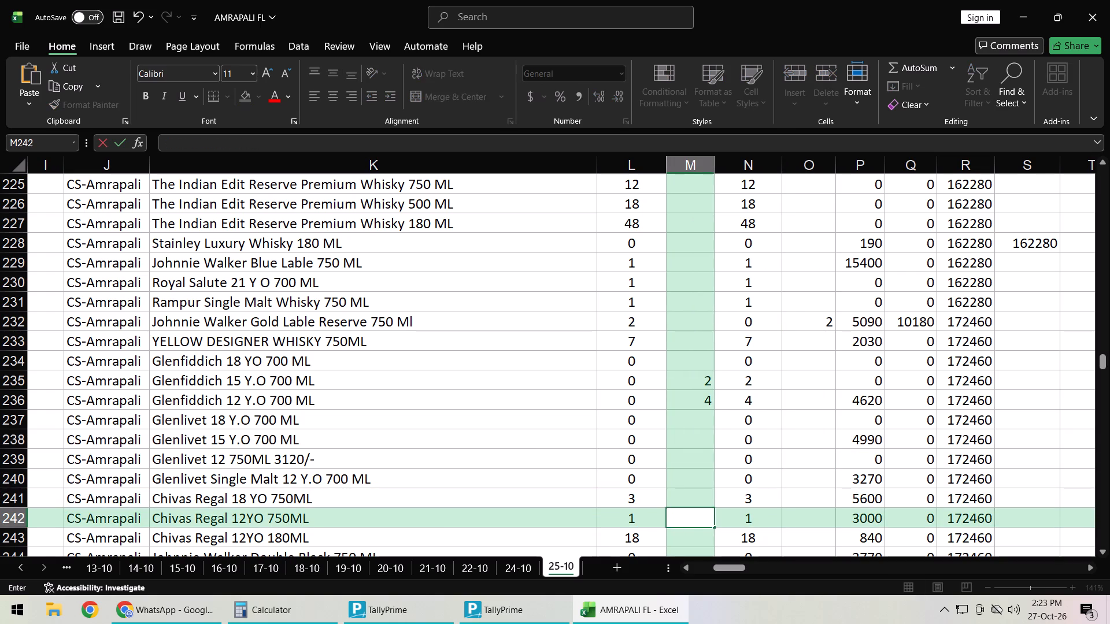
key(6)
key(Return)
key(Right)
key(Right)
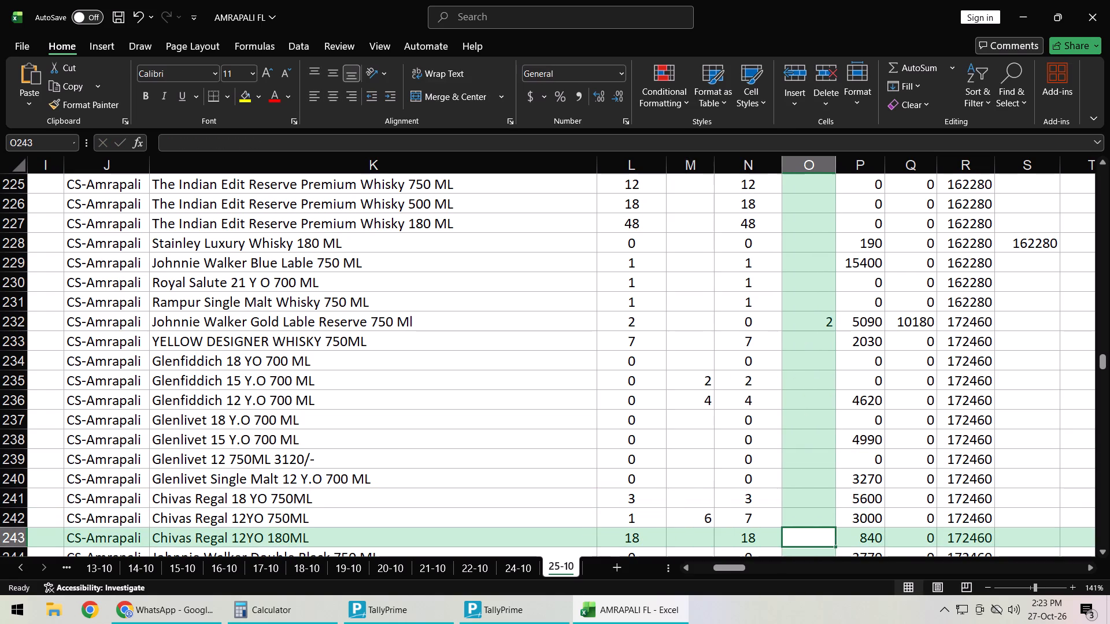
Enter 1 as the column O quantity for Johnnie Walker Black Lable 750ML in row 245.
key(Return)
key(Return)
key(Return)
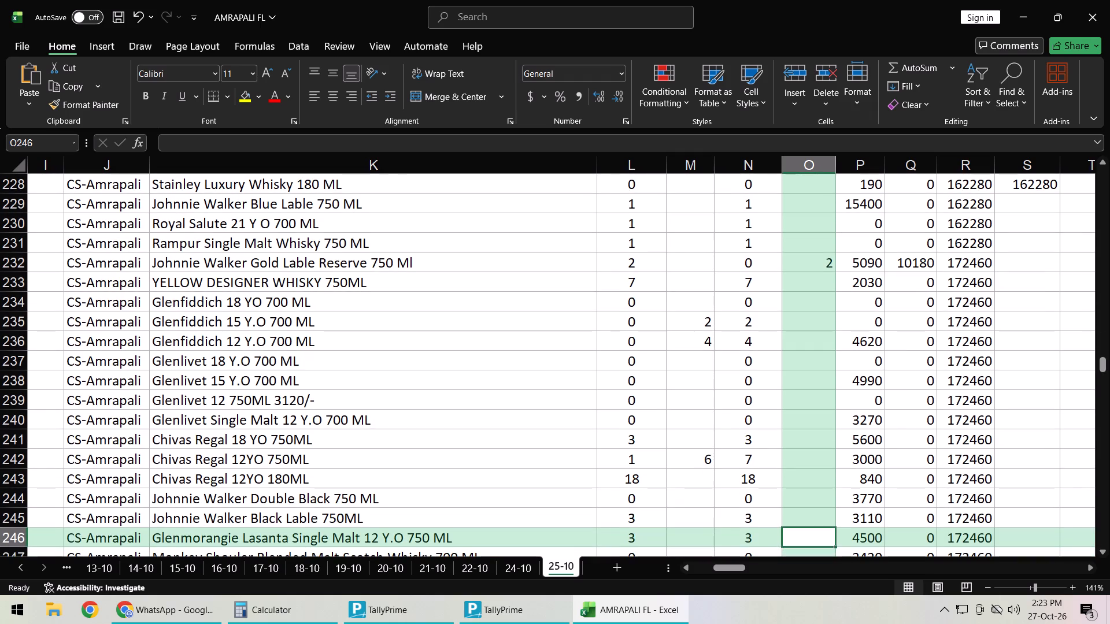
key(Up)
key(1)
key(Return)
Enter 1 as the column O quantity for Indri Single Malt Indian Whisky 750ML.
key(Return)
key(Return)
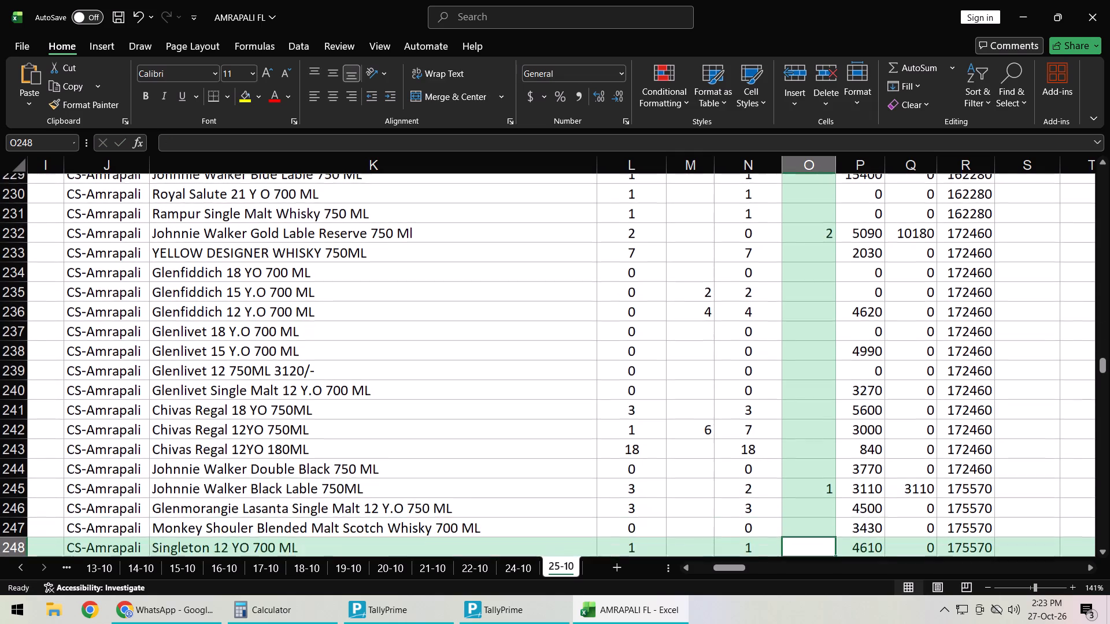
key(Return)
key(Return)
key(Return)
key(Return)
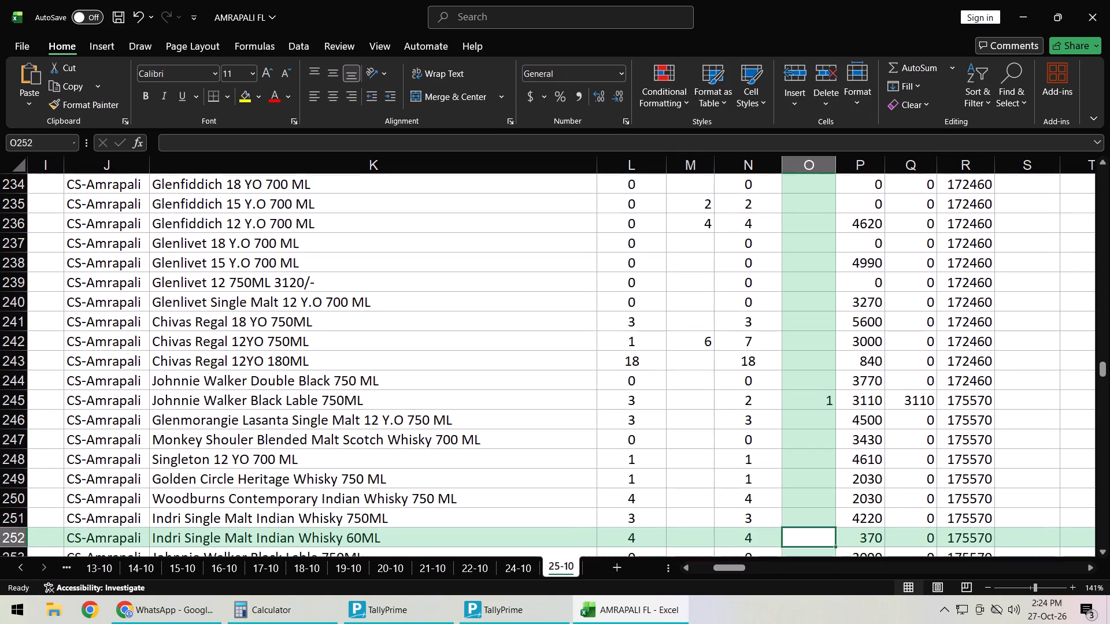
key(Up)
key(2)
key(BackSpace)
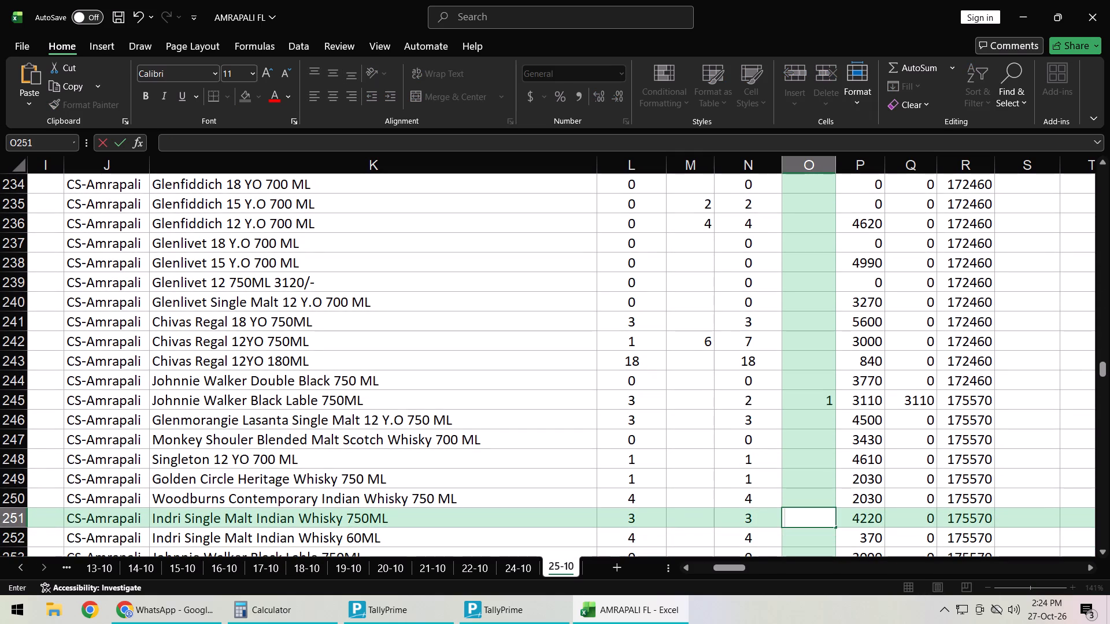
key(1)
key(Return)
Enter 12 as the column M quantity for Jameson Irish Whisky 750 ML.
key(Return)
key(Return)
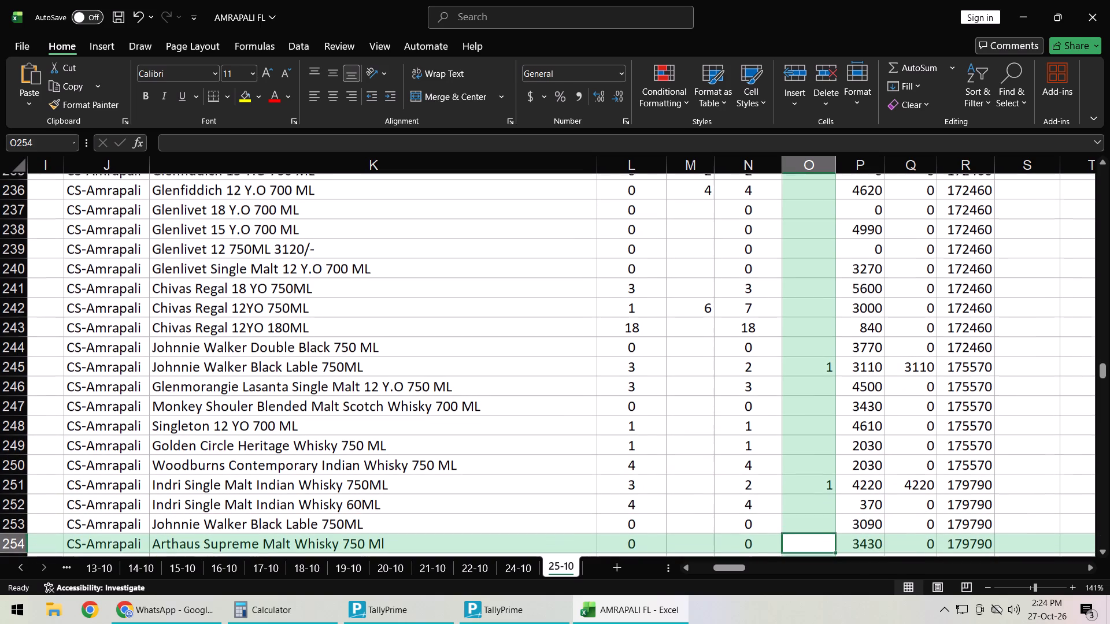
key(Return)
key(Return)
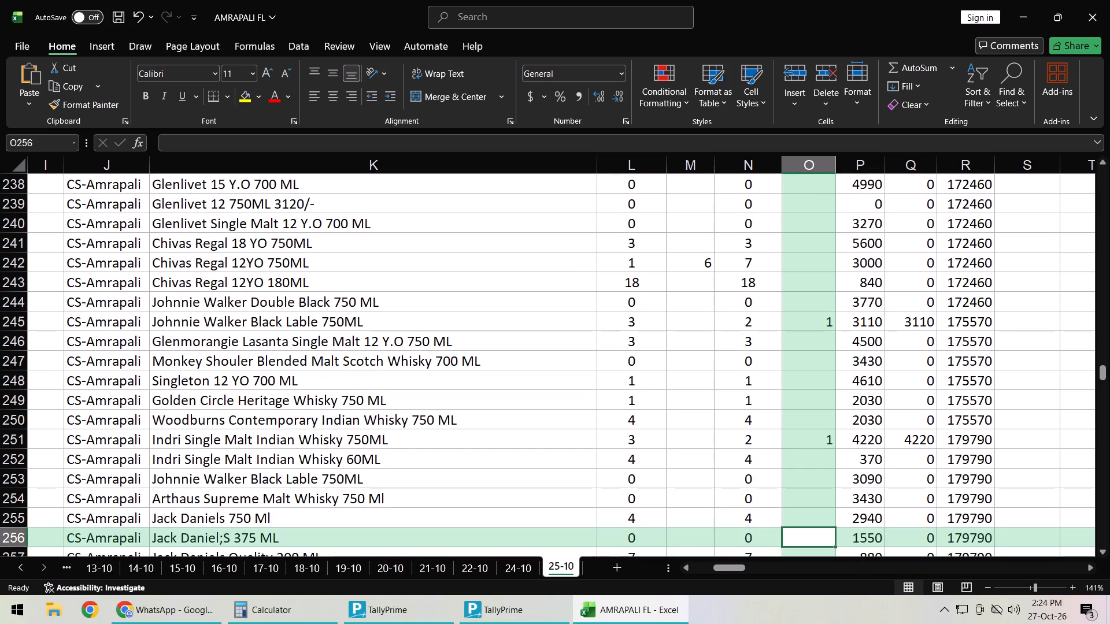
key(Return)
key(Return)
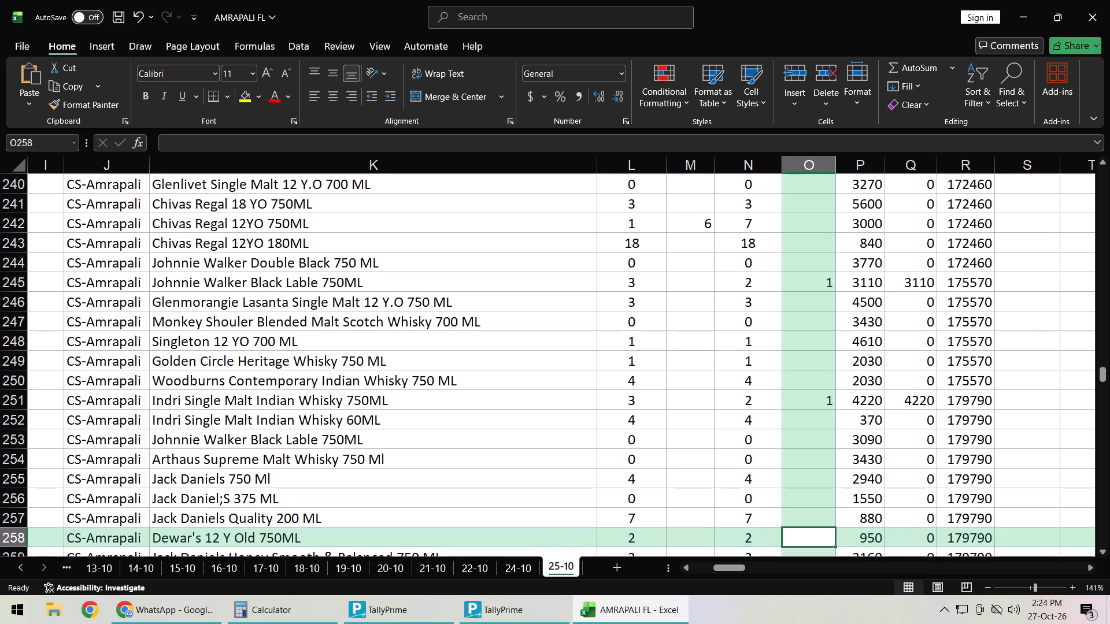
key(Return)
key(Return)
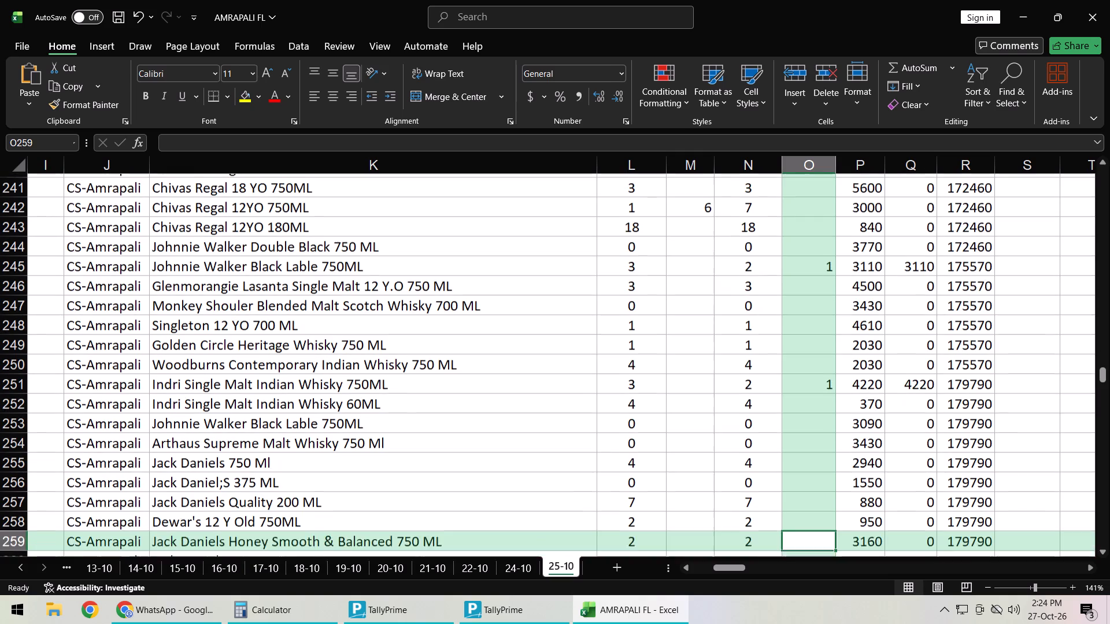
key(Return)
key(Return)
key(Return)
key(Return)
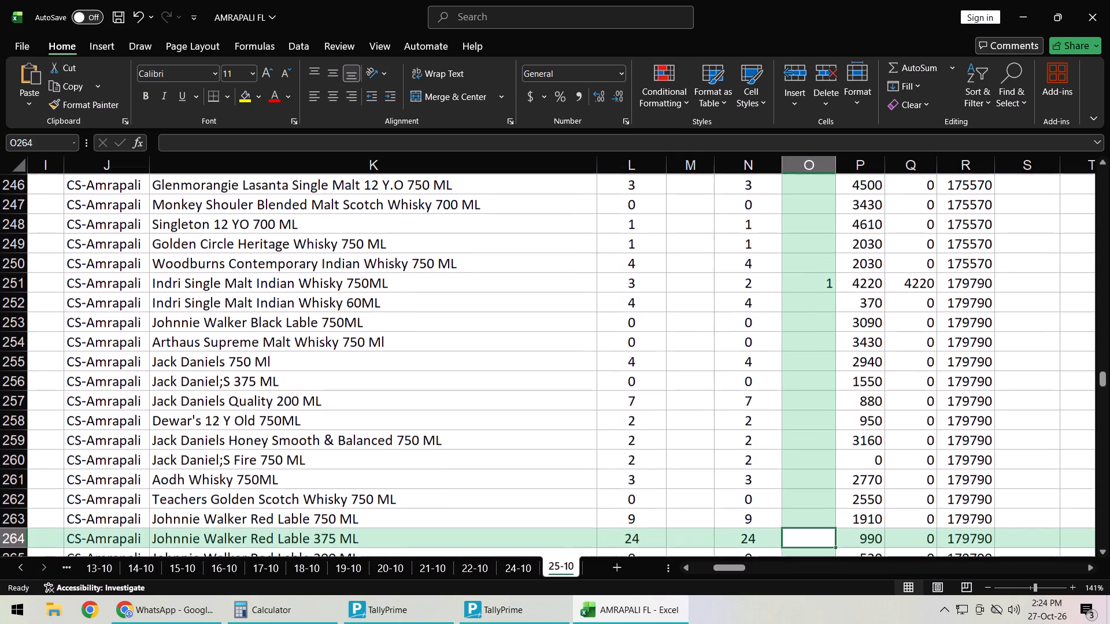
key(Return)
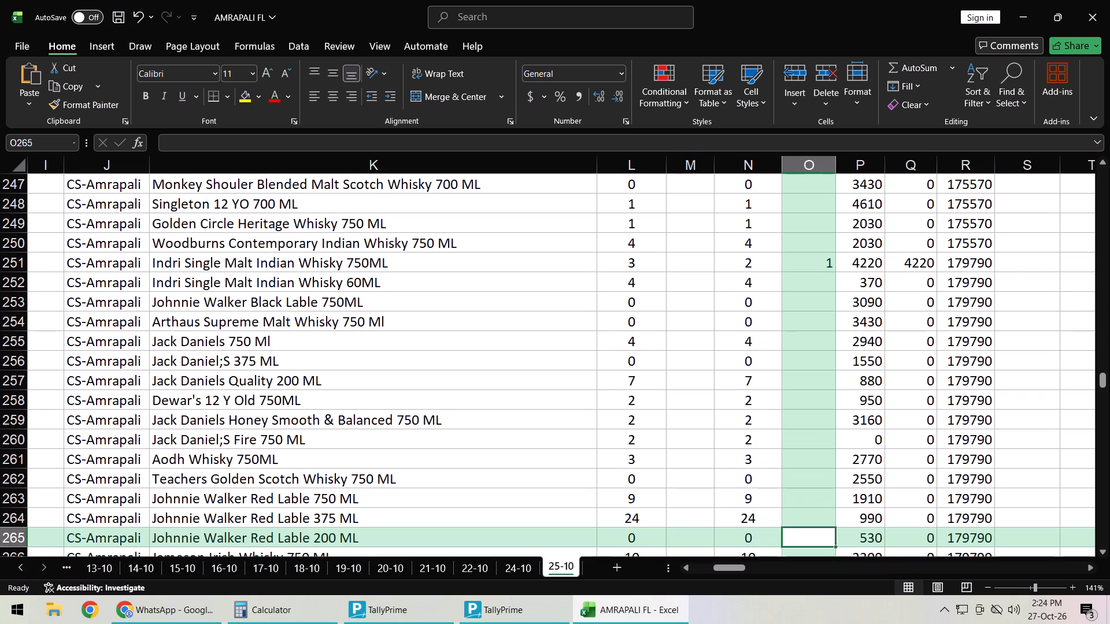
key(Down)
key(Left)
key(Left)
text(12)
key(Return)
Enter column O quantities of 2 for Jameson Irish Whisky 200 ML and 1 for Ballantine's Finest 750 ML.
key(Right)
key(Right)
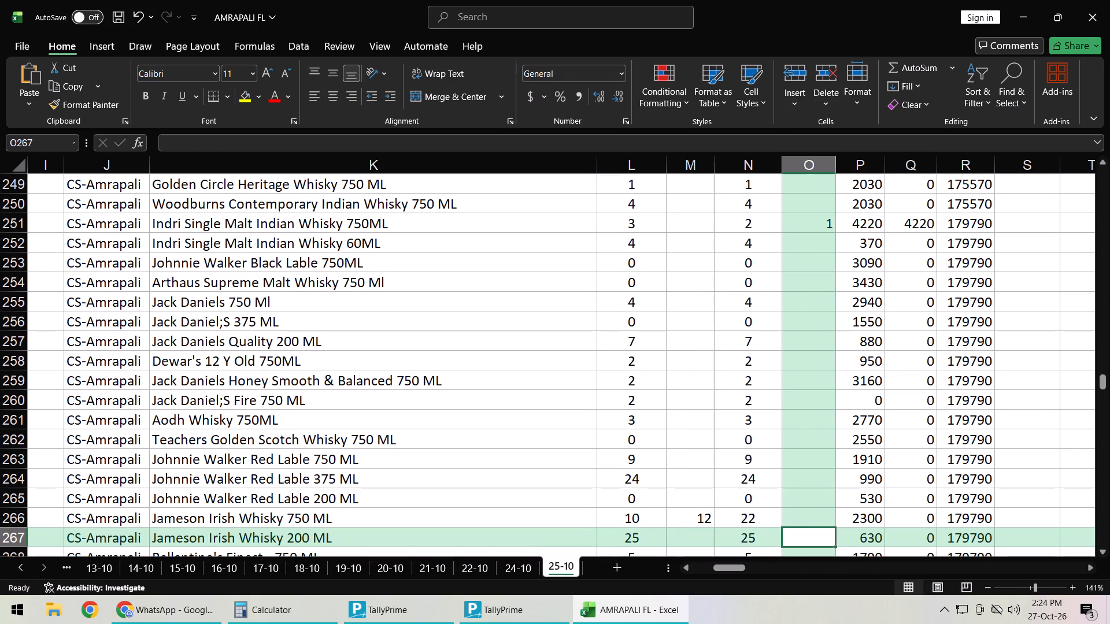
key(Up)
key(Return)
key(2)
key(Return)
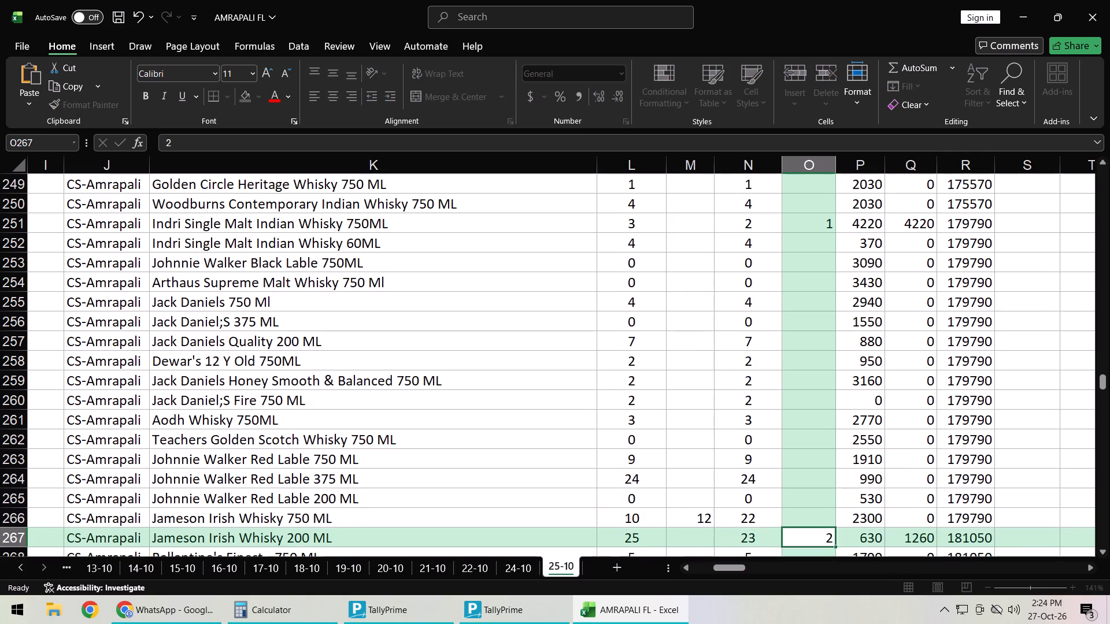
key(1)
key(Return)
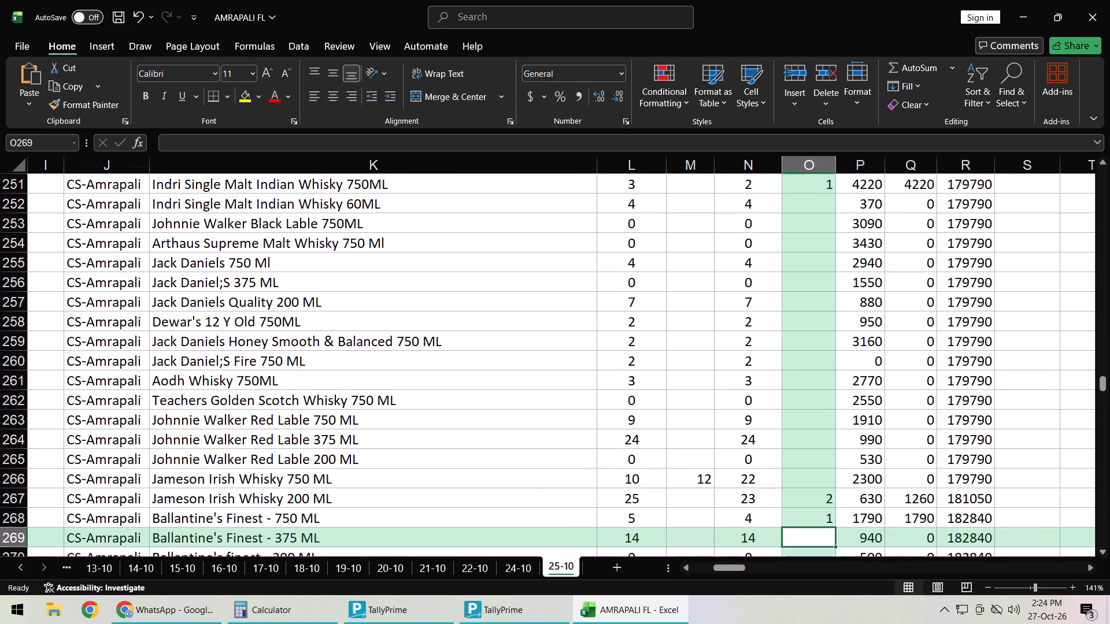
Check the column S subtotal on the Morpheus Xo Brandy 750 ML row and save the workbook.
key(Return)
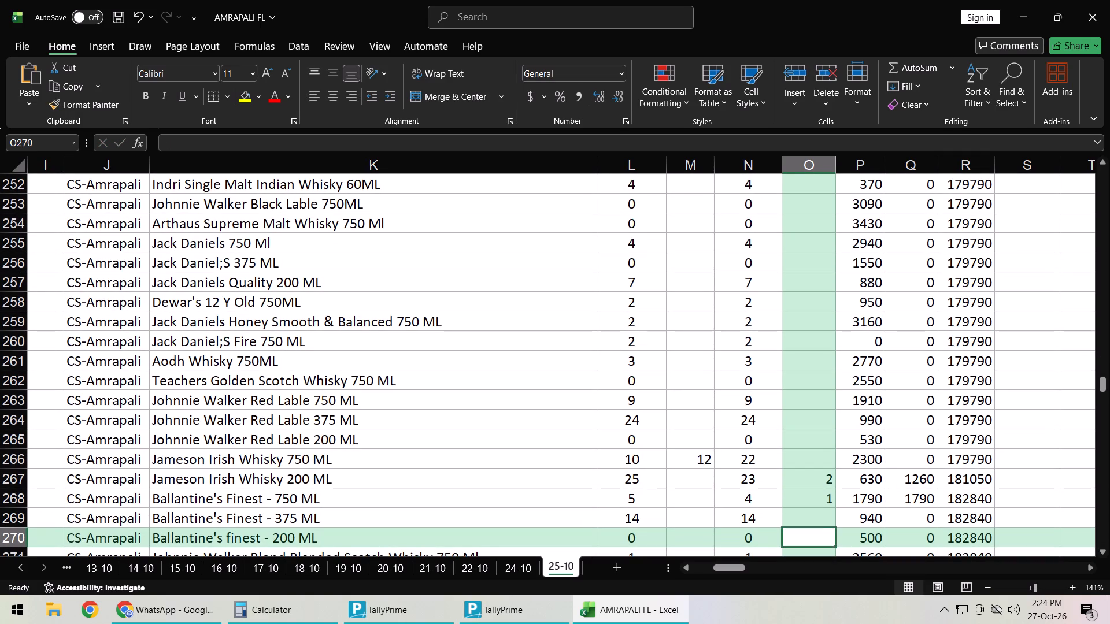
key(Return)
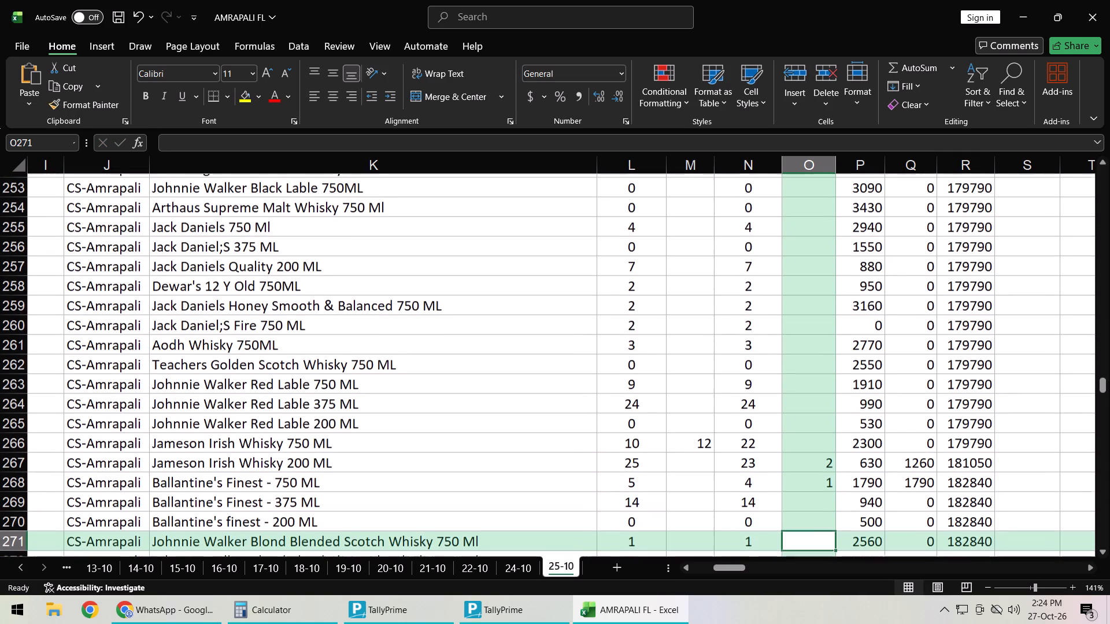
key(Right)
key(Right)
key(Right)
key(Right)
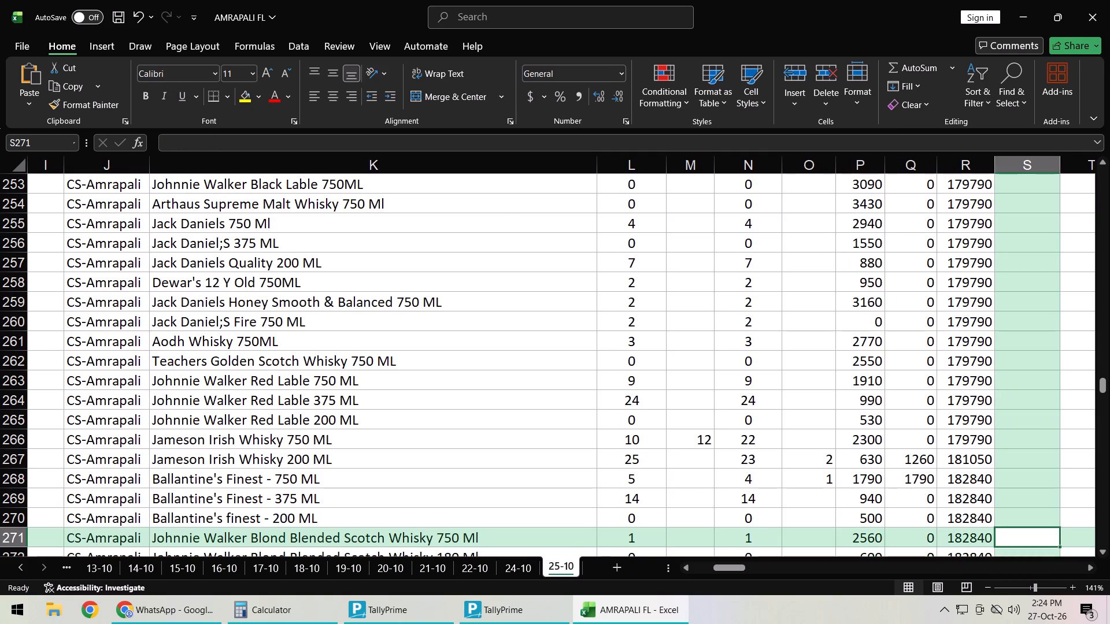
key(ctrl+Down)
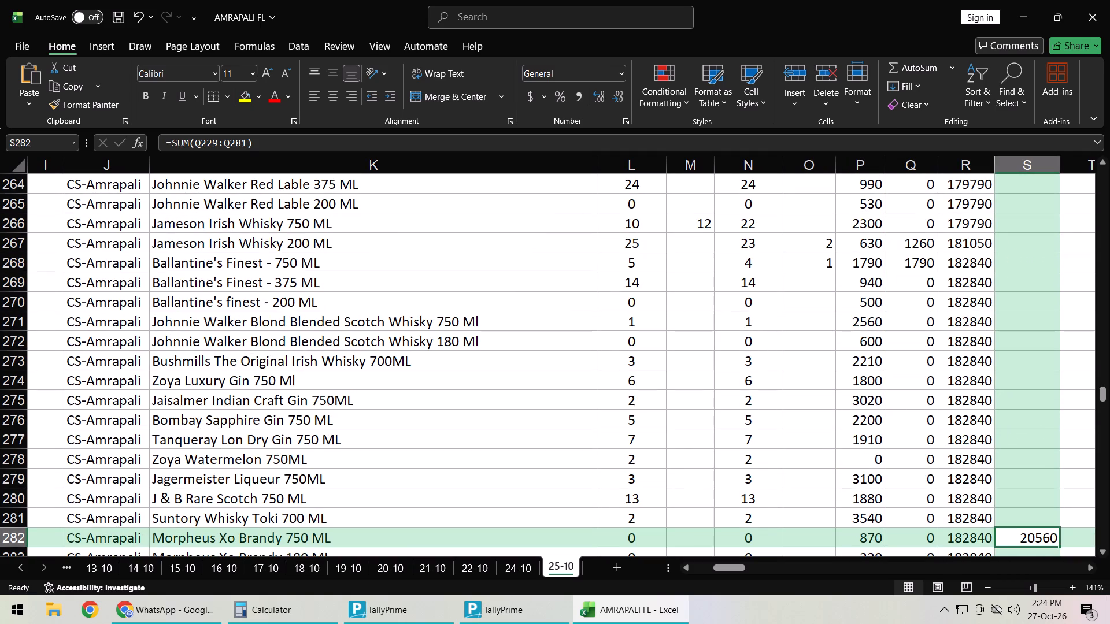
key(ctrl+s)
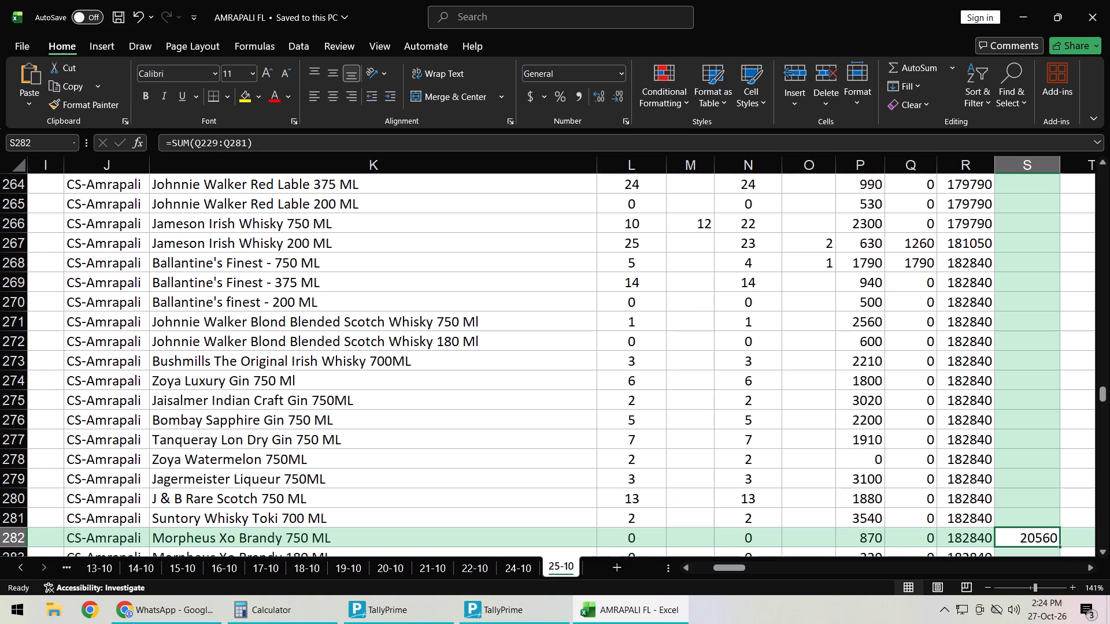
Enter 12 as the column M quantity for Bacardi Lemon Super Classic Rum 750ML.
key(Left)
key(Left)
key(Left)
key(Left)
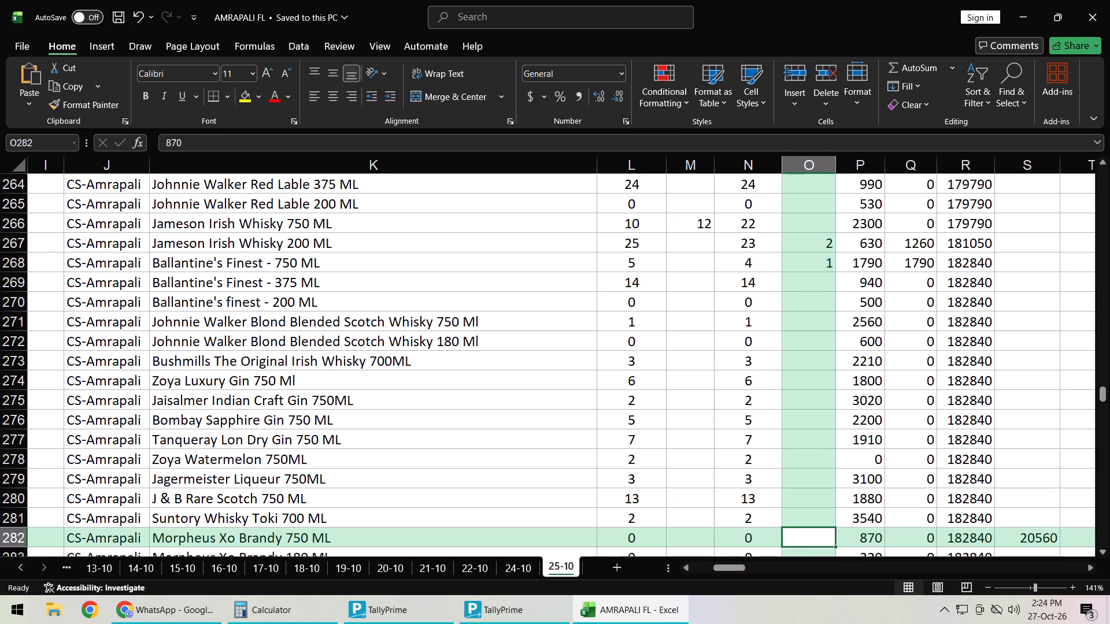
key(Left)
key(Right)
key(Down)
key(Down)
key(Down)
key(Down)
key(Down)
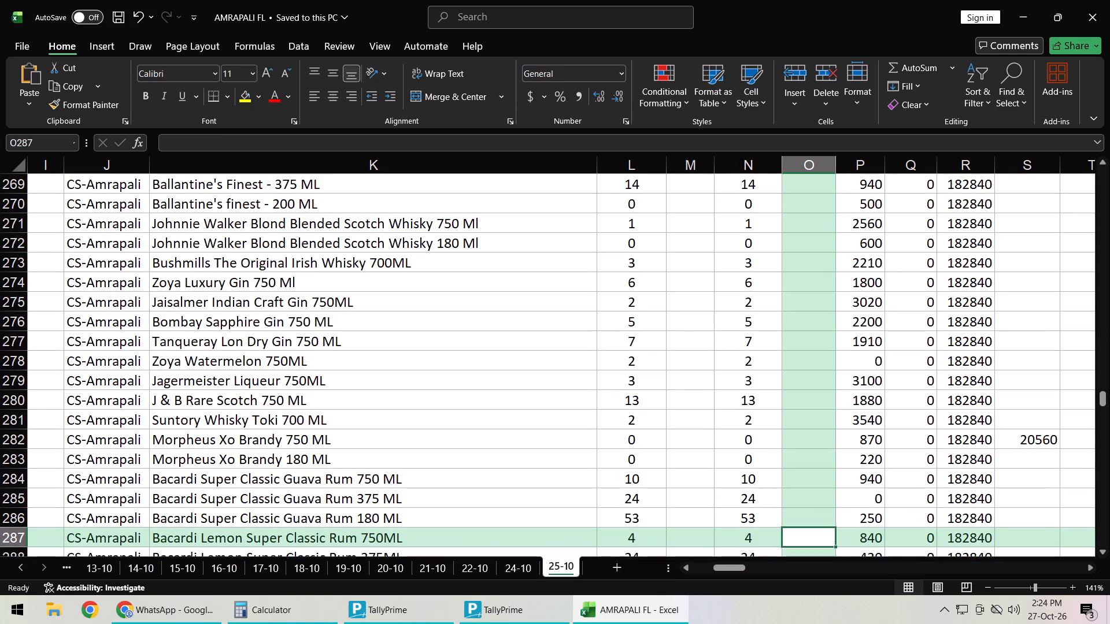
key(Left)
key(Left)
text(12)
key(Return)
Enter column M quantities of 12 for Old Monk Coffee Flavoured Rum 750 ML and 48 for its 180 ML size.
key(Right)
key(Right)
key(Right)
key(Down)
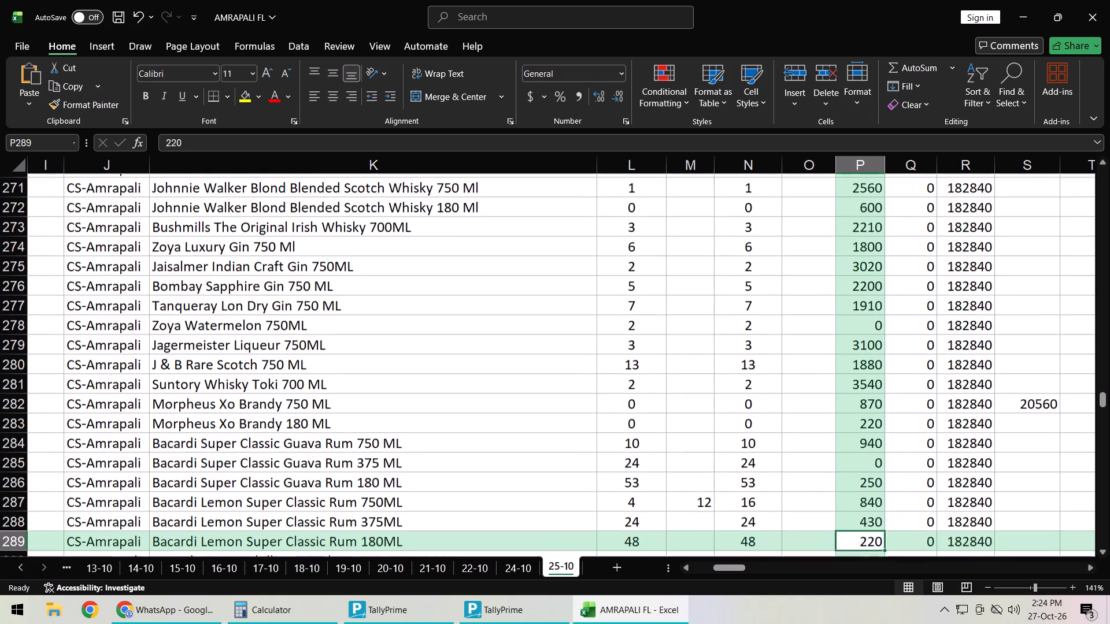
key(Down)
key(Down)
key(Down)
key(Left)
key(Down)
key(Down)
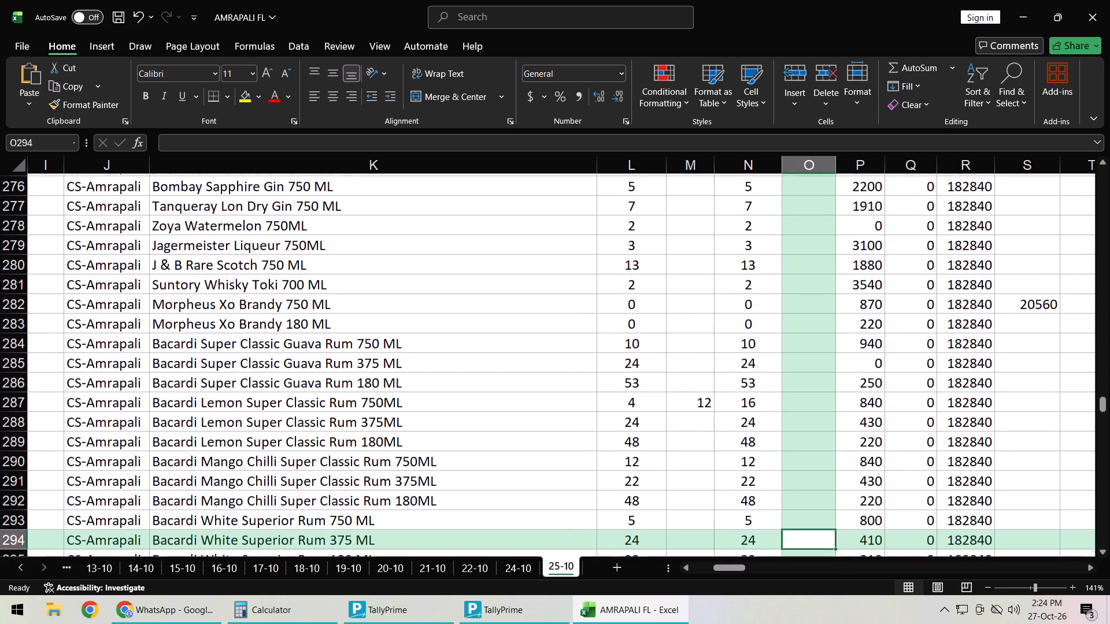
key(Down)
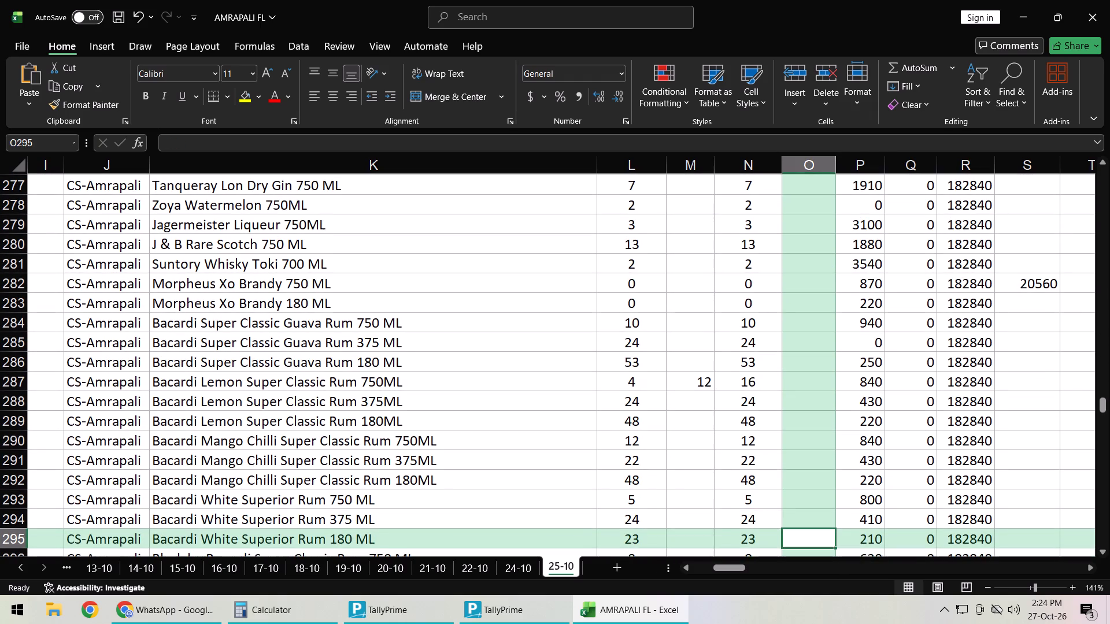
key(Down)
key(Down)
key(Down)
key(Down)
key(Down)
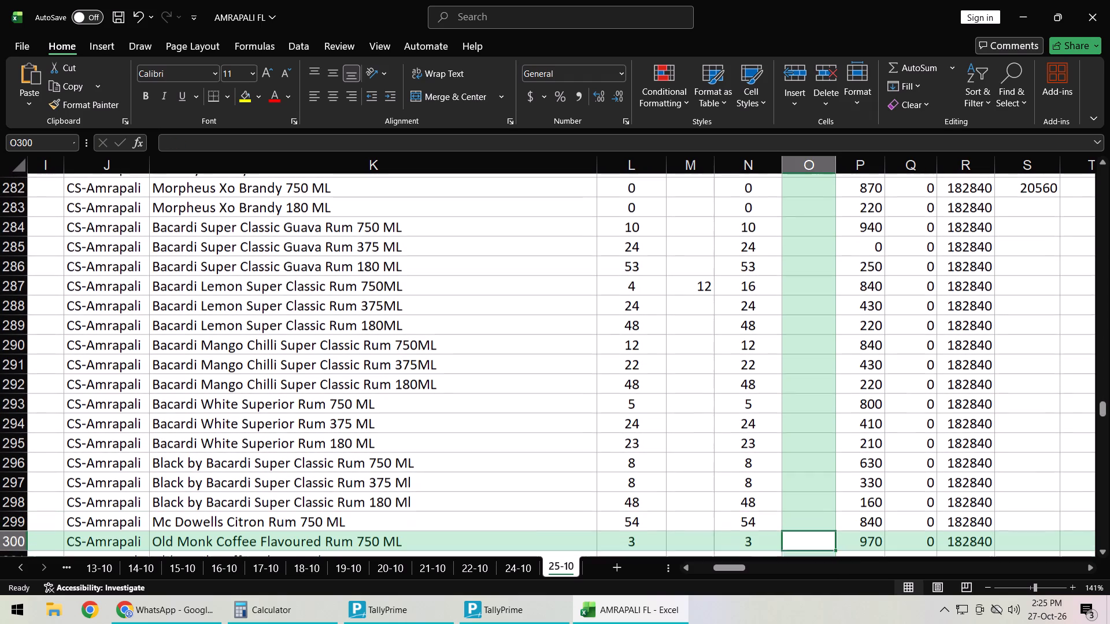
key(Down)
key(Down)
key(Left)
key(Left)
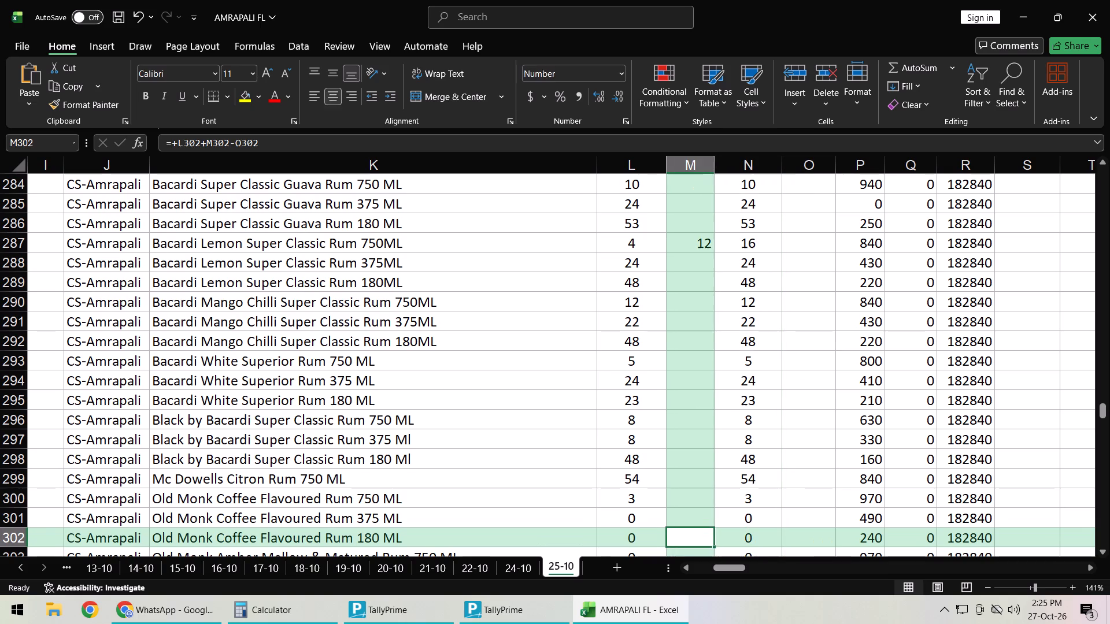
key(Up)
key(Up)
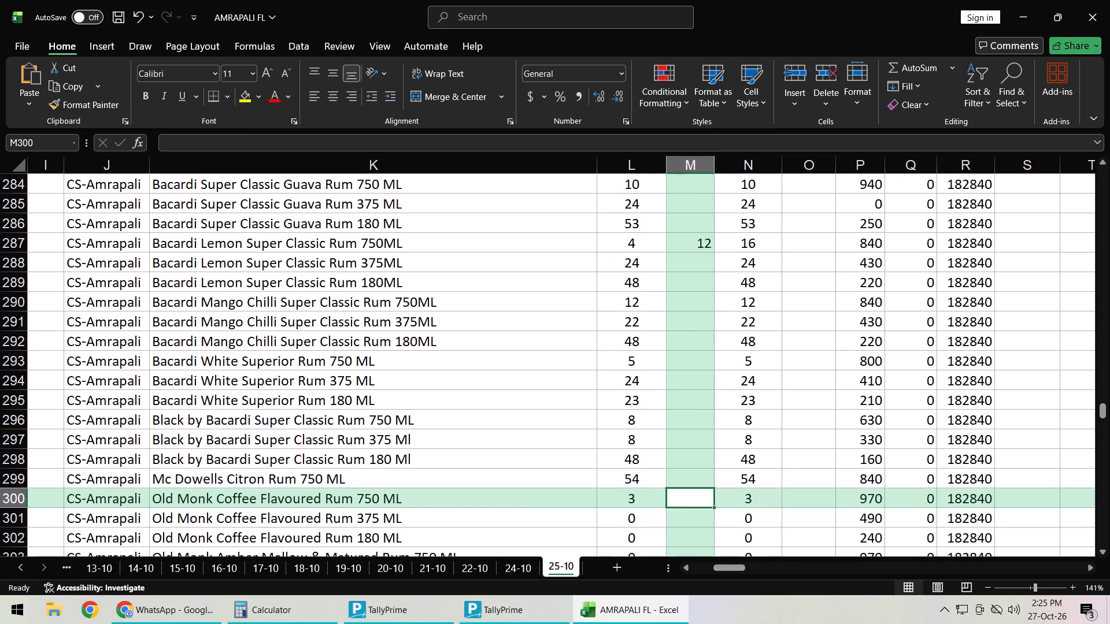
text(12)
key(Return)
key(Return)
text(48)
key(Return)
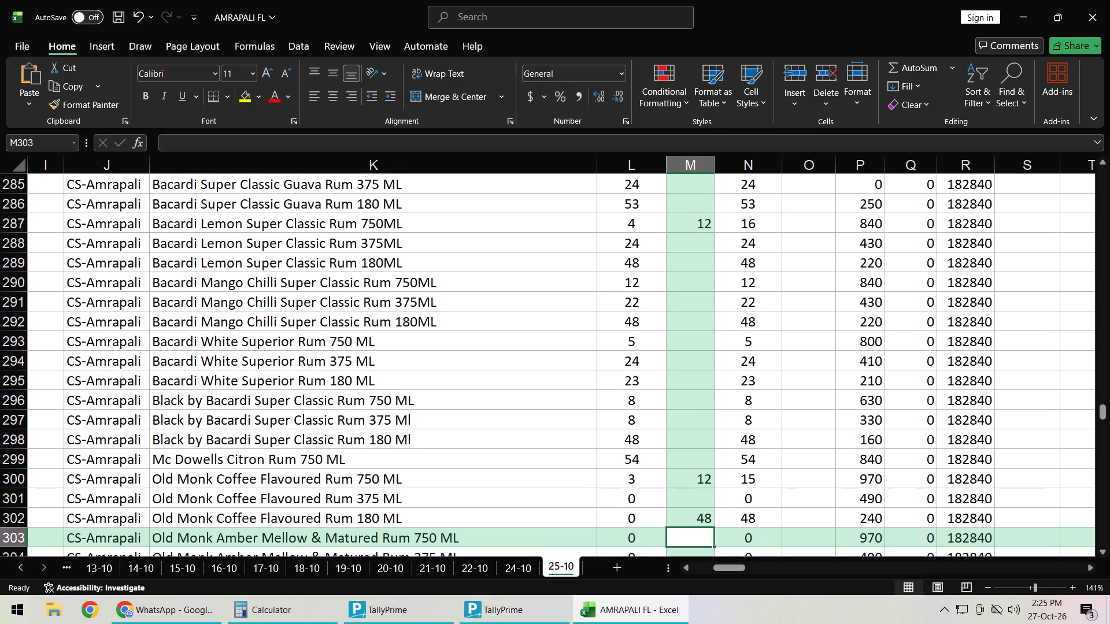
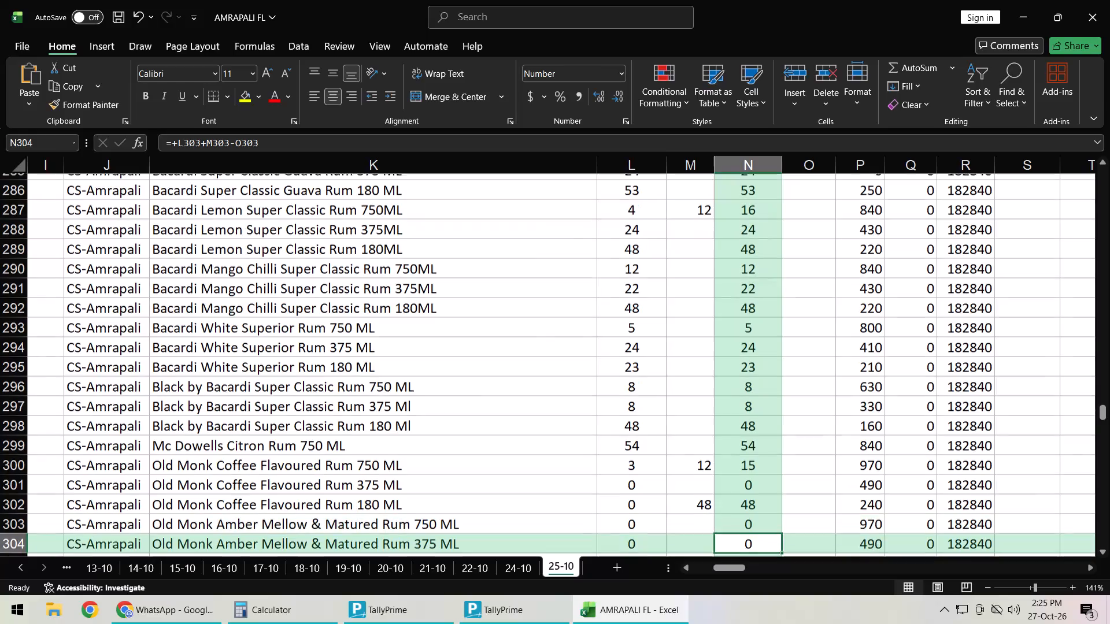
Enter column M quantities of 12, 24 and 48 for Old Monk the Legend Rum 750 ML, 375 ML and 180 ML.
key(Down)
key(Down)
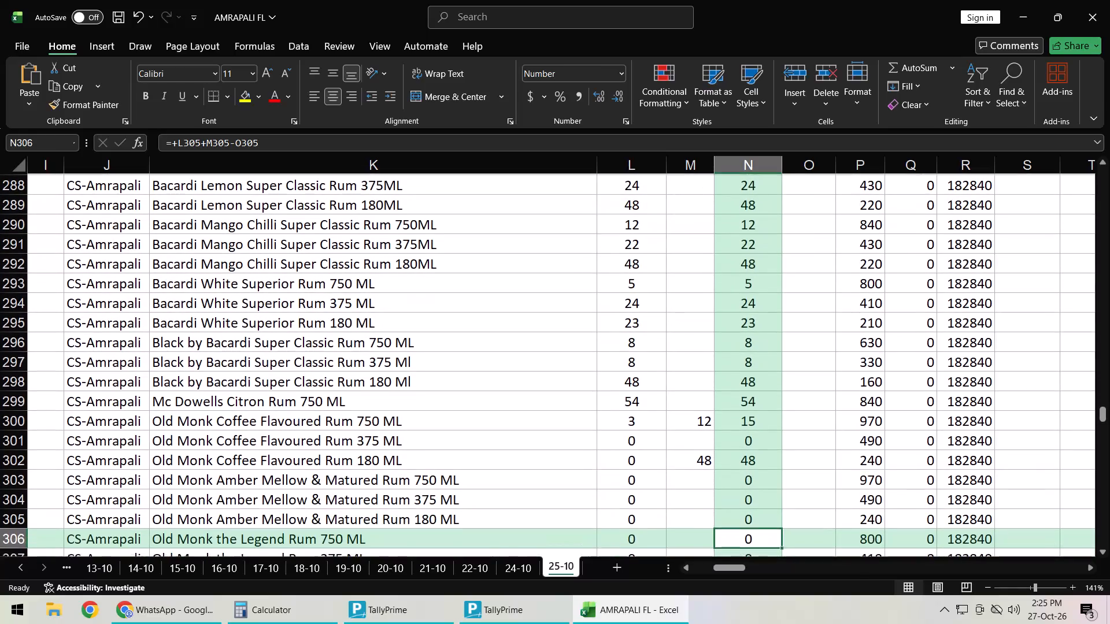
key(Down)
key(Left)
key(Up)
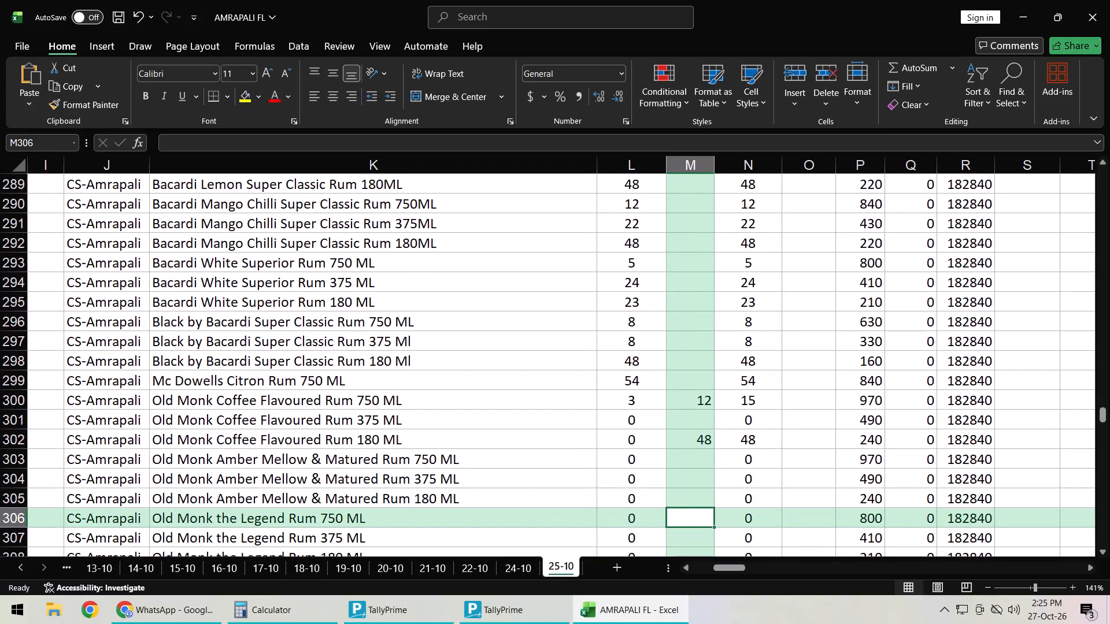
text(12)
key(Return)
text(24)
key(Return)
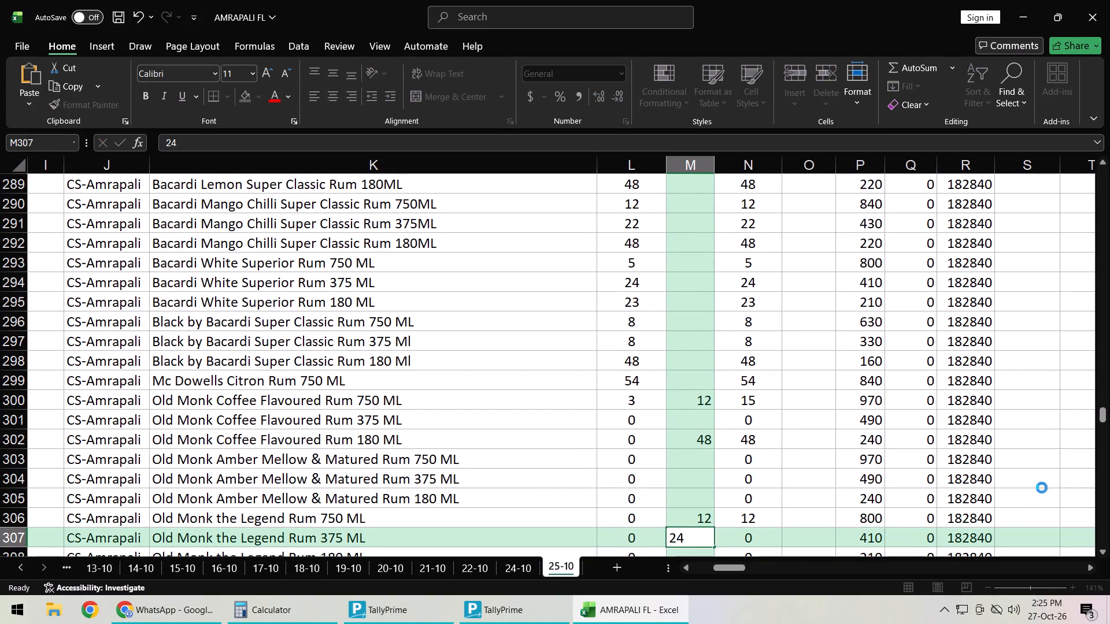
text(48)
key(Return)
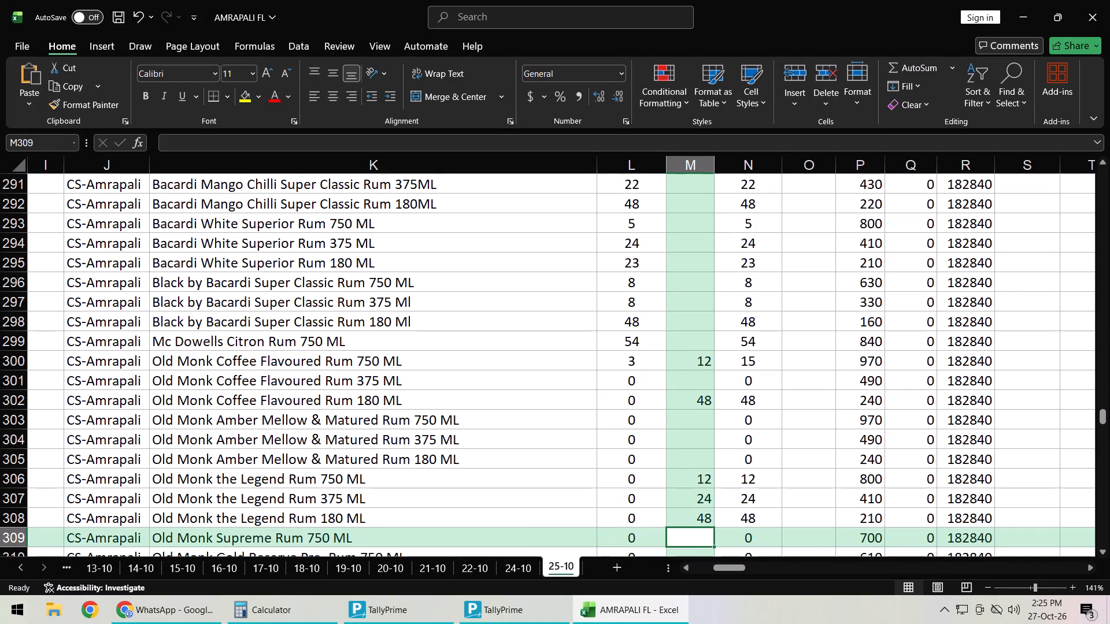
Enter column O quantities of 2 for Very Old Vatted Old Monk Matured Rum 375 ML and 4 for its 180 ML size.
key(Right)
key(Right)
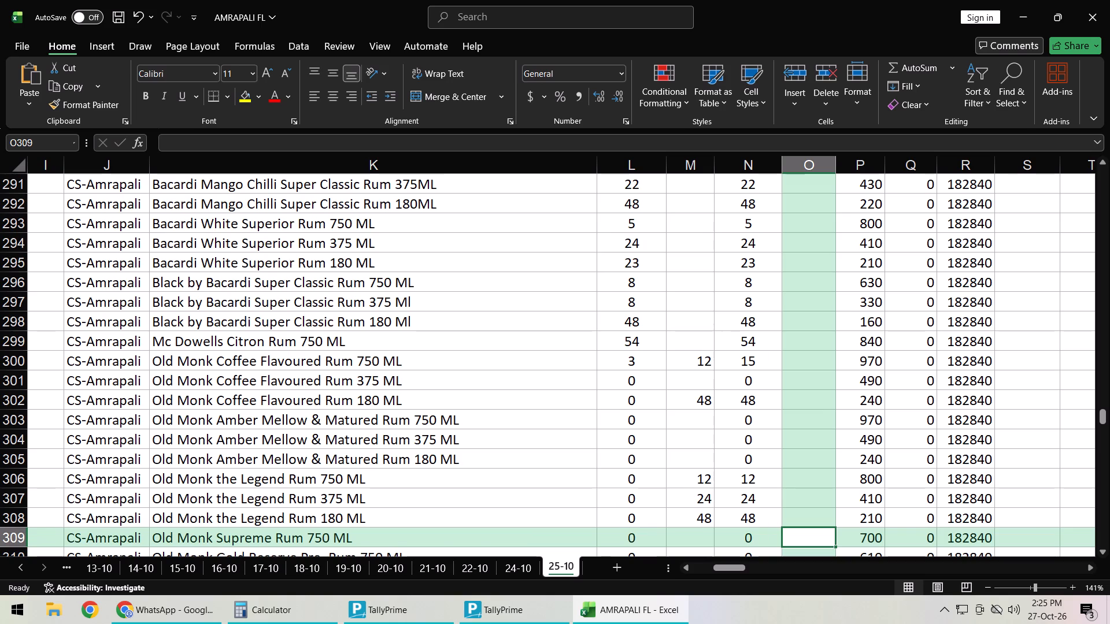
key(Return)
key(Return)
key(Return)
key(Return)
key(Return)
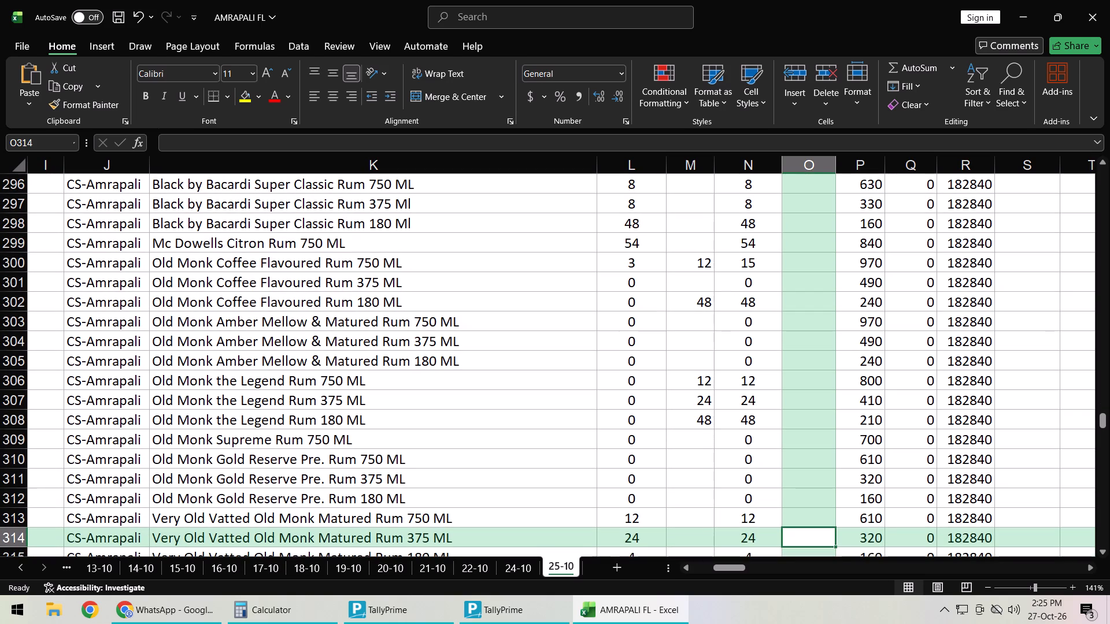
key(2)
key(Return)
key(4)
key(Return)
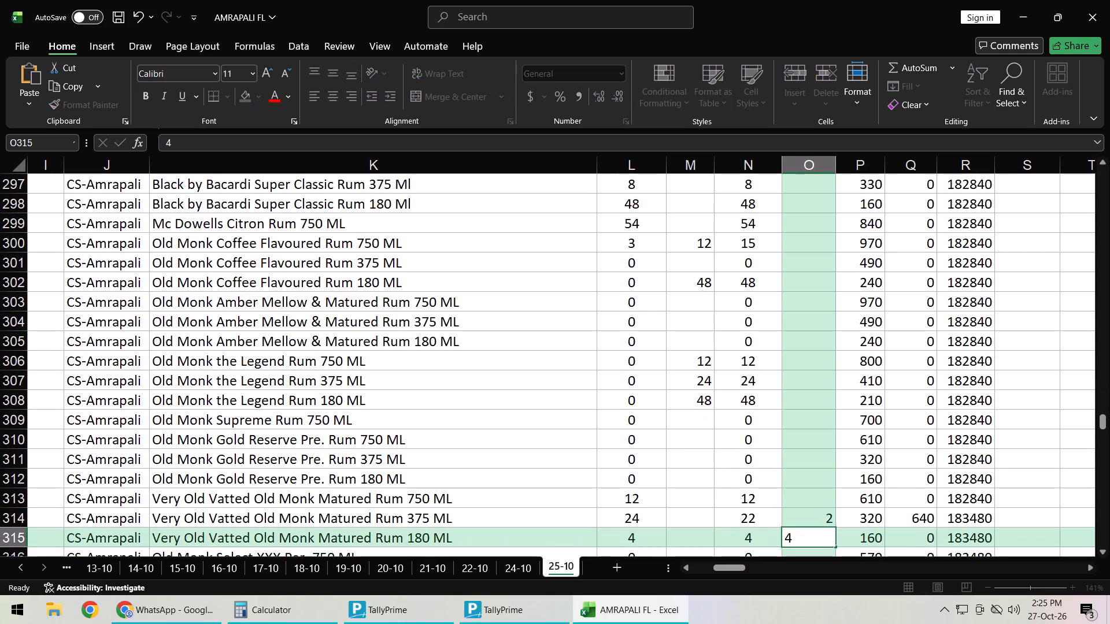
Enter column M quantities of 12, 24 and 48 for Captain Morgan Select Orig. Rum 750 ML, 375 ML and 180 ML.
key(Return)
key(Return)
key(Return)
key(Return)
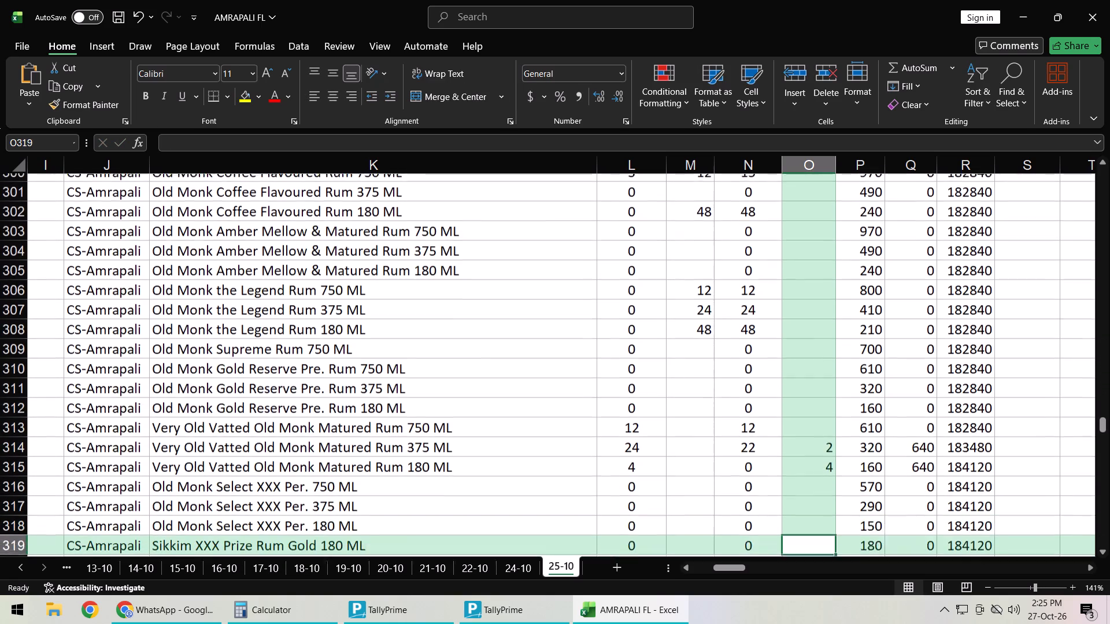
key(Return)
key(Return)
key(Return)
key(Return)
key(Return)
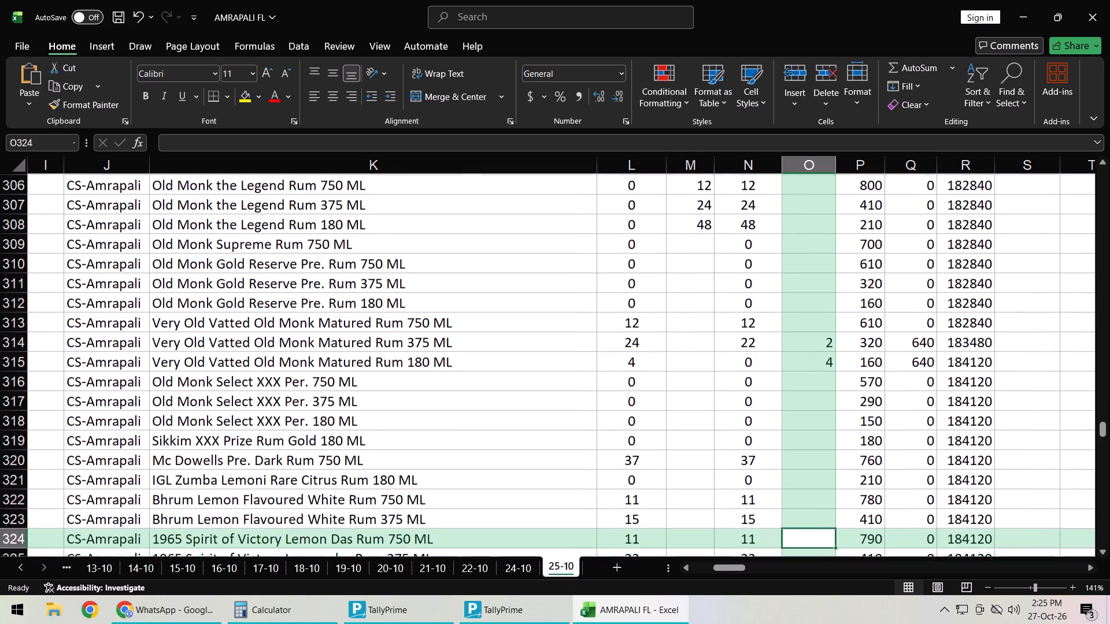
key(Return)
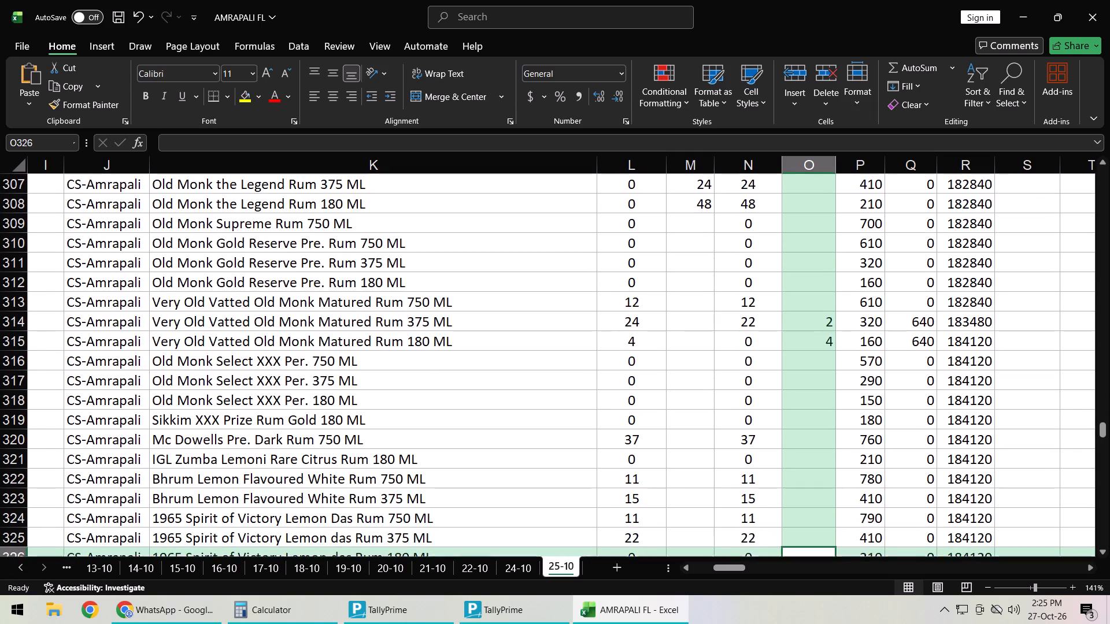
key(Return)
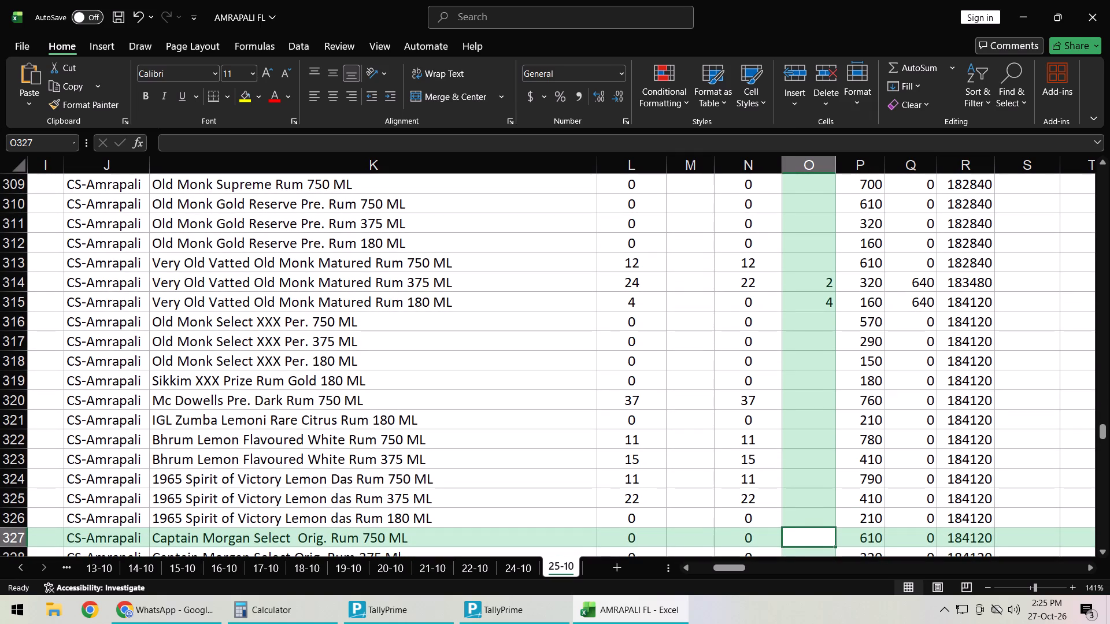
key(Left)
key(Left)
text(12)
key(Return)
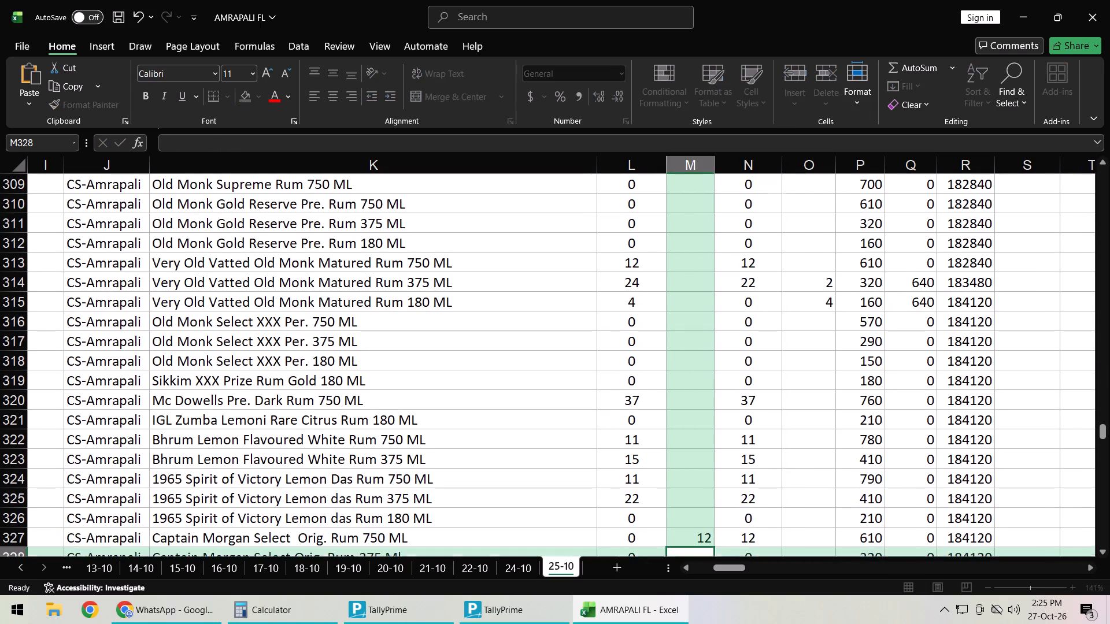
text(24)
key(Return)
text(48)
key(Return)
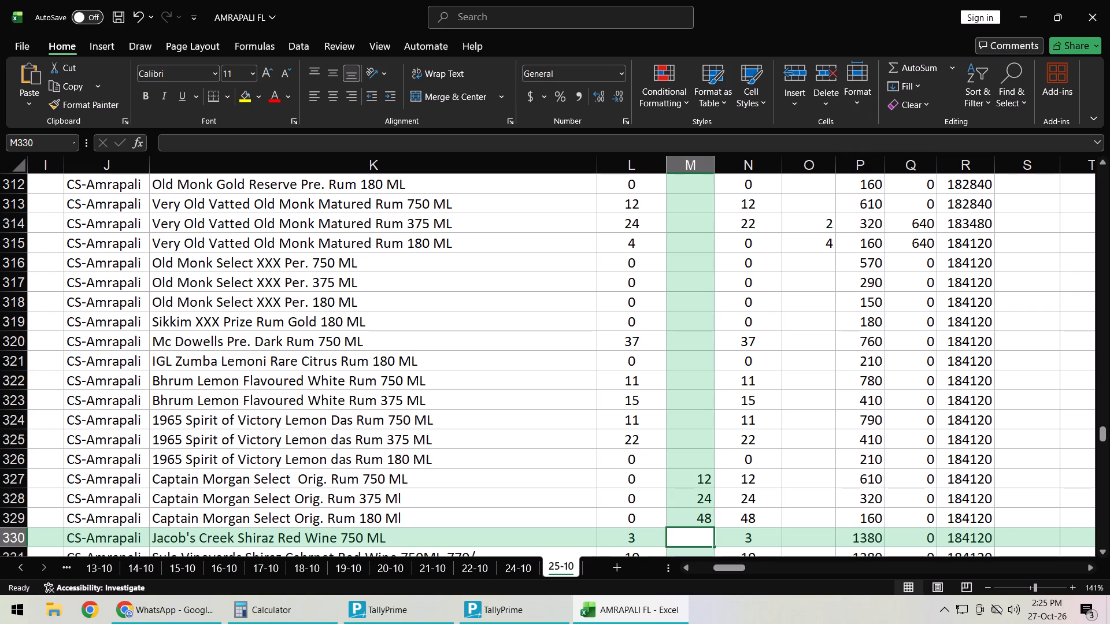
Review the column M entries from the Sula red wine rows back through the Captain Morgan and Old Monk rum rows.
key(Down)
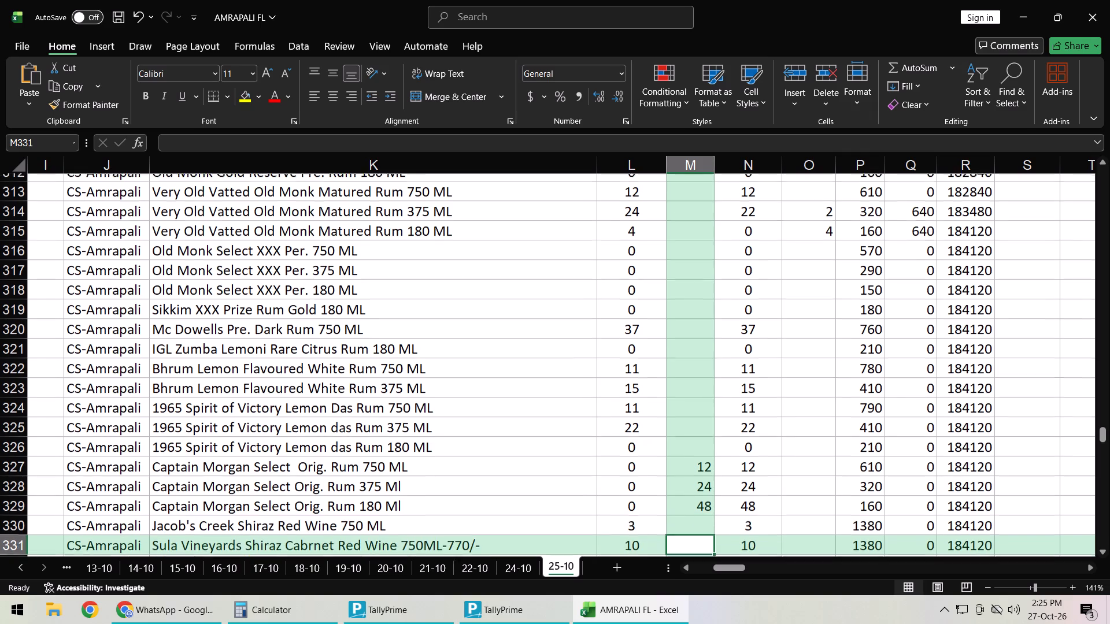
key(Down)
key(Down)
key(Up)
key(Up)
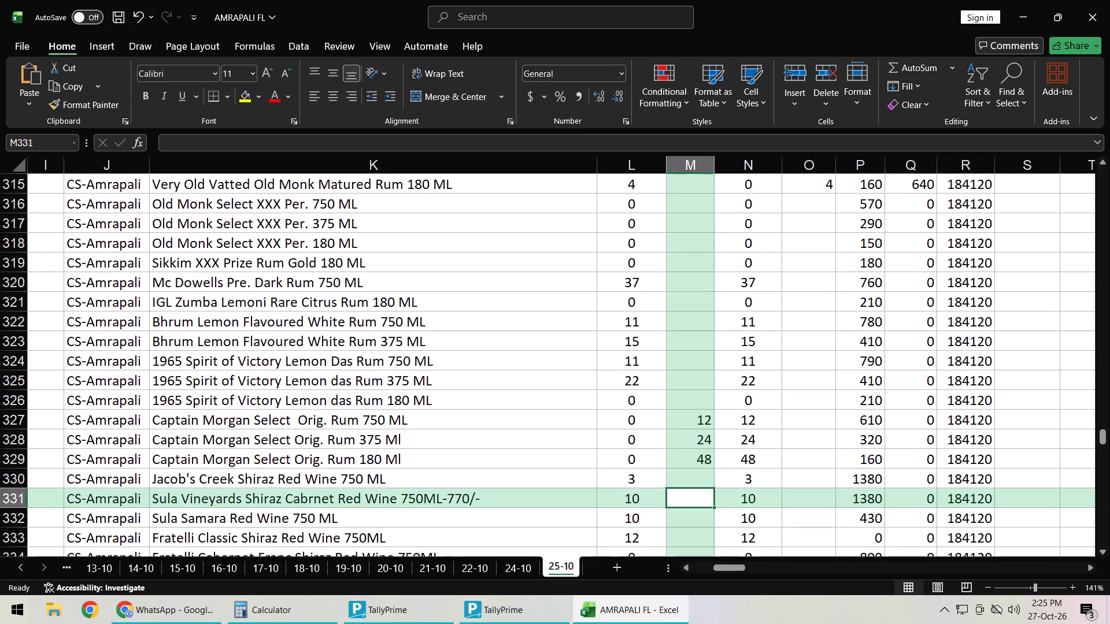
key(Up)
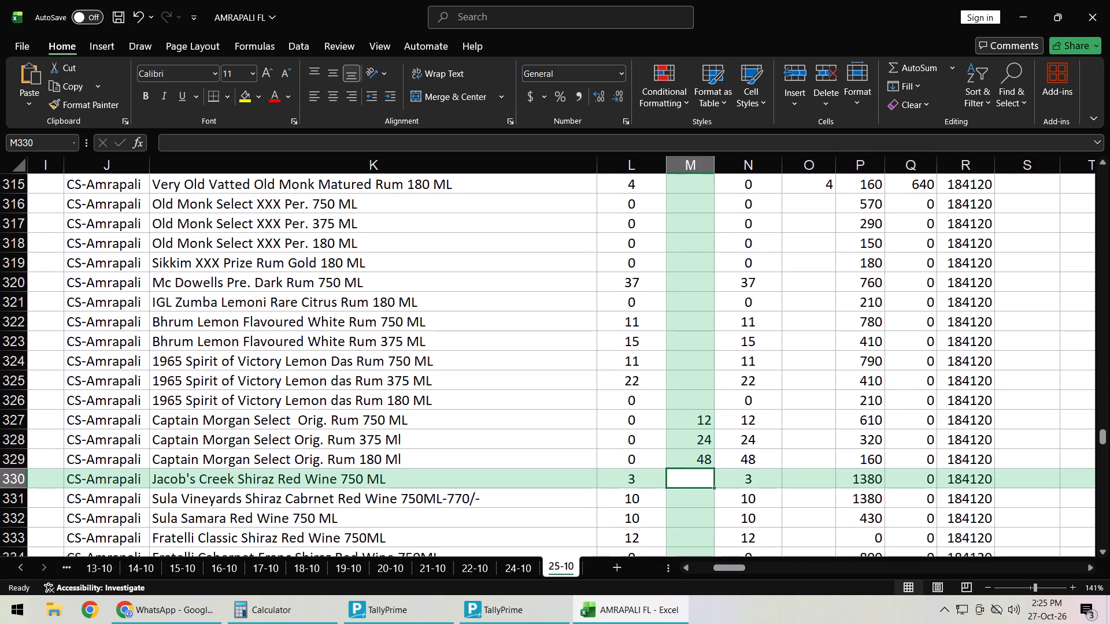
key(Up)
key(Up)
key(Up)
key(Up)
key(Up)
key(Up)
key(Up)
key(Up)
key(Up)
key(Up)
key(Up)
key(Up)
key(Up)
key(Up)
key(Up)
key(Up)
key(Up)
key(Up)
key(Up)
key(Up)
key(Up)
key(Up)
key(Up)
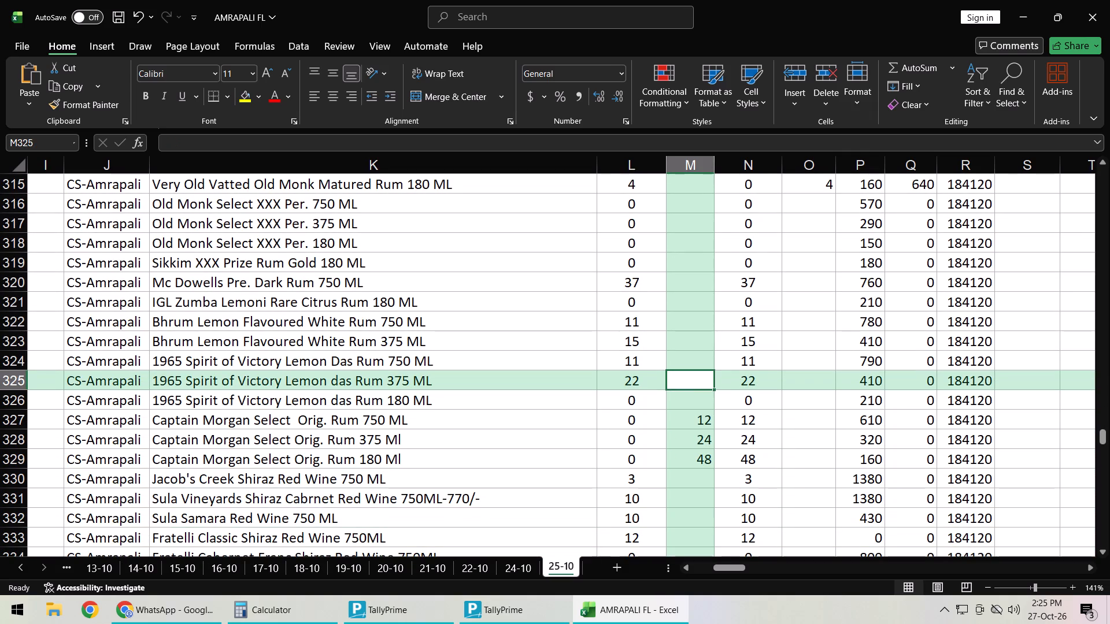
key(Up)
key(Up)
key(Up)
key(Up)
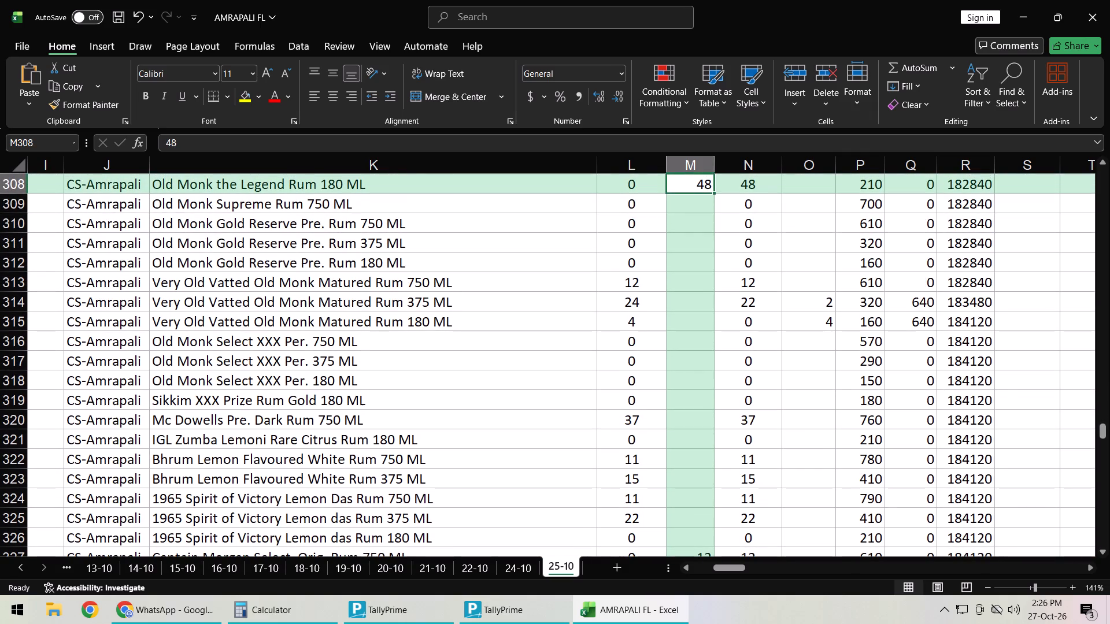
key(Down)
key(Down)
key(Down)
key(Down)
key(Down)
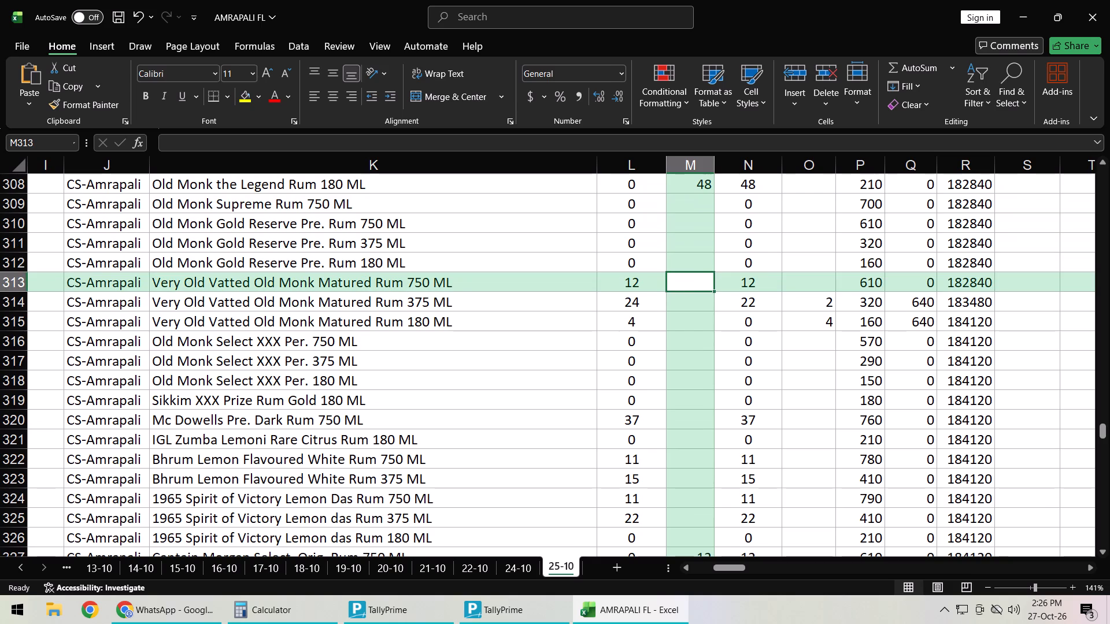
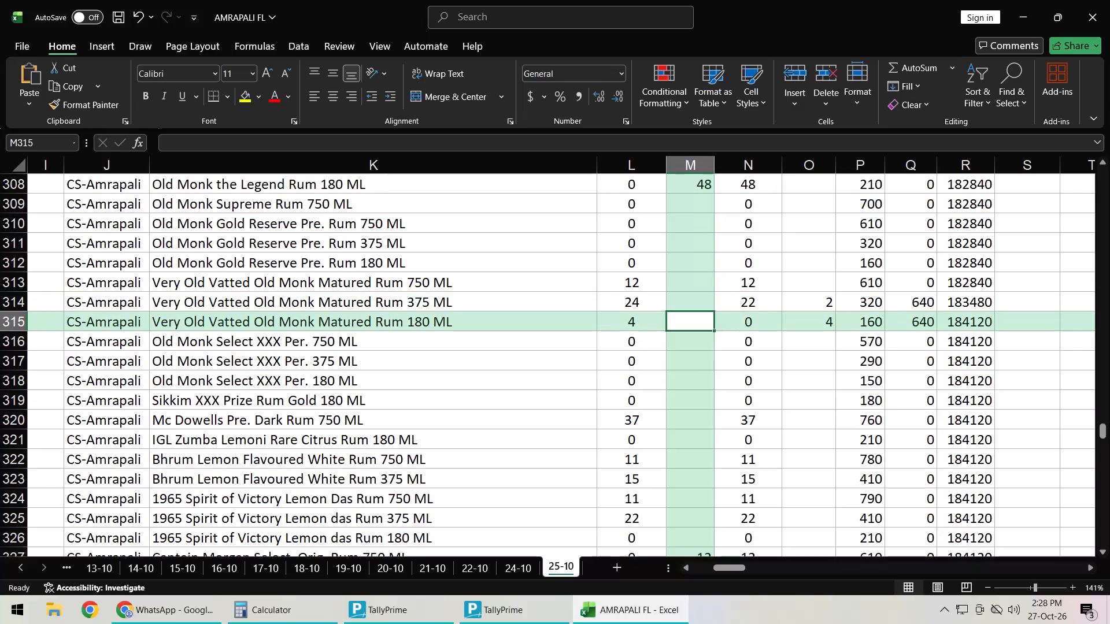
Enter a column M quantity of 48 for Very Old Vatted Old Monk Matured Rum 180 ML and check that row's entries.
text(48)
key(Return)
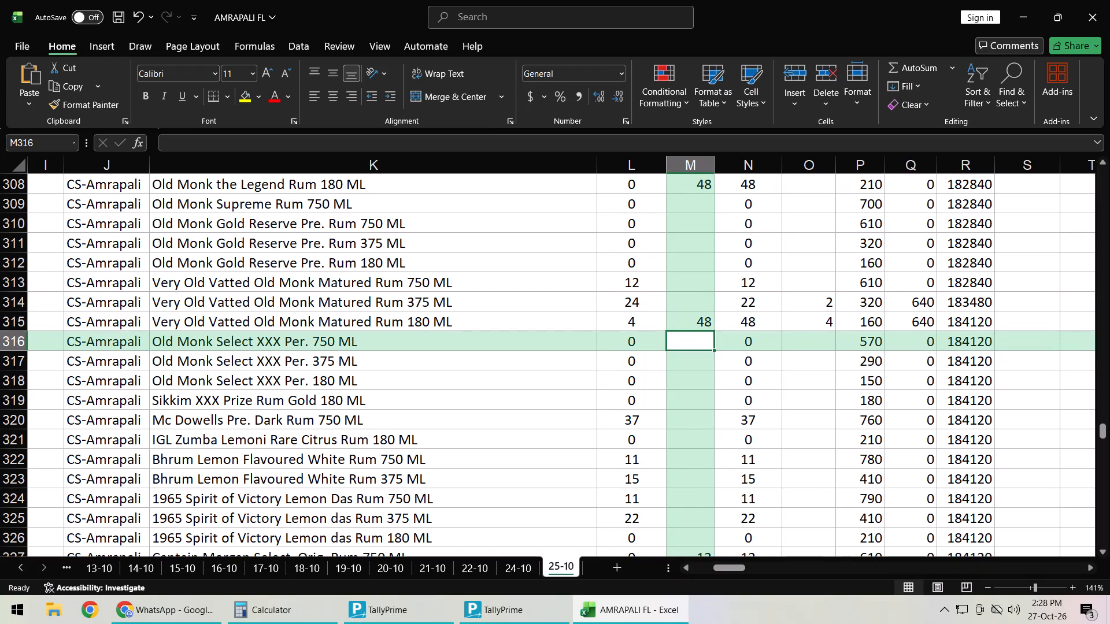
key(Right)
key(Right)
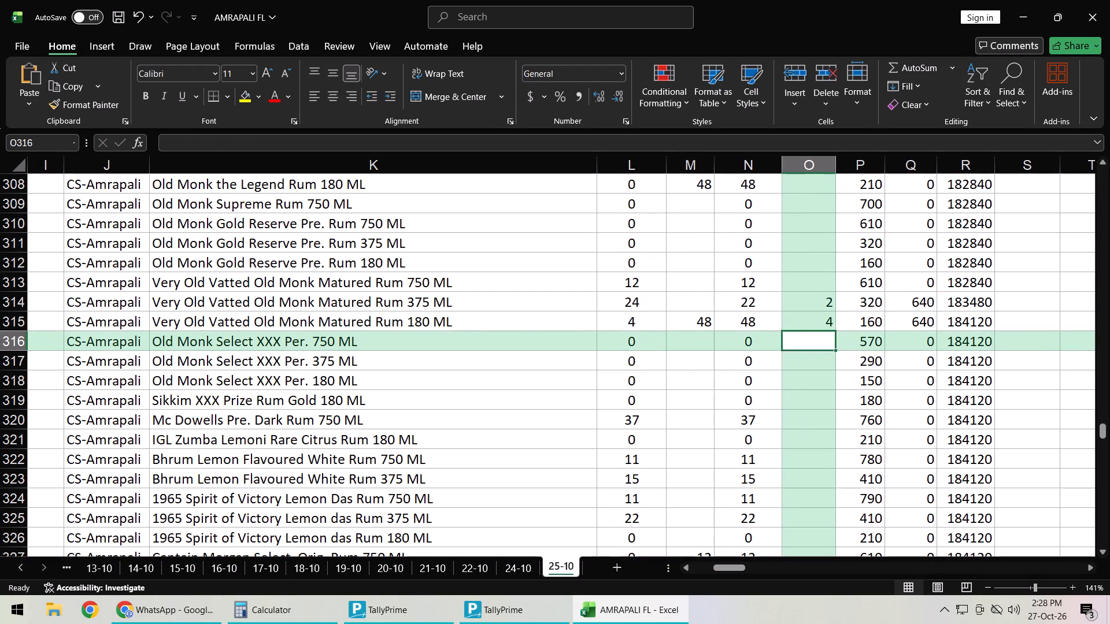
key(Left)
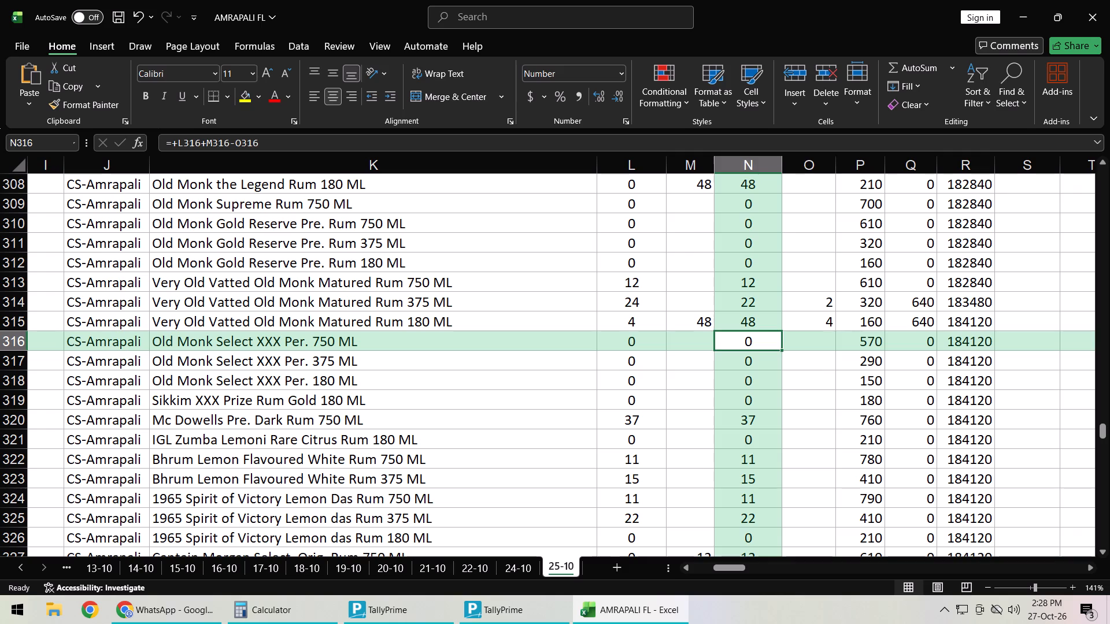
key(Right)
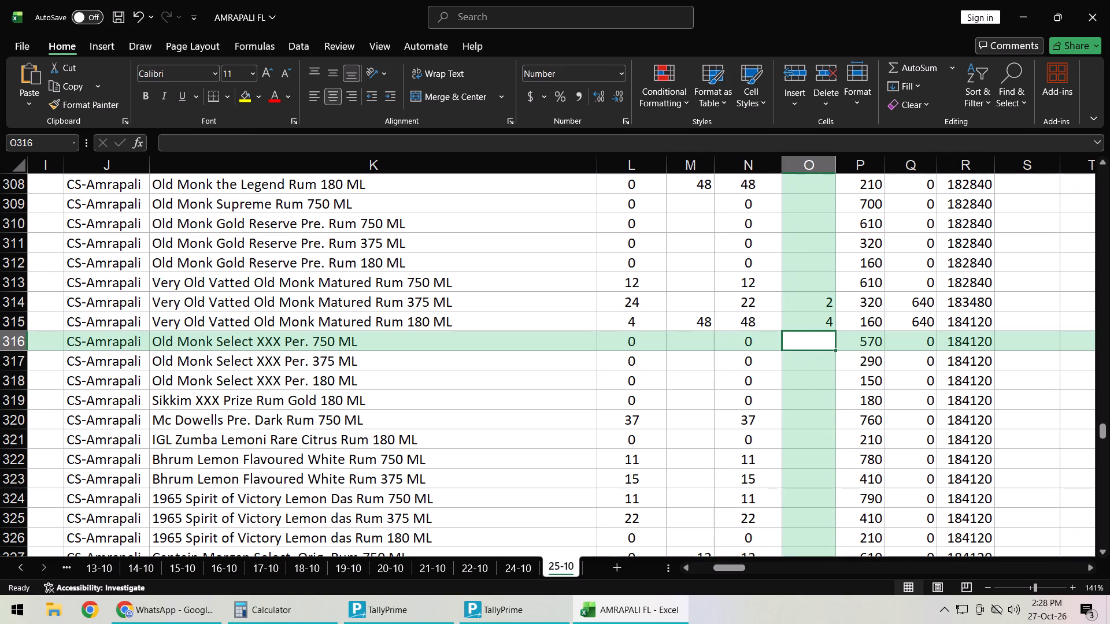
key(Up)
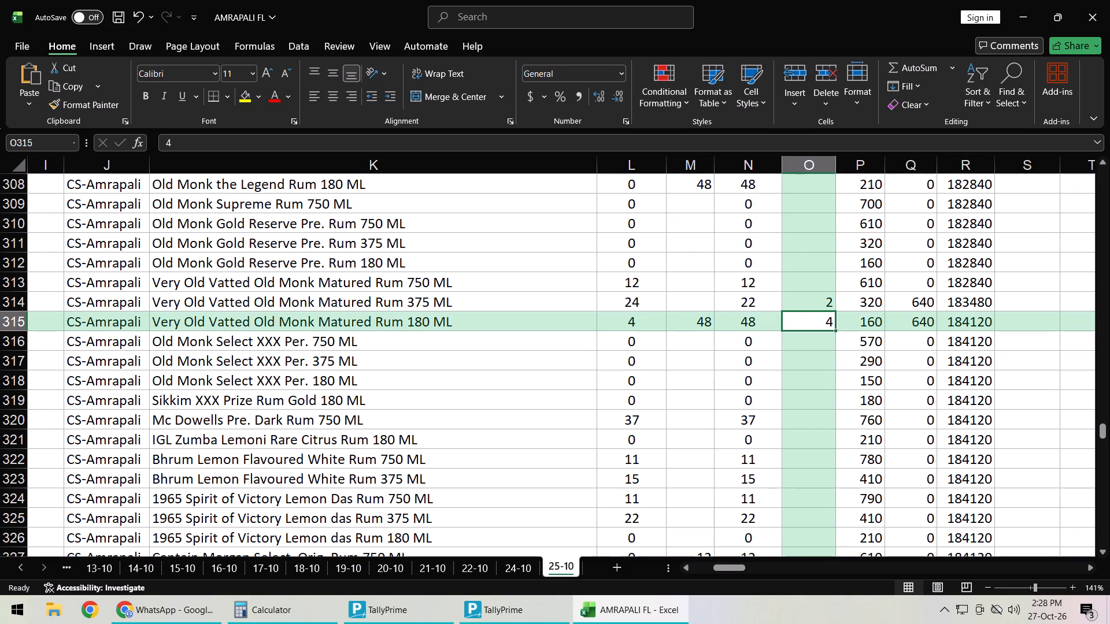
key(Left)
key(Left)
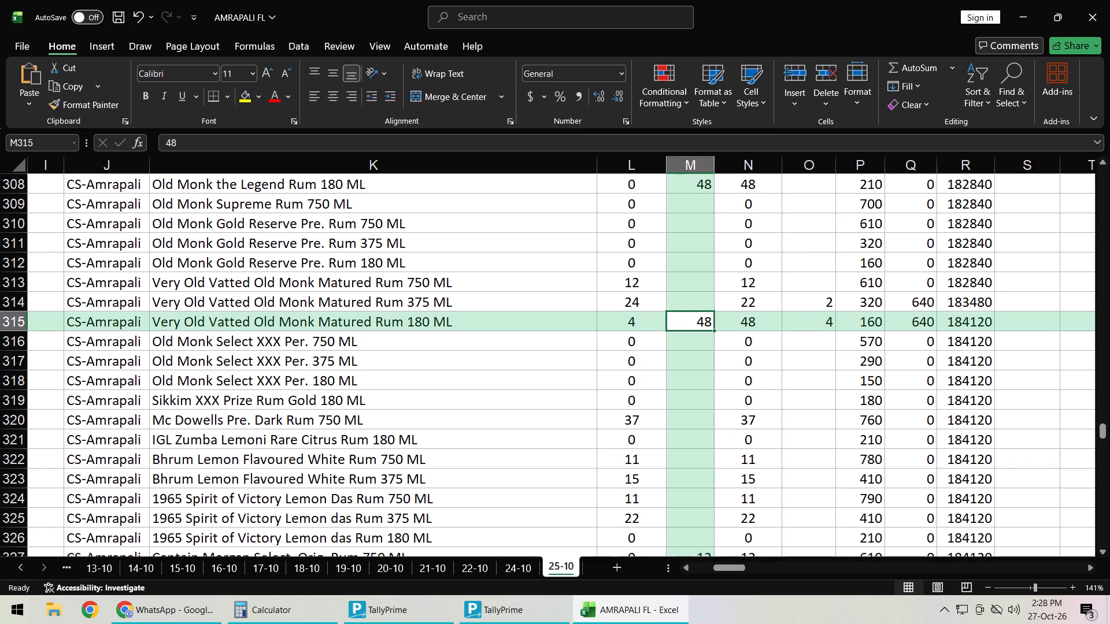
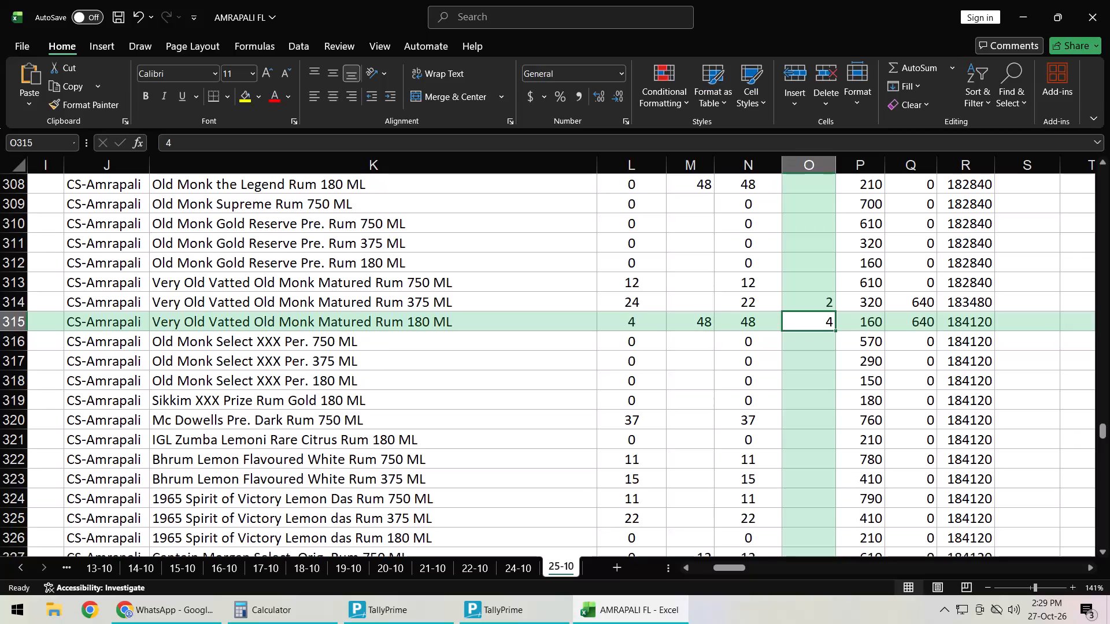
Review the remaining rum and wine rows below Very Old Vatted Old Monk Matured Rum 180 ML and the section's column S subtotal.
key(Down)
key(Down)
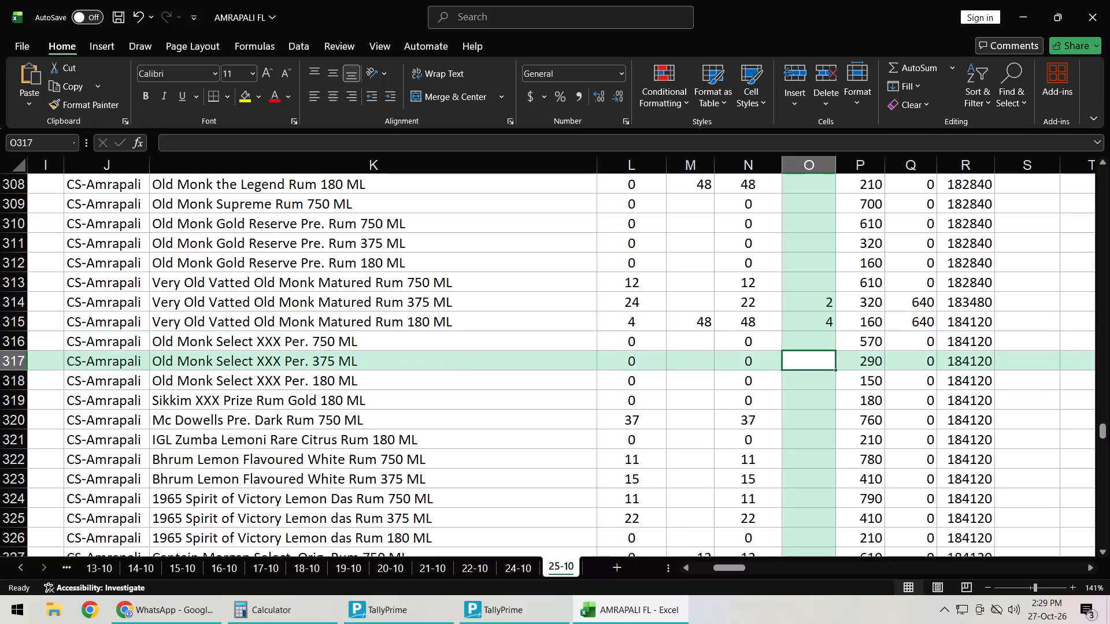
key(Down)
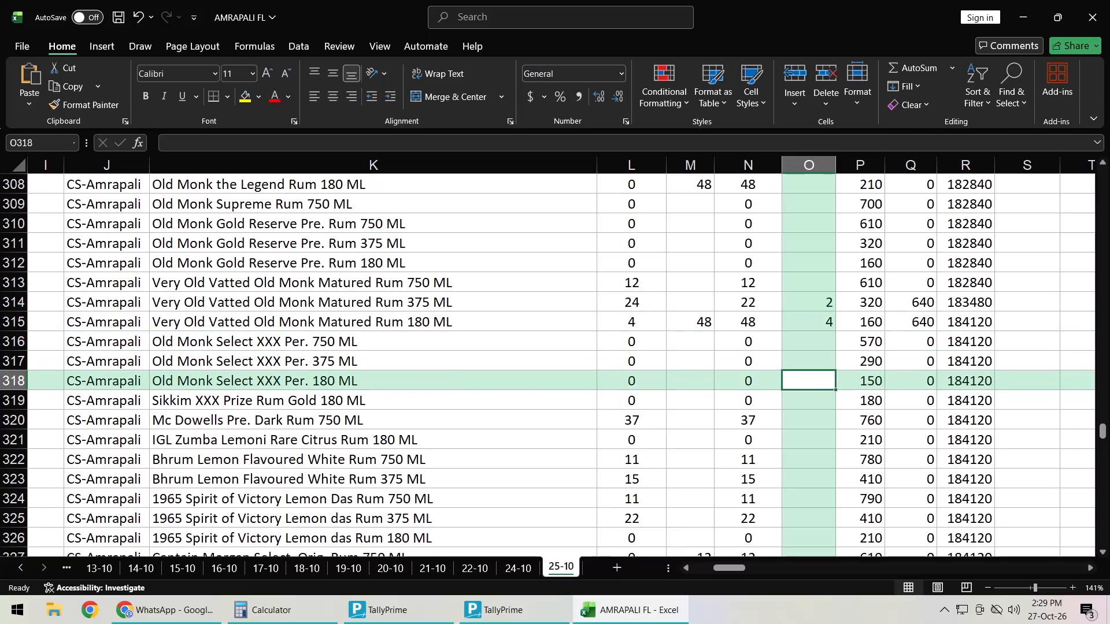
key(Down)
key(Down)
key(Down)
key(Down)
key(Down)
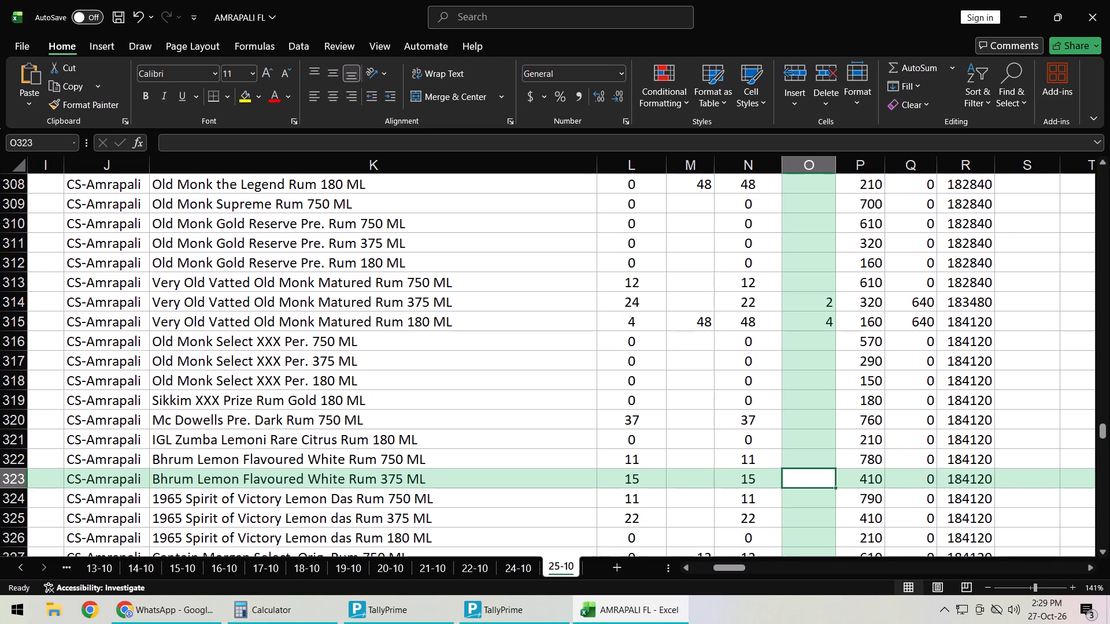
key(Down)
key(Down)
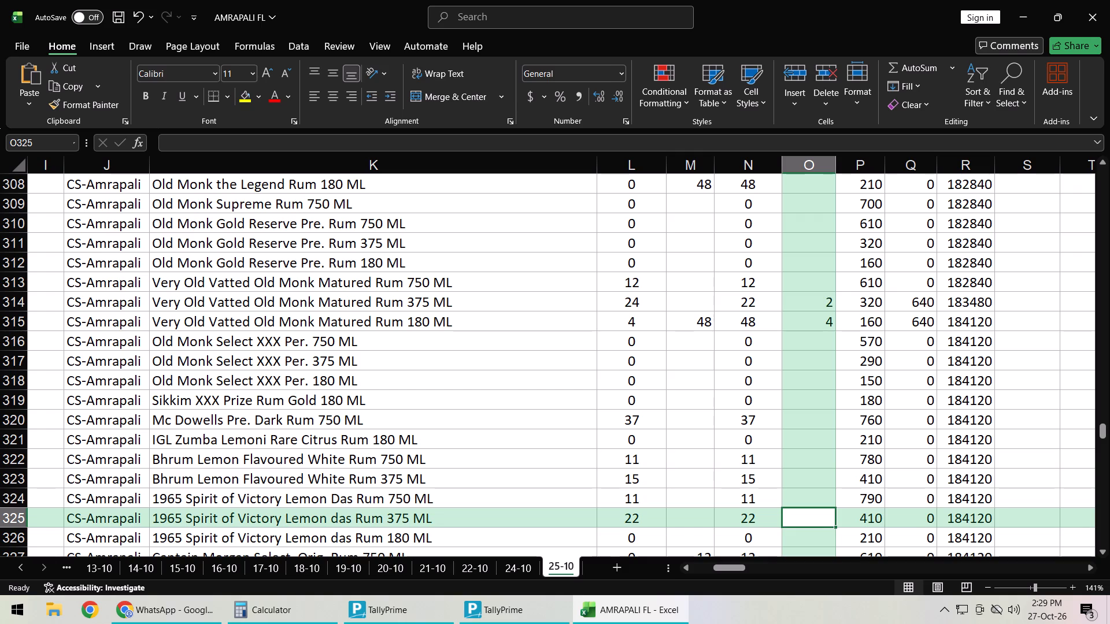
key(Down)
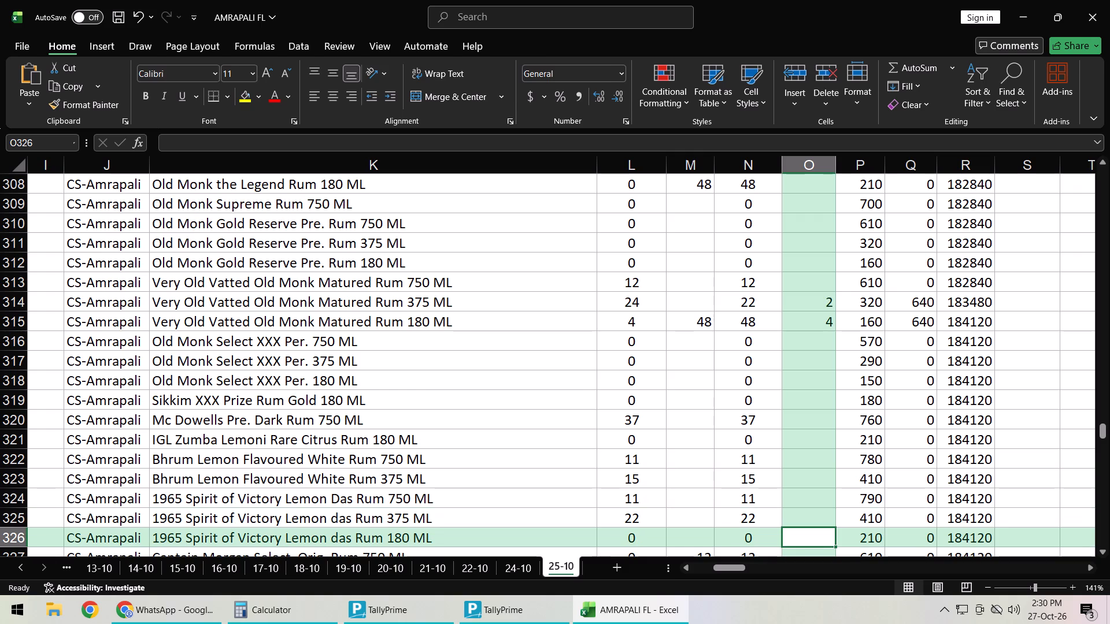
key(Down)
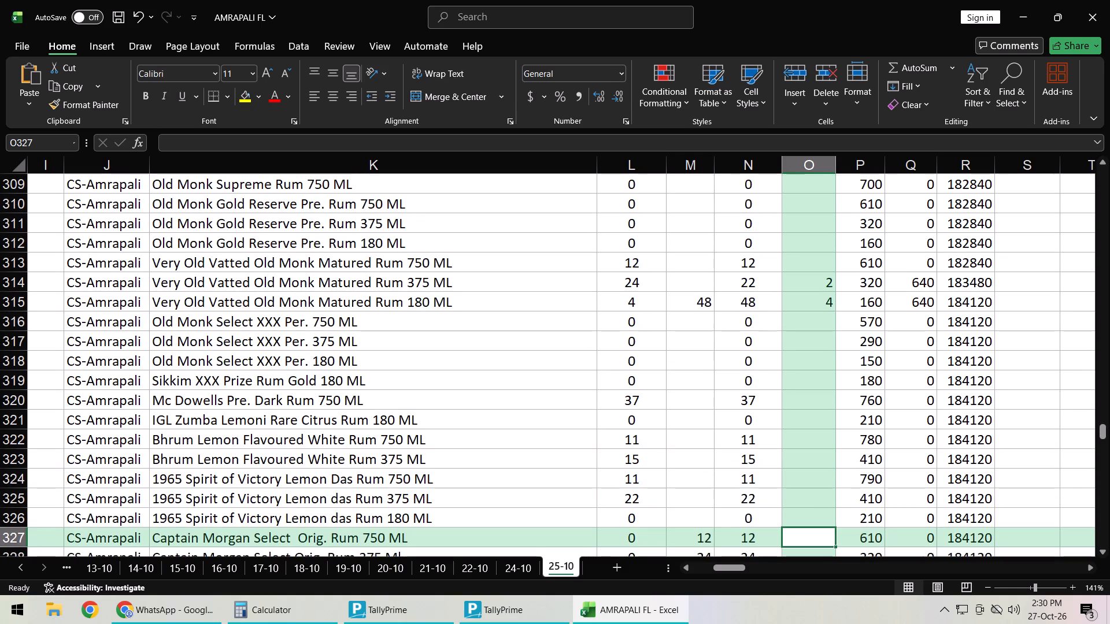
key(Down)
key(Down)
key(Down)
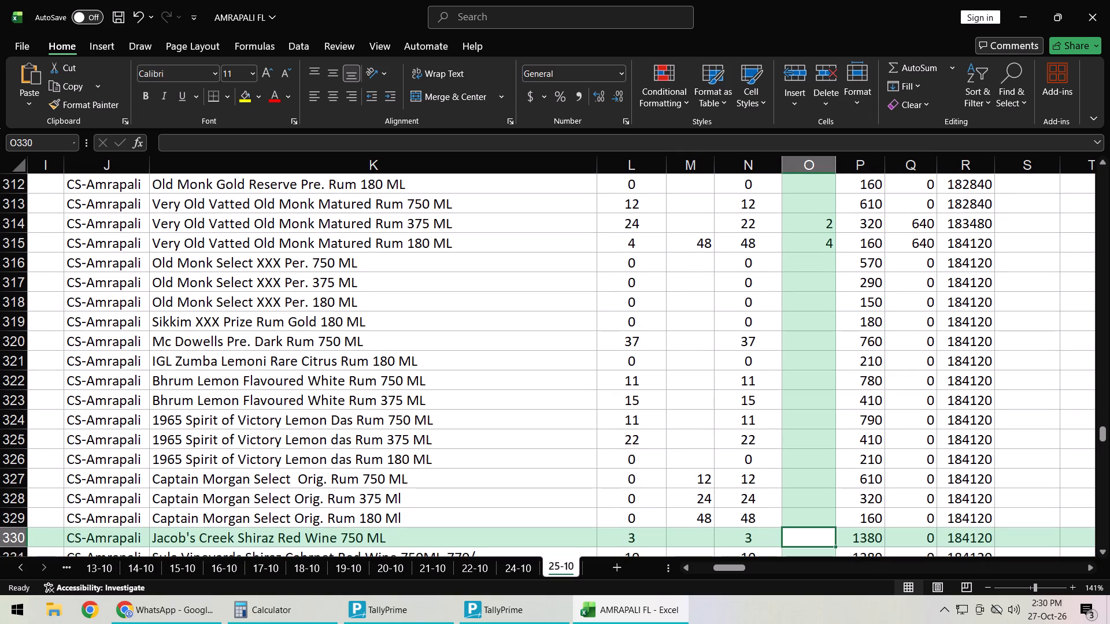
key(Down)
key(Down)
key(Down)
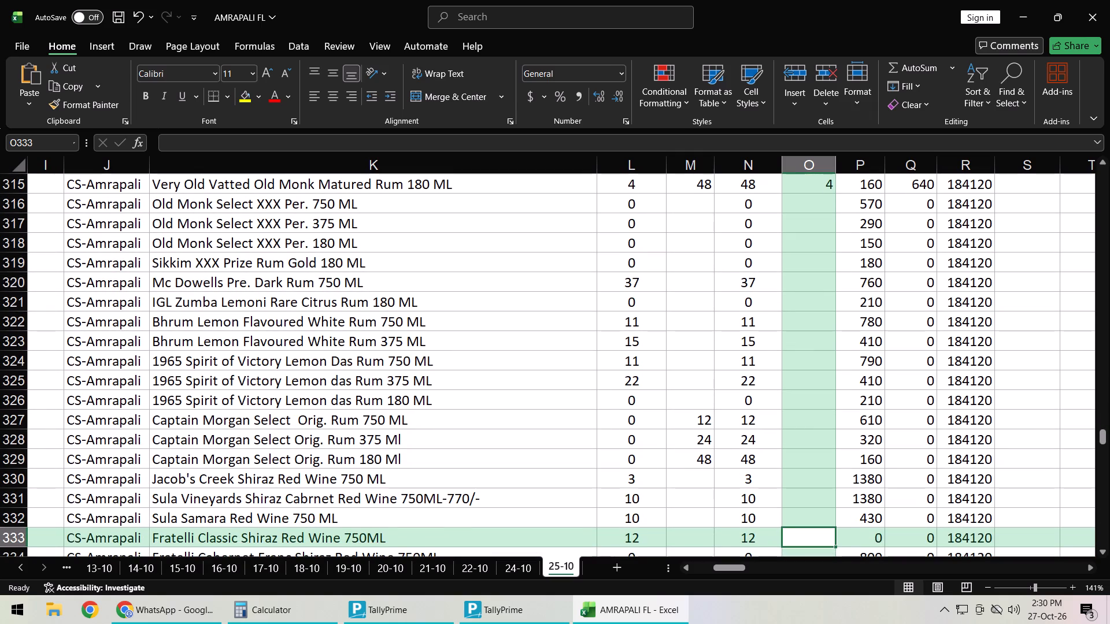
key(Right)
key(Right)
key(Right)
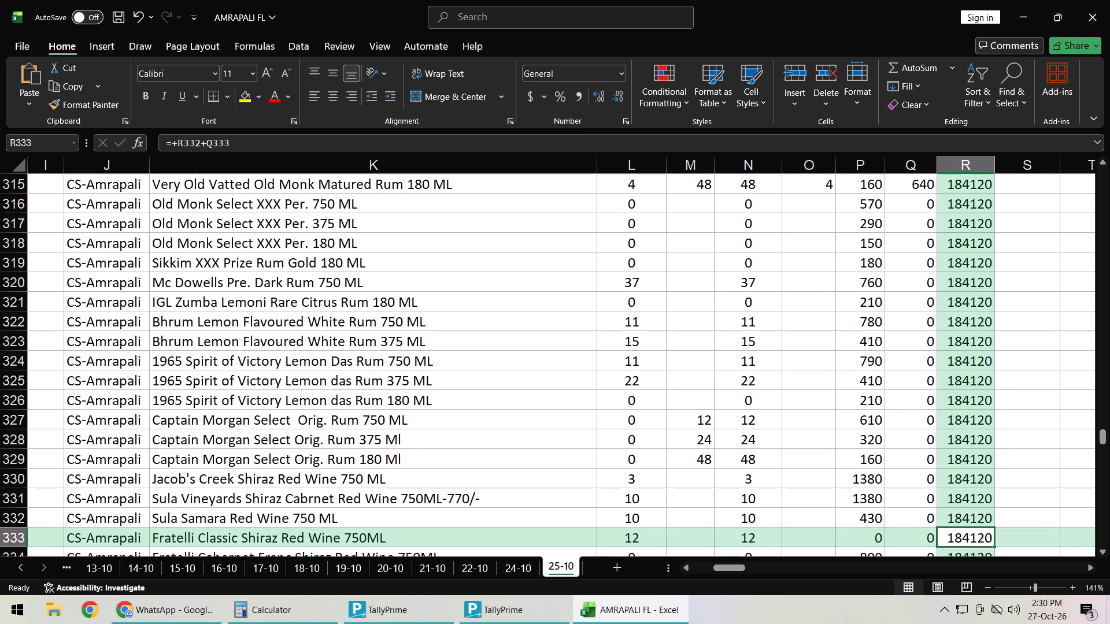
key(Right)
key(ctrl+Down)
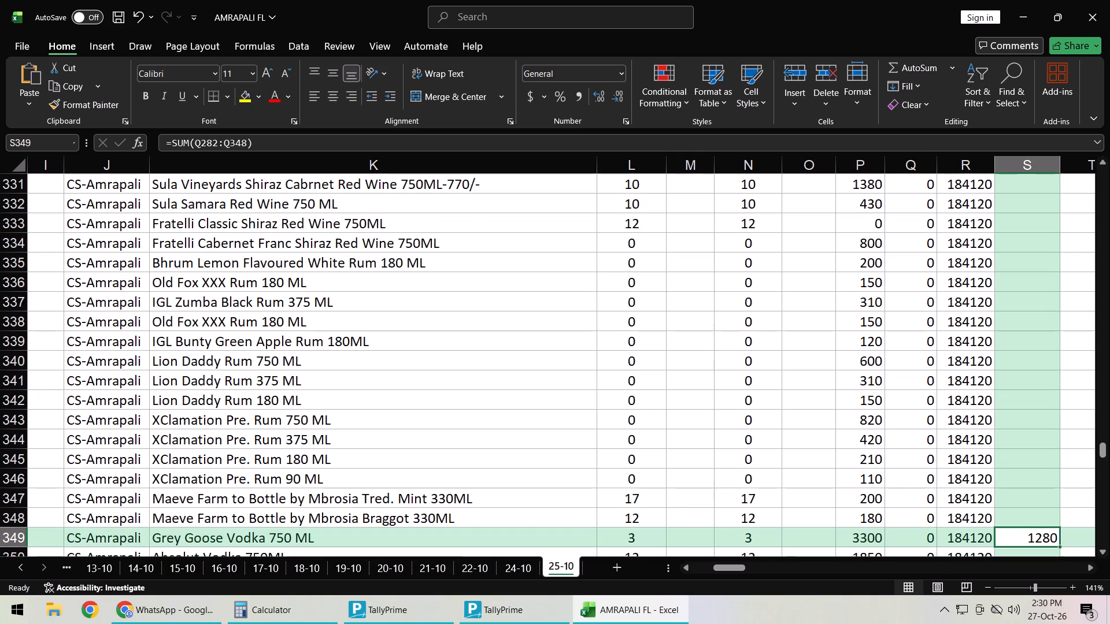
Save the AMRAPALI FL workbook.
key(ctrl+s)
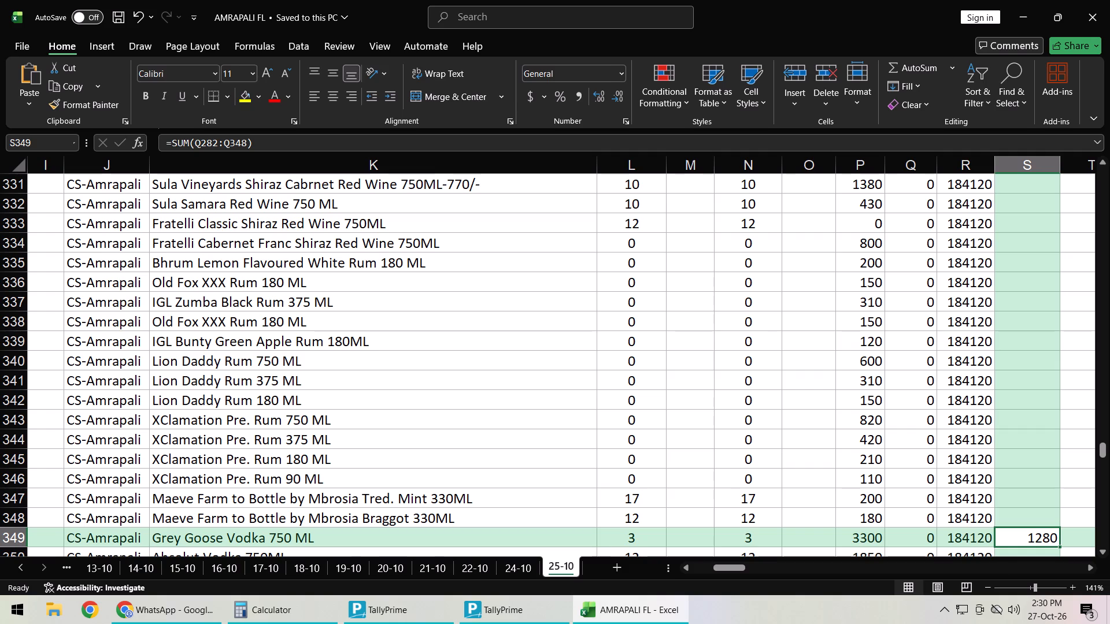
Enter a column M quantity of 240 for Amazing Premium Grain Vodka Mint Jamun 180ML.
key(Left)
key(Left)
key(Left)
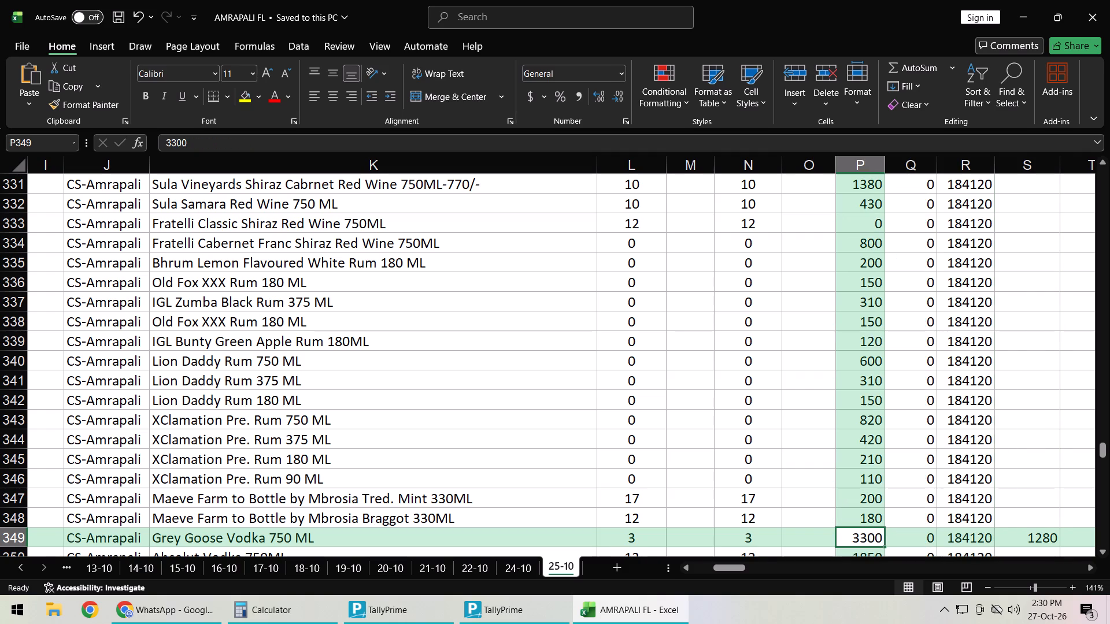
key(Left)
key(Down)
key(Down)
key(Down)
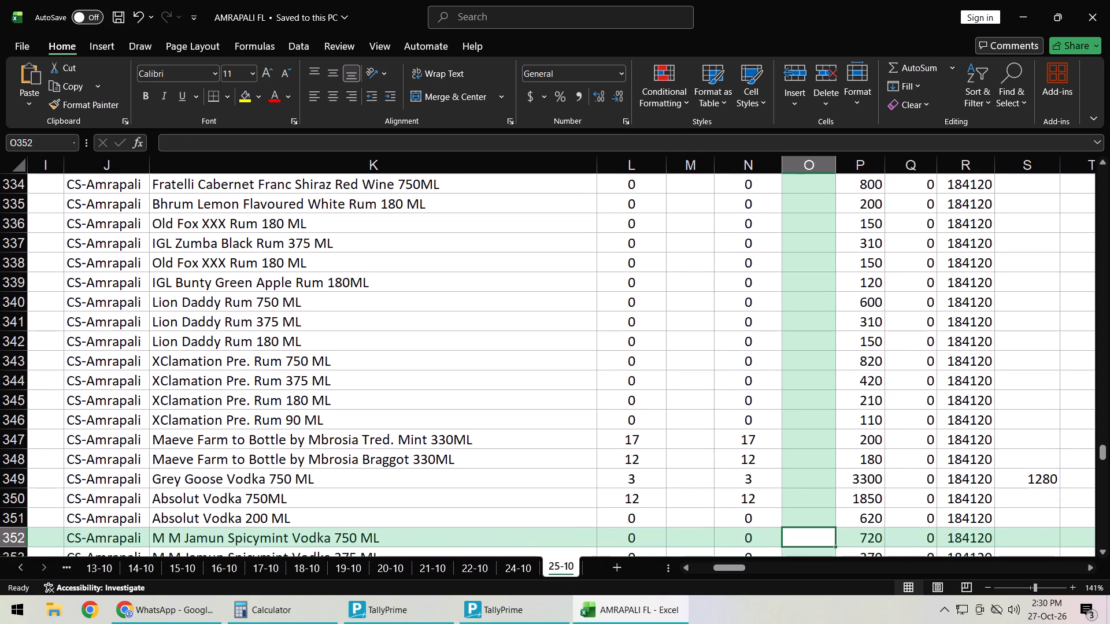
key(Down)
key(Down)
key(Down)
key(Down)
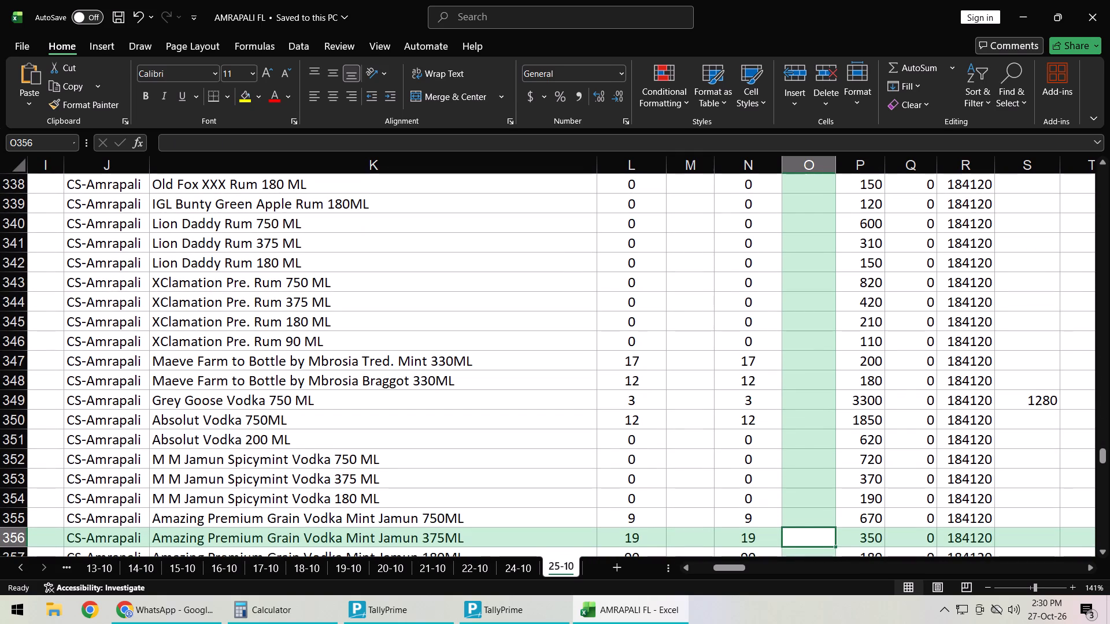
key(Left)
key(Left)
key(Down)
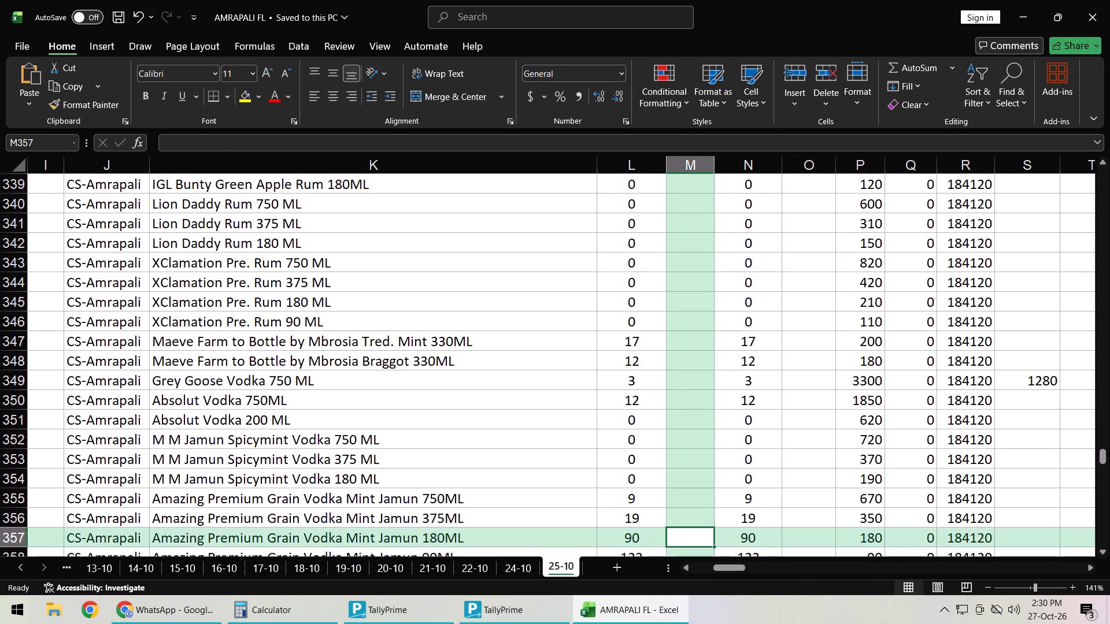
text(240)
key(Return)
Enter column O quantities of 4 for Amazing Premium Grain Vodka Mint Jamun 375ML and 30 for the 180ML size.
key(Right)
key(Right)
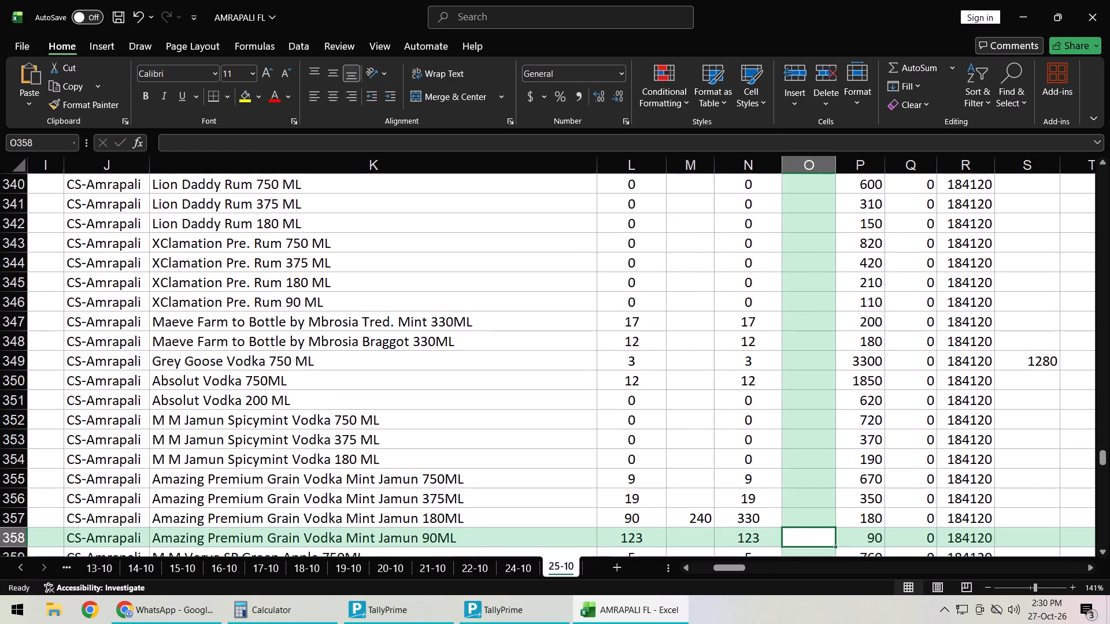
key(Up)
key(Up)
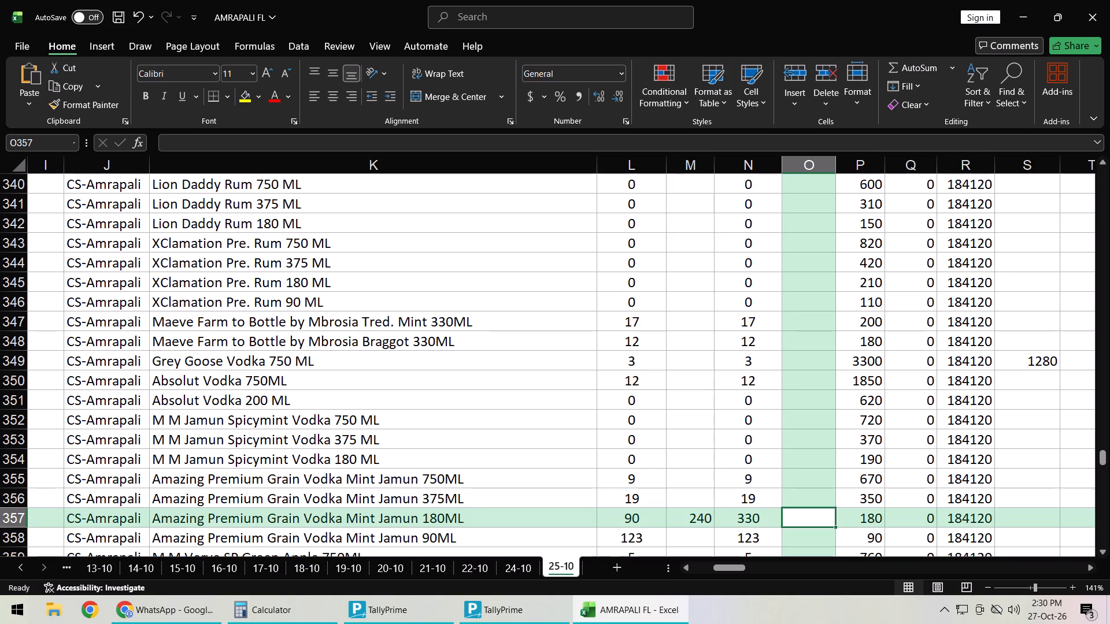
key(4)
key(Return)
text(30)
key(Return)
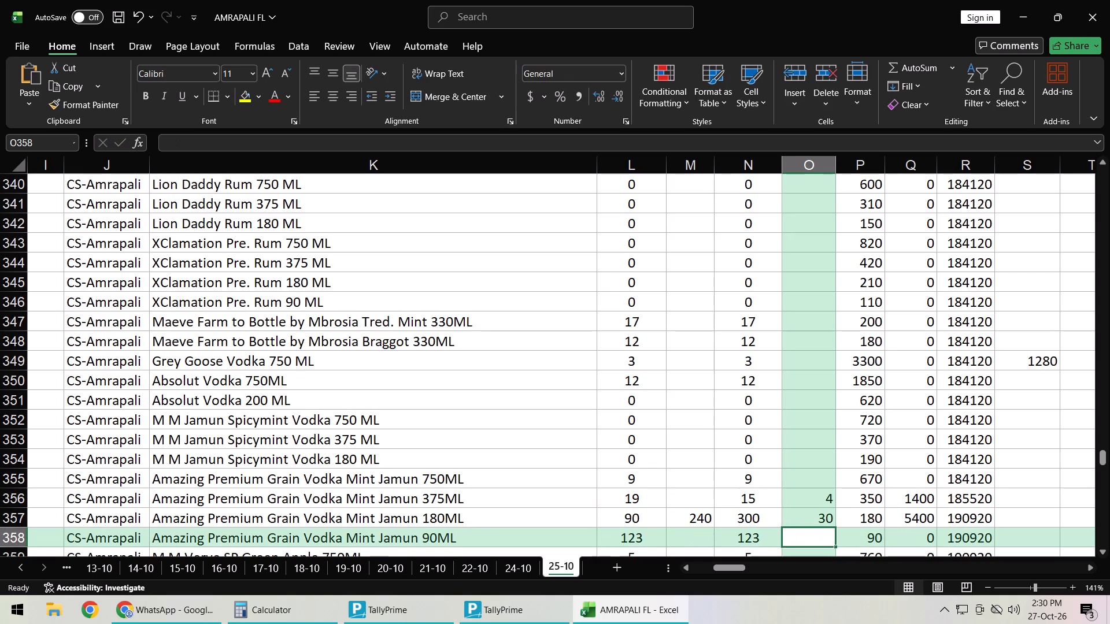
Enter a column O quantity of 6 for Smirnoff Vodka 180ML.
key(Return)
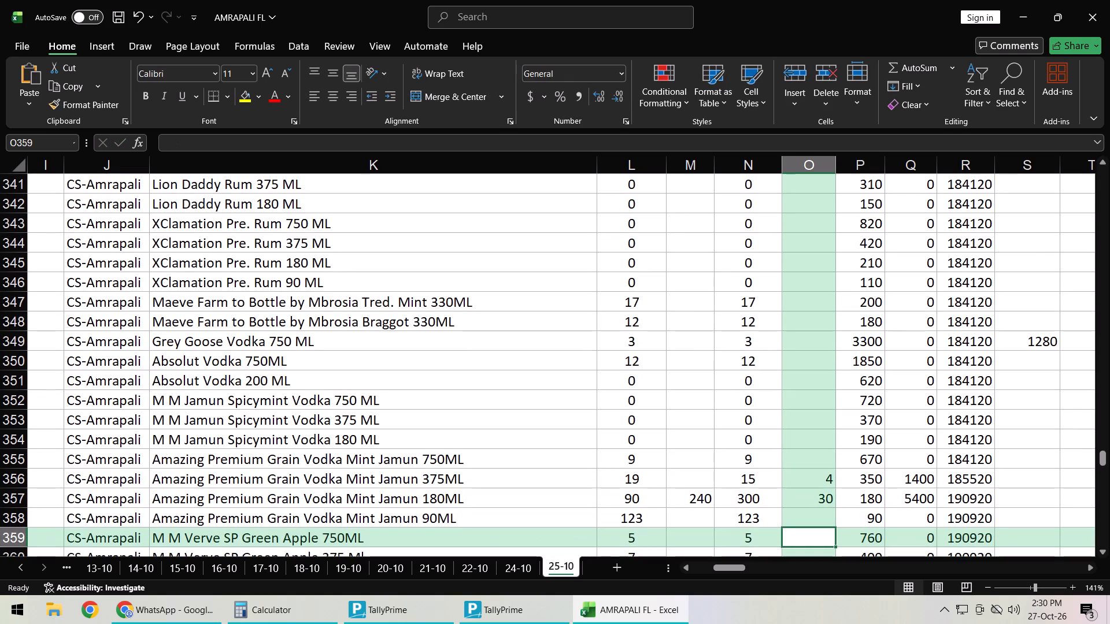
key(Return)
key(Return)
key(Return)
key(Return)
key(Return)
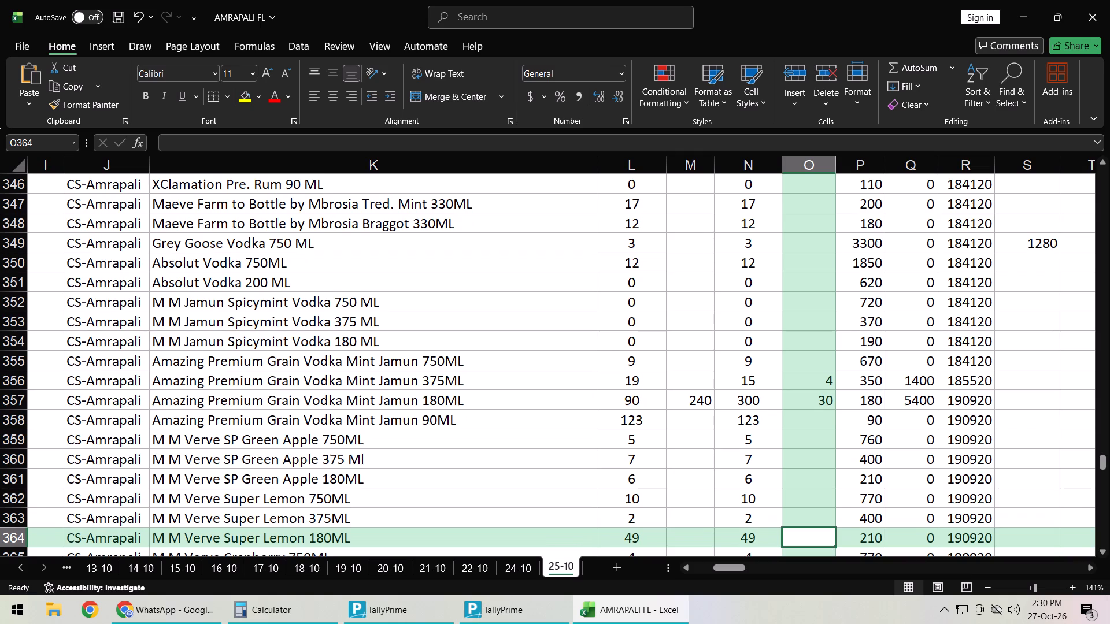
key(Return)
key(Return)
key(Return)
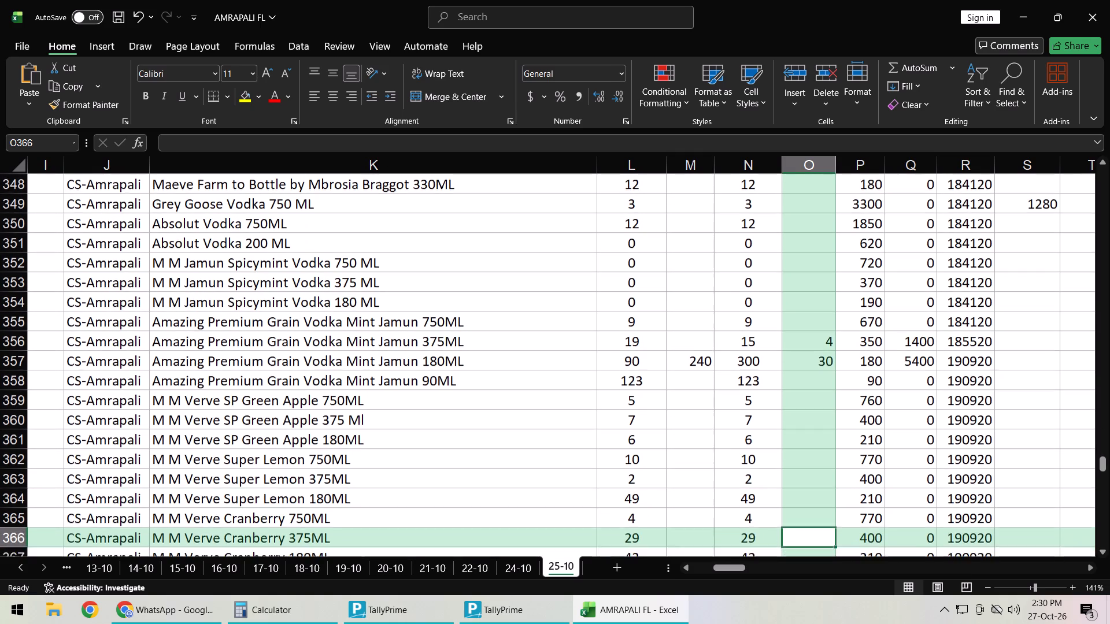
key(Return)
key(Return)
key(Return)
key(Return)
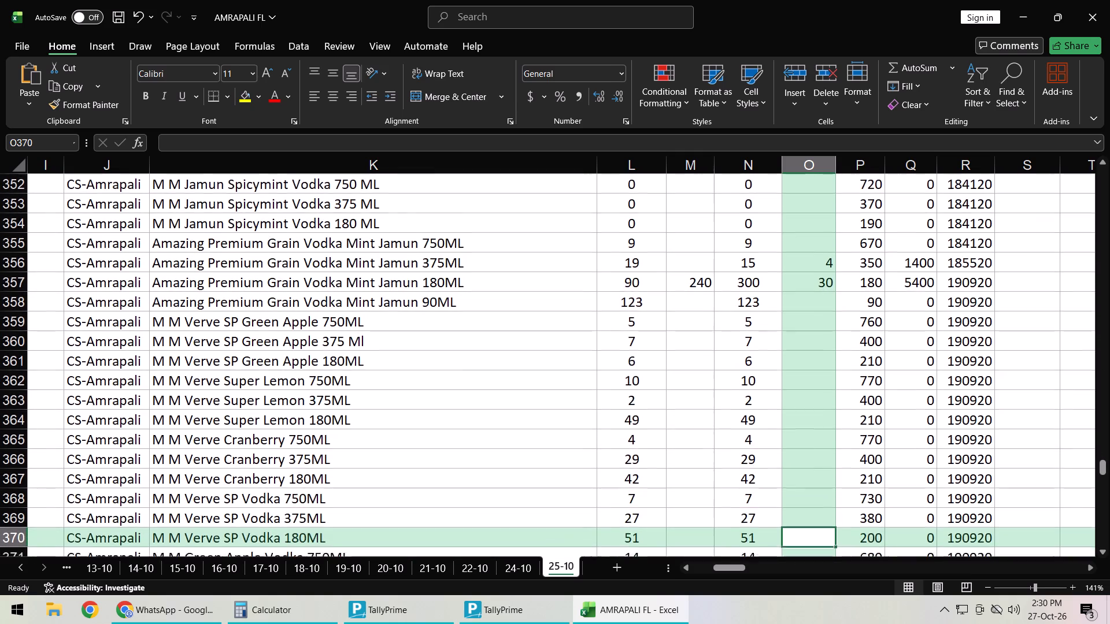
key(Return)
key(Return)
key(Return)
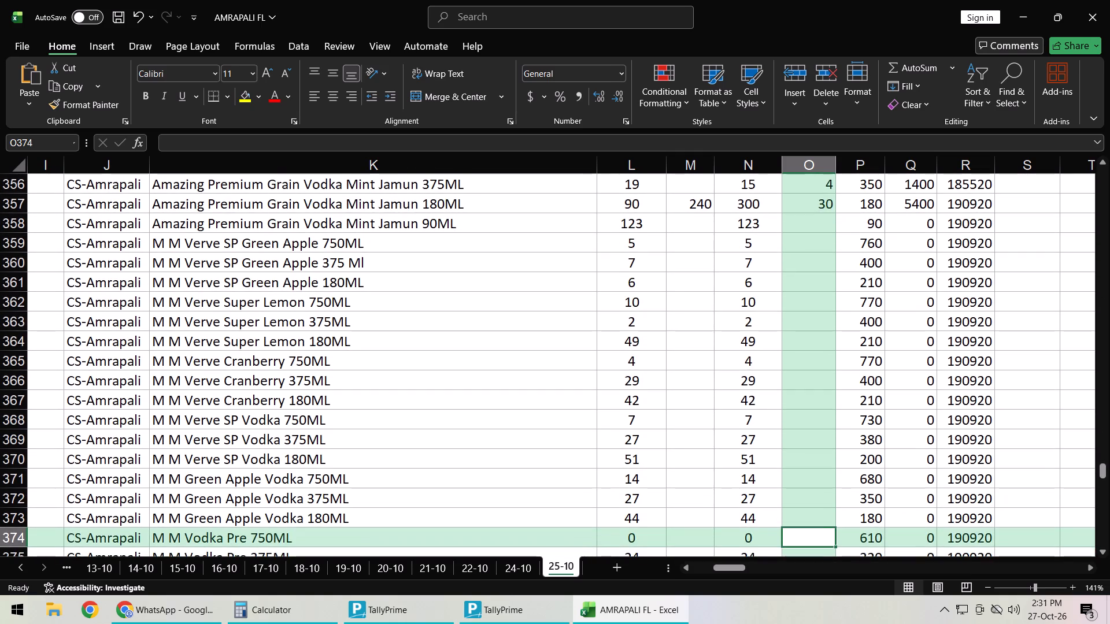
key(Return)
key(Return)
key(Return)
key(Return)
key(Return)
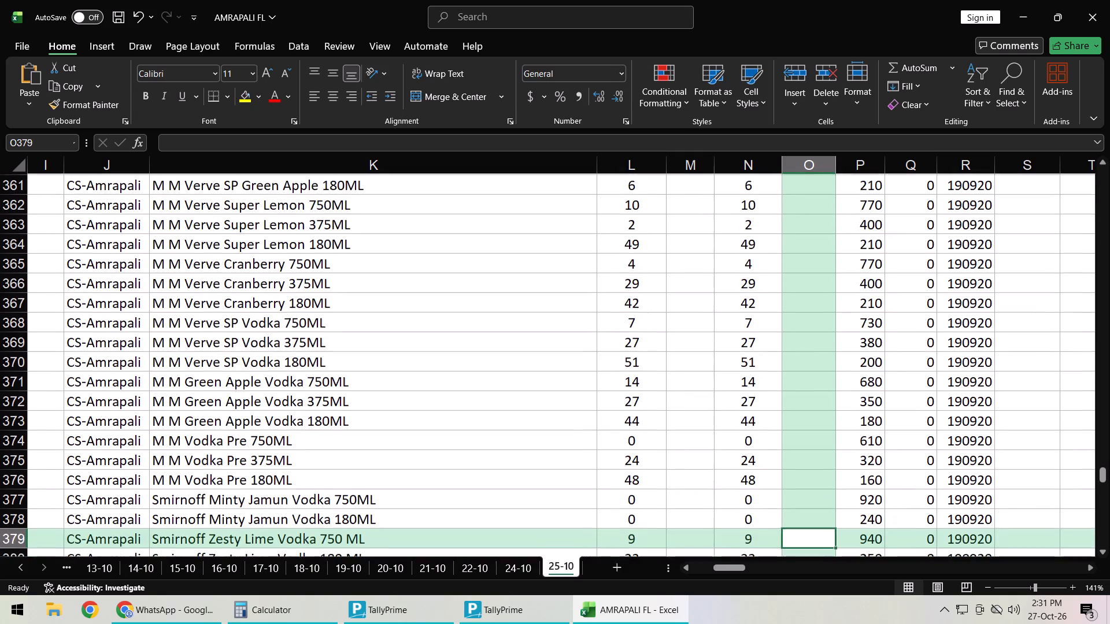
key(Return)
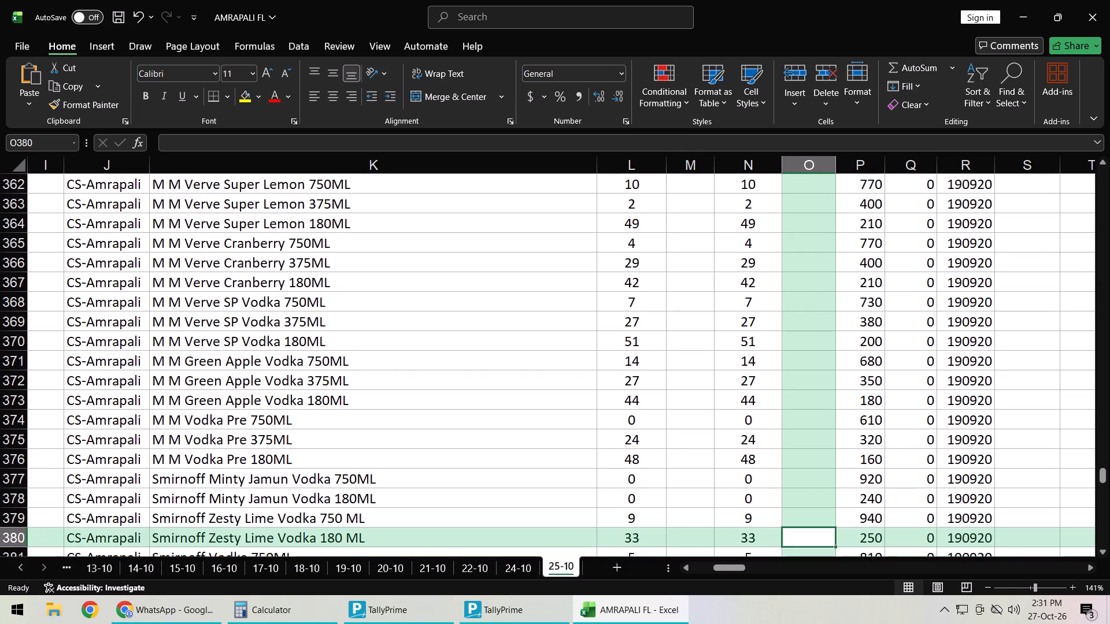
key(Return)
key(Return)
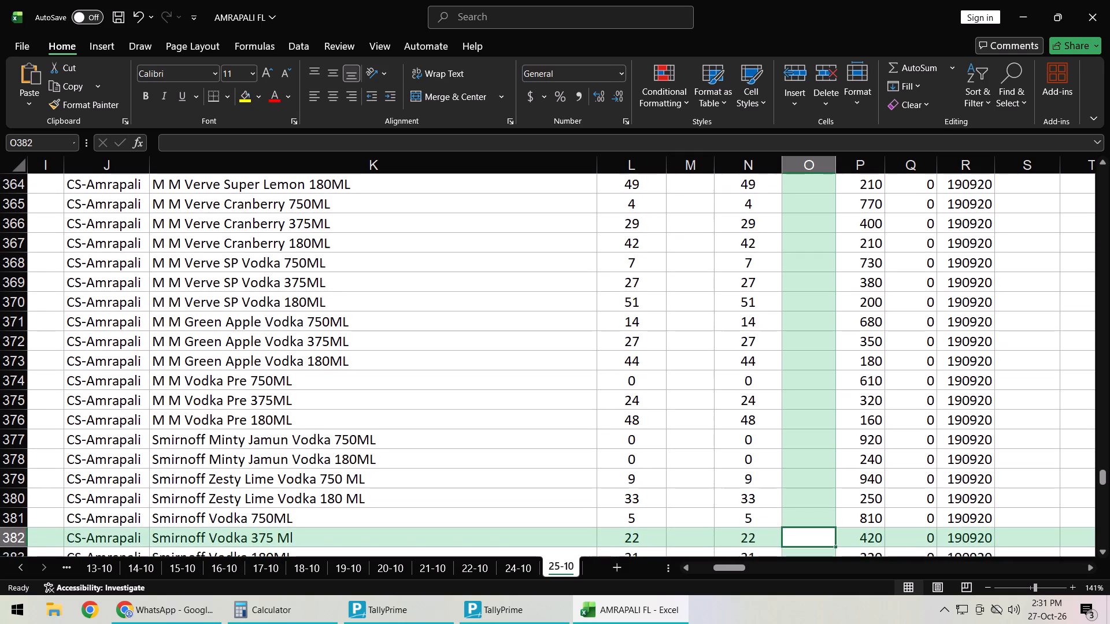
key(Return)
key(6)
key(Return)
Enter column O quantities of 1 for Amazing Premium Vodka 750ML and 24 for Amazing Premium Vodka 180ML.
key(Return)
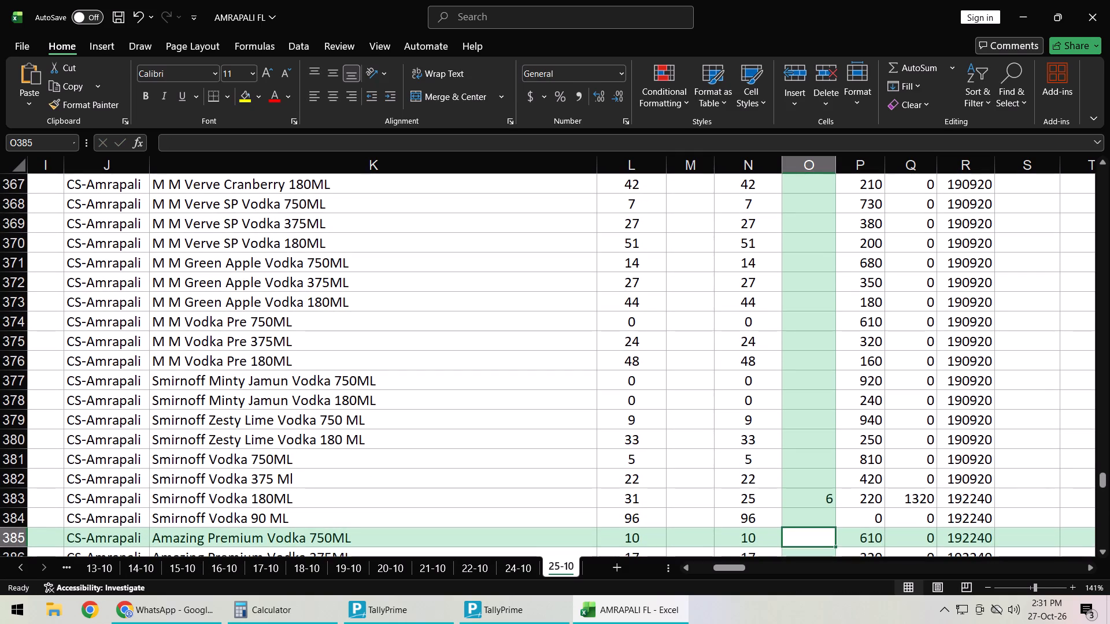
key(1)
key(Return)
key(Return)
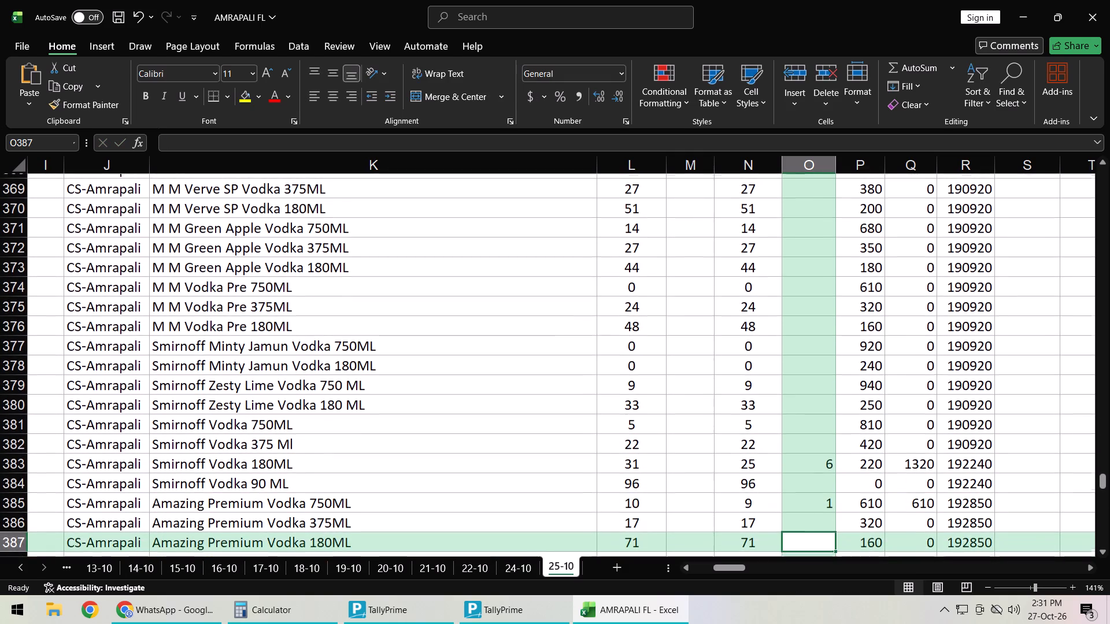
text(24)
key(Return)
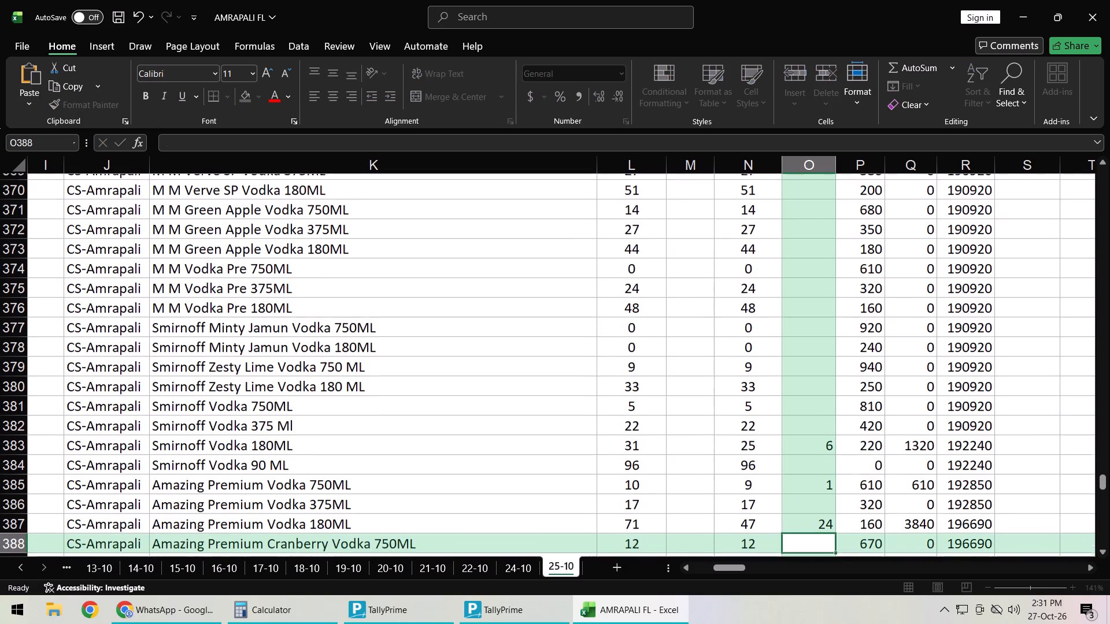
Enter a column M quantity of 288 for Amazing Premium Vodka 180ML.
key(Up)
key(Left)
key(Left)
text(288)
key(Return)
Enter a column O quantity of 2 for Amazing Premium Cranberry Vodka 375ML.
key(Right)
key(Right)
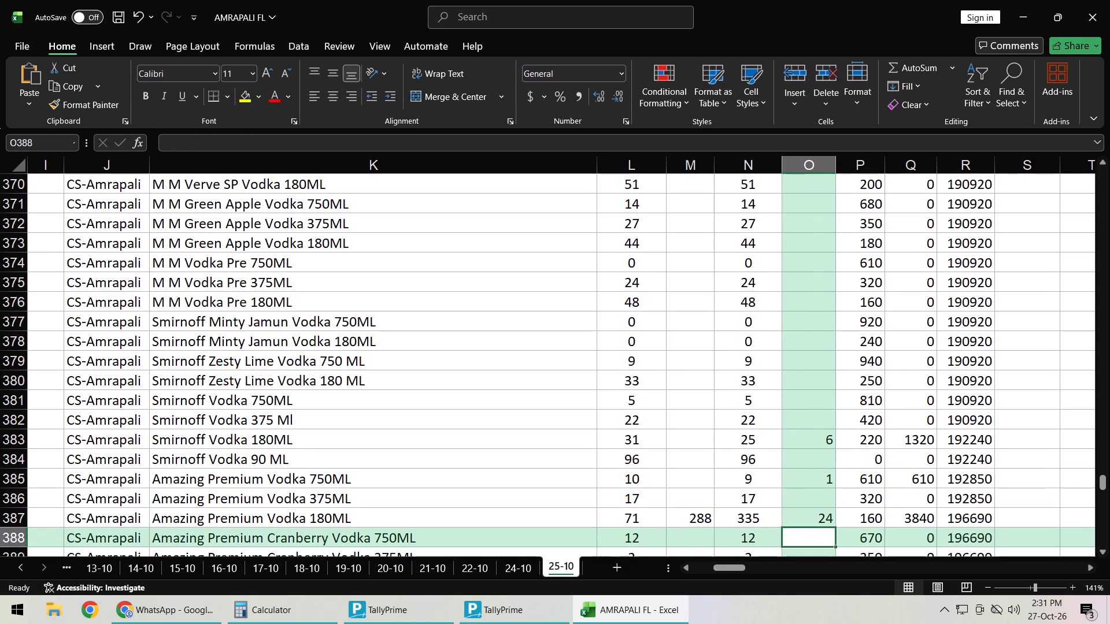
key(Return)
key(2)
key(Return)
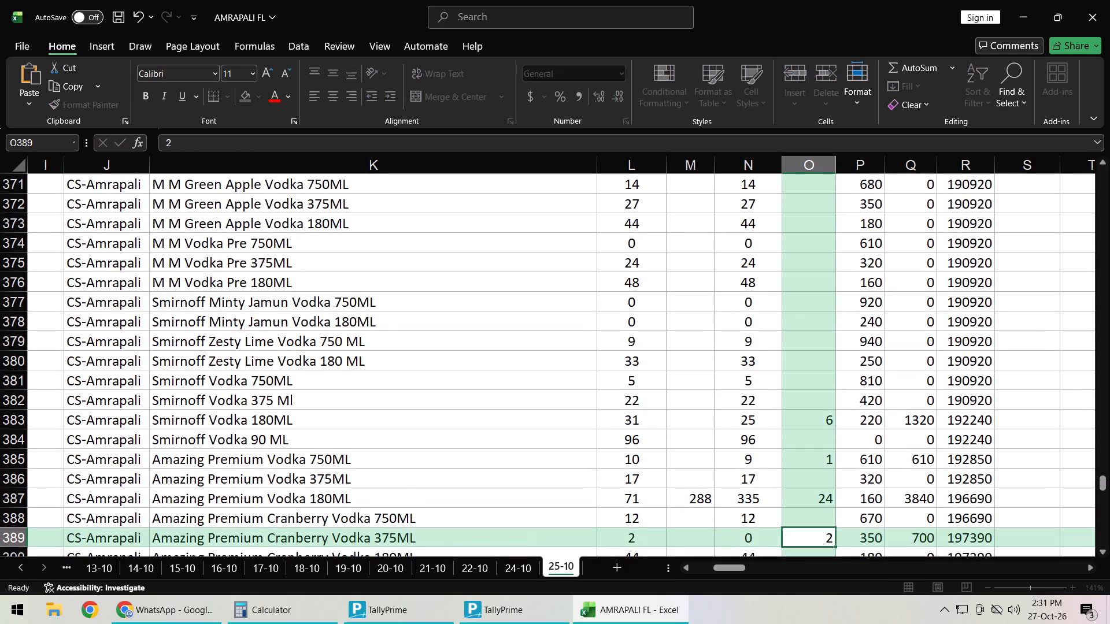
Enter a column M quantity of 144 for IGL Bunty Green Apple Vodka 180ML.
key(Return)
key(Return)
key(Return)
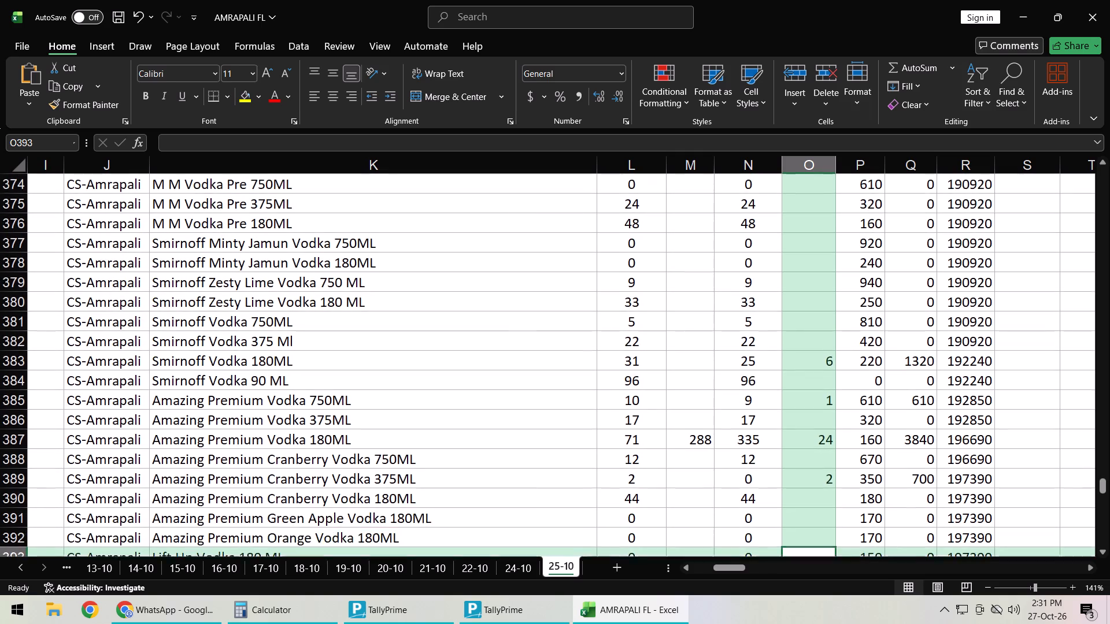
key(Return)
key(Return)
key(Return)
key(Return)
key(Return)
key(Return)
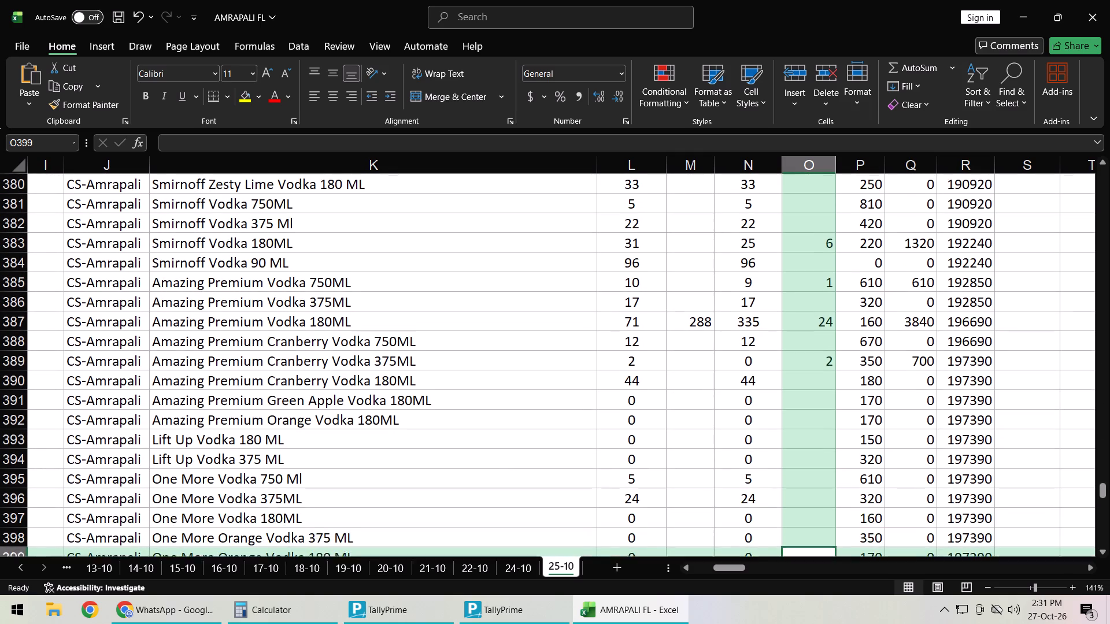
key(Return)
key(Return)
key(Return)
key(Return)
key(Return)
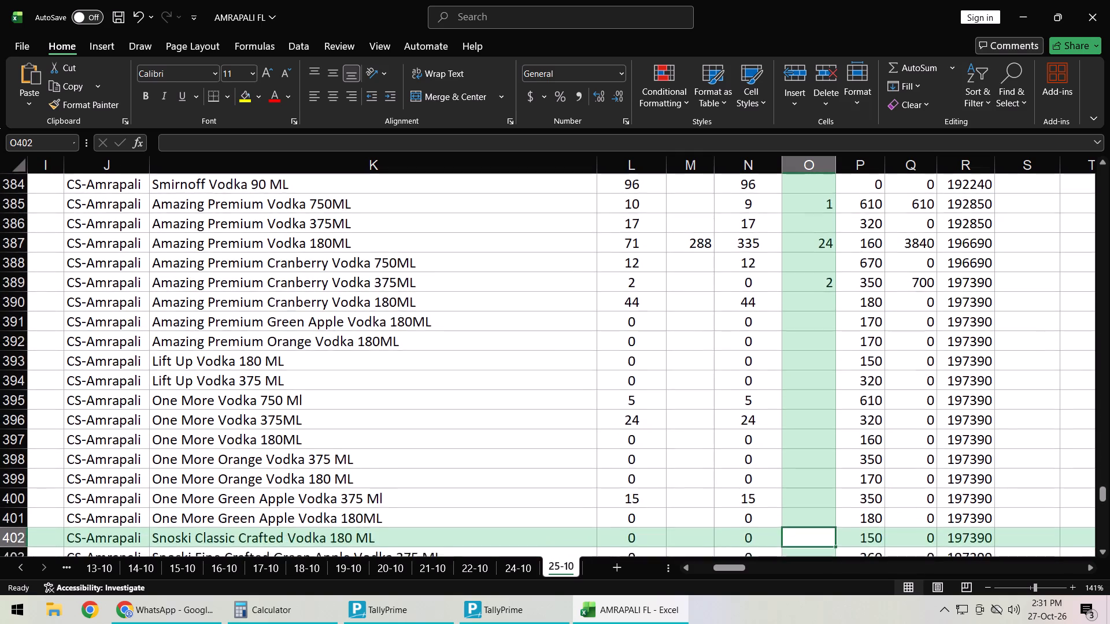
key(Return)
key(Return)
key(Return)
key(Return)
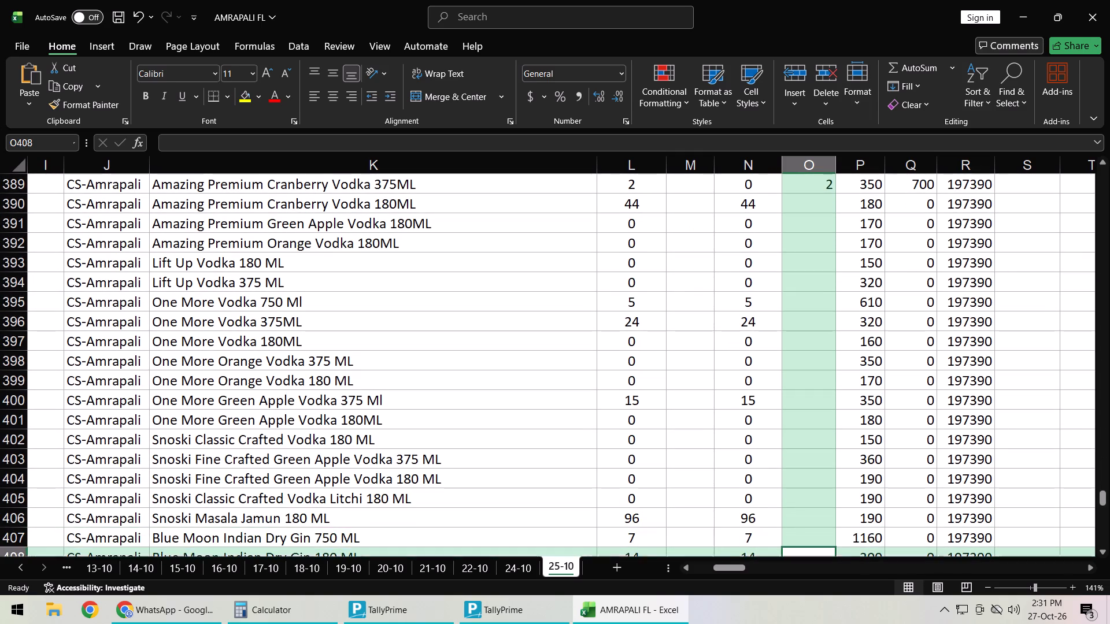
key(Return)
key(Return)
key(Return)
key(Return)
key(Return)
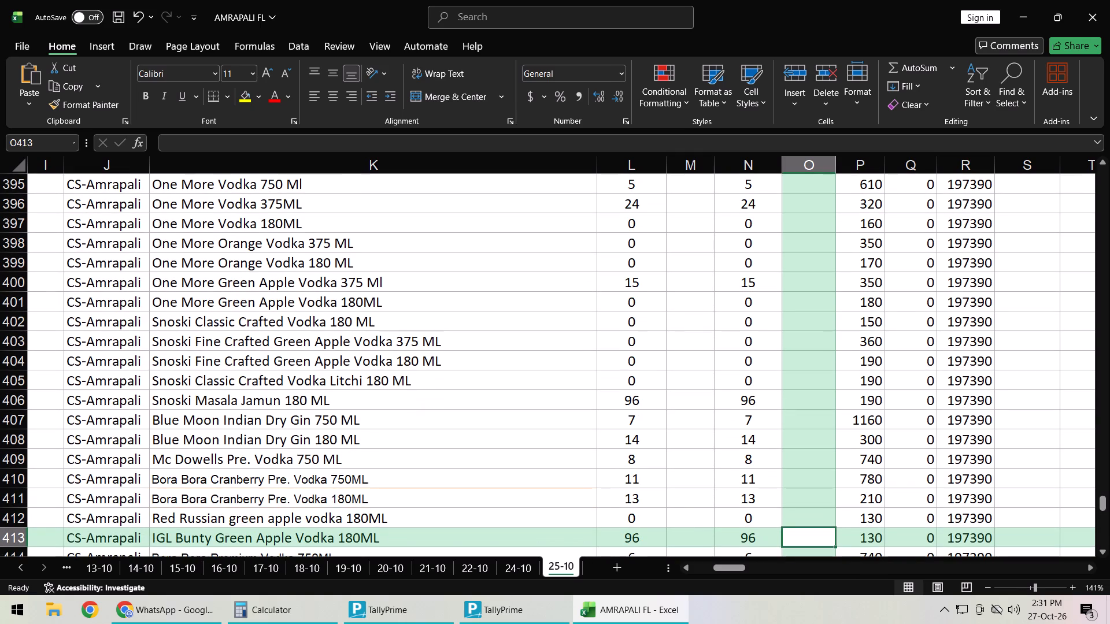
key(Return)
key(Return)
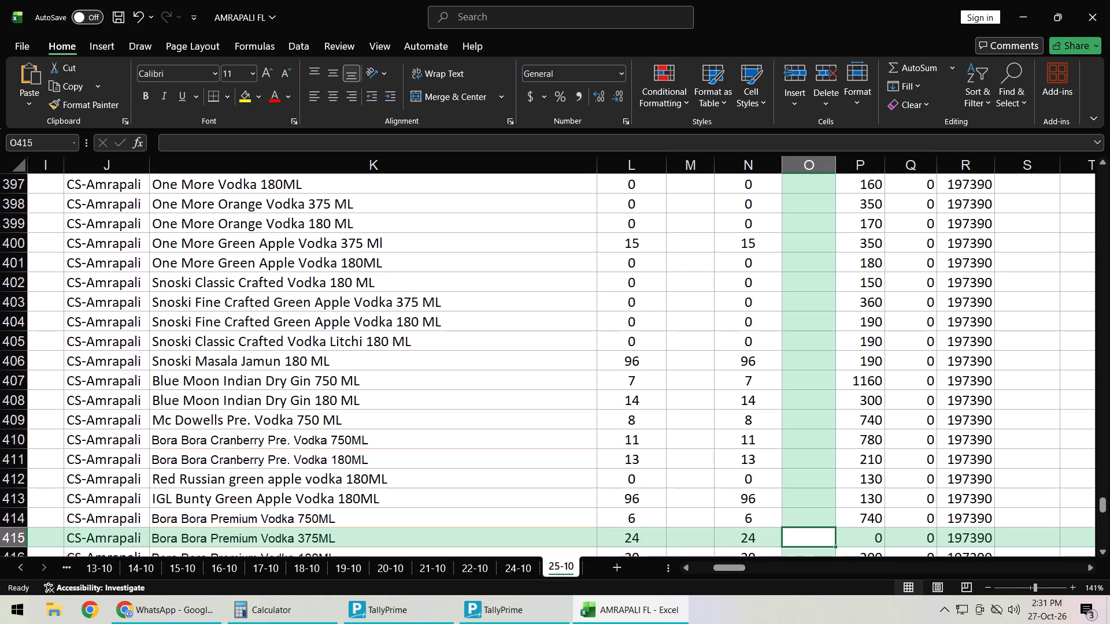
key(Return)
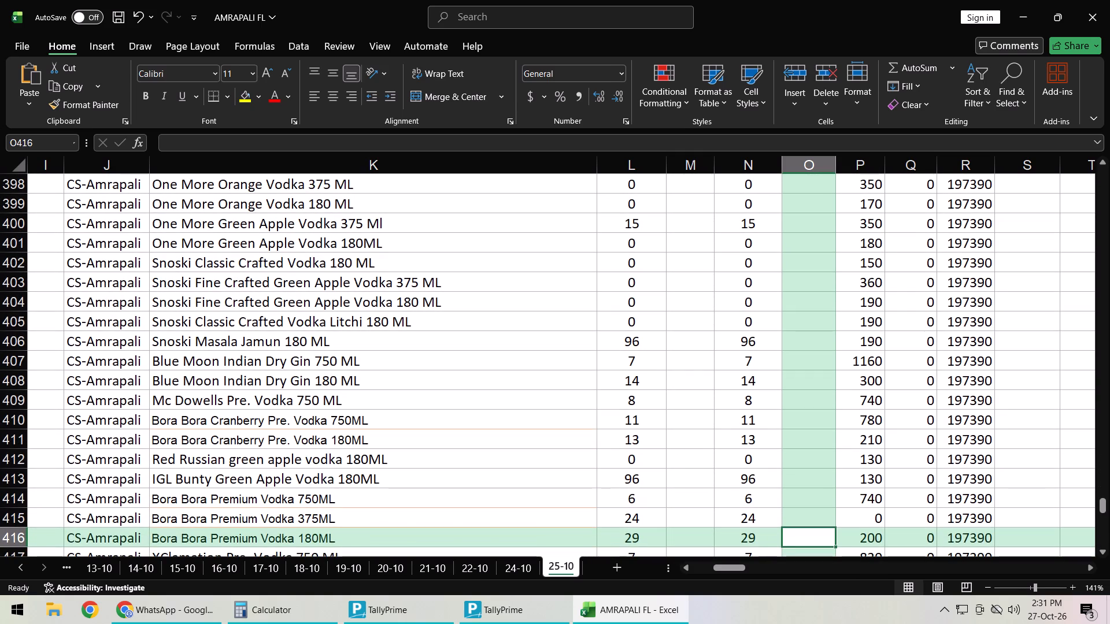
key(Up)
key(Up)
key(Up)
key(Left)
key(Left)
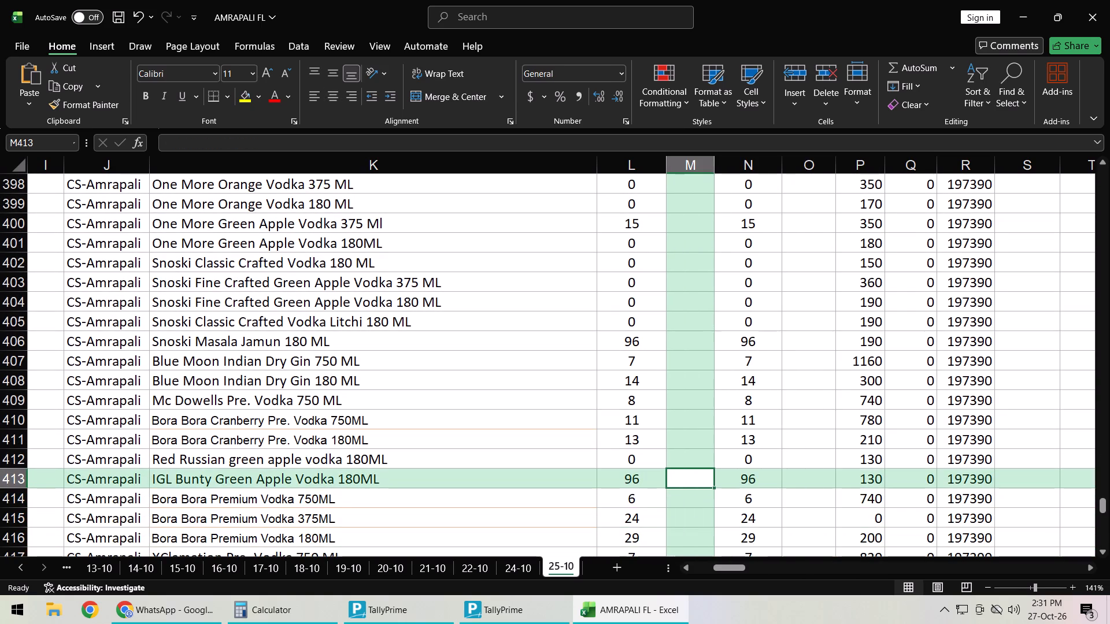
text(144)
key(Return)
Enter a column O quantity of 27 for IGL Bunty Green Apple Vodka 180ML.
key(Right)
key(Right)
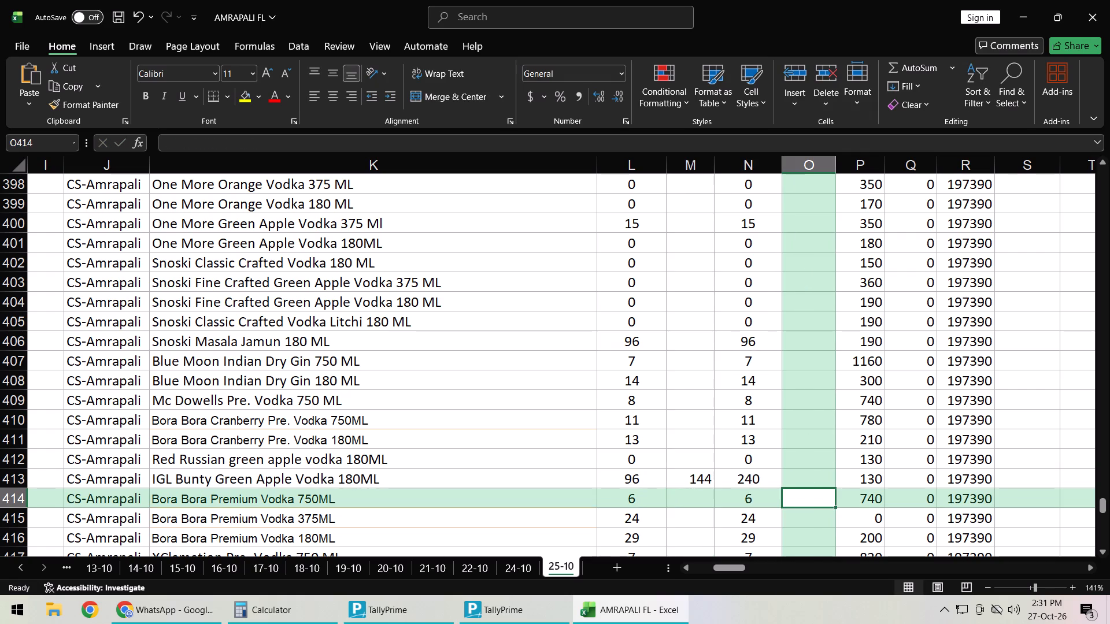
key(Up)
key(2)
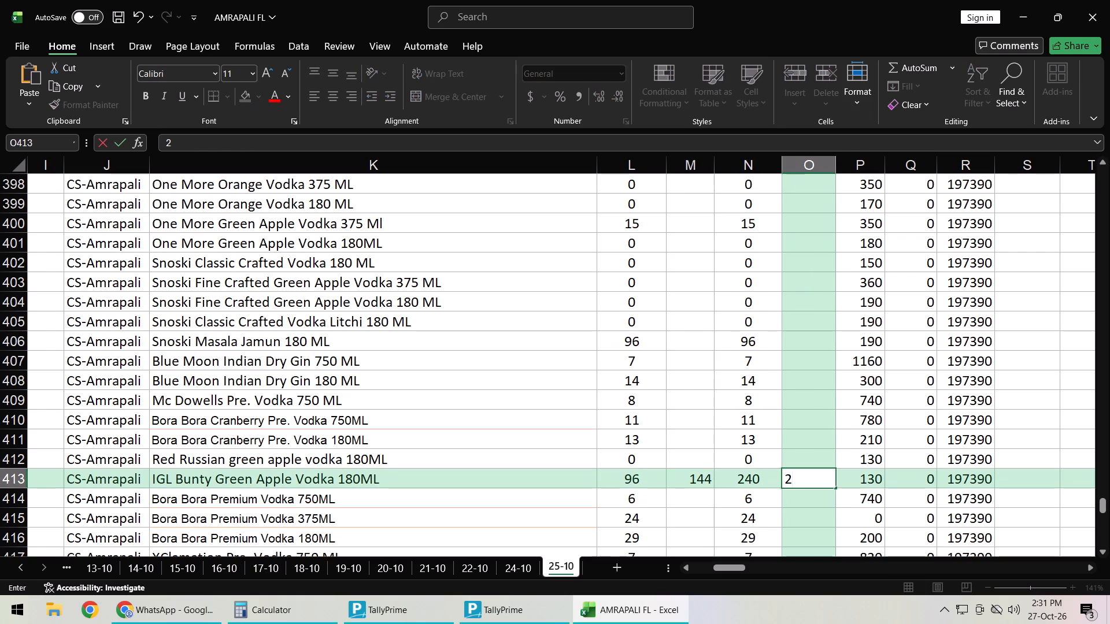
key(7)
key(Return)
Look through the rows from Bora Bora Premium Vodka 750ML to IGL Bunty Zeera Lime Pre. Vodka 180 ML for the next item needing a quantity.
key(Return)
key(Return)
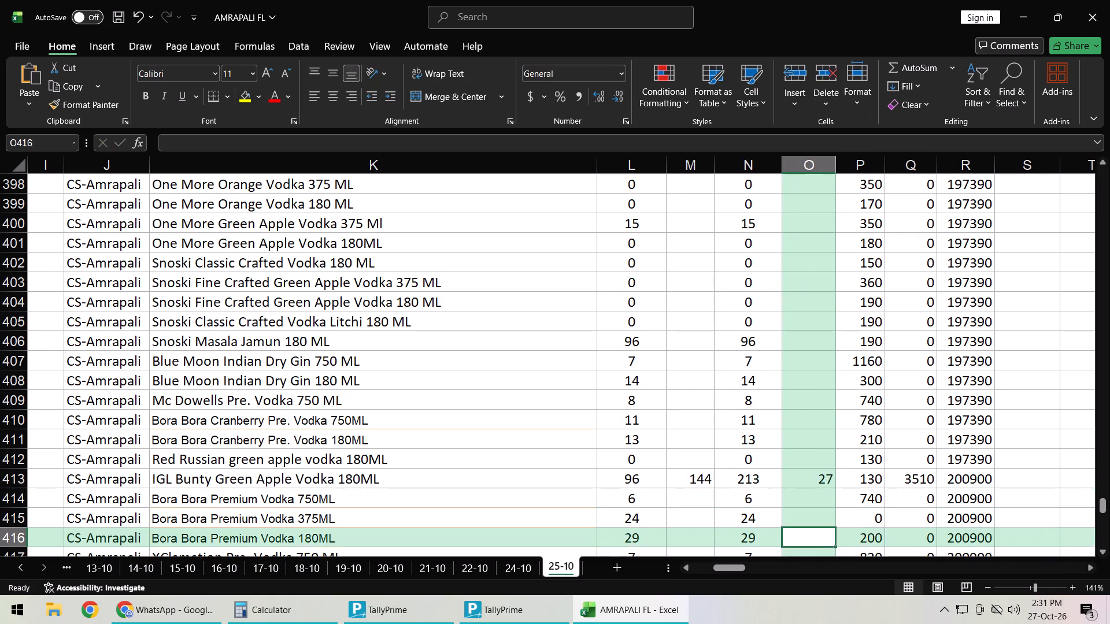
key(Return)
key(Return)
key(Return)
key(Return)
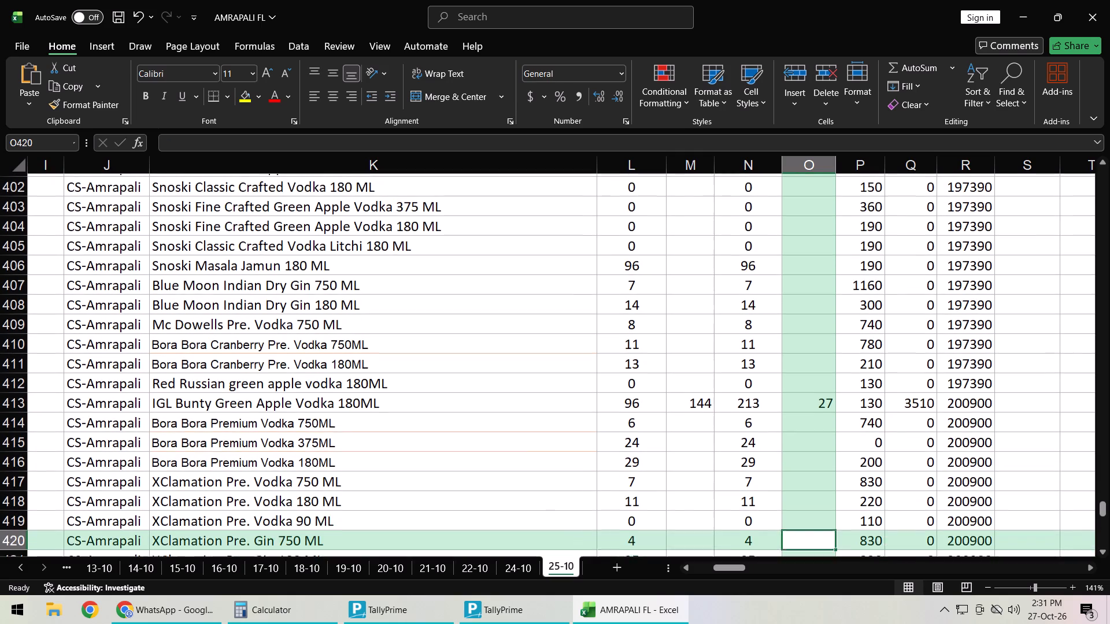
key(Return)
key(Return)
key(Return)
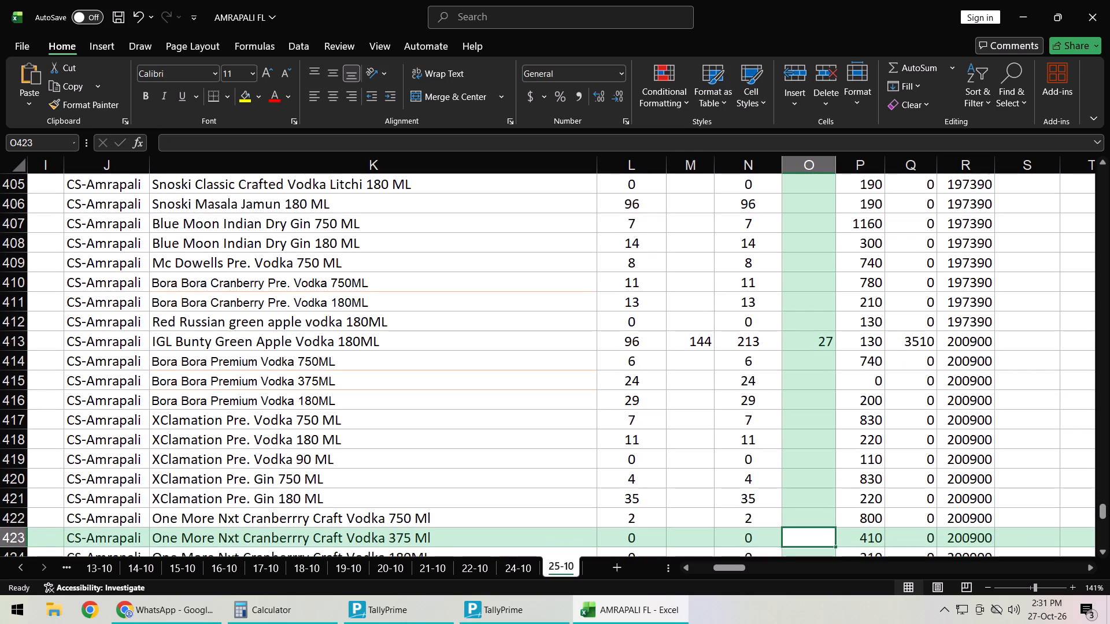
key(Return)
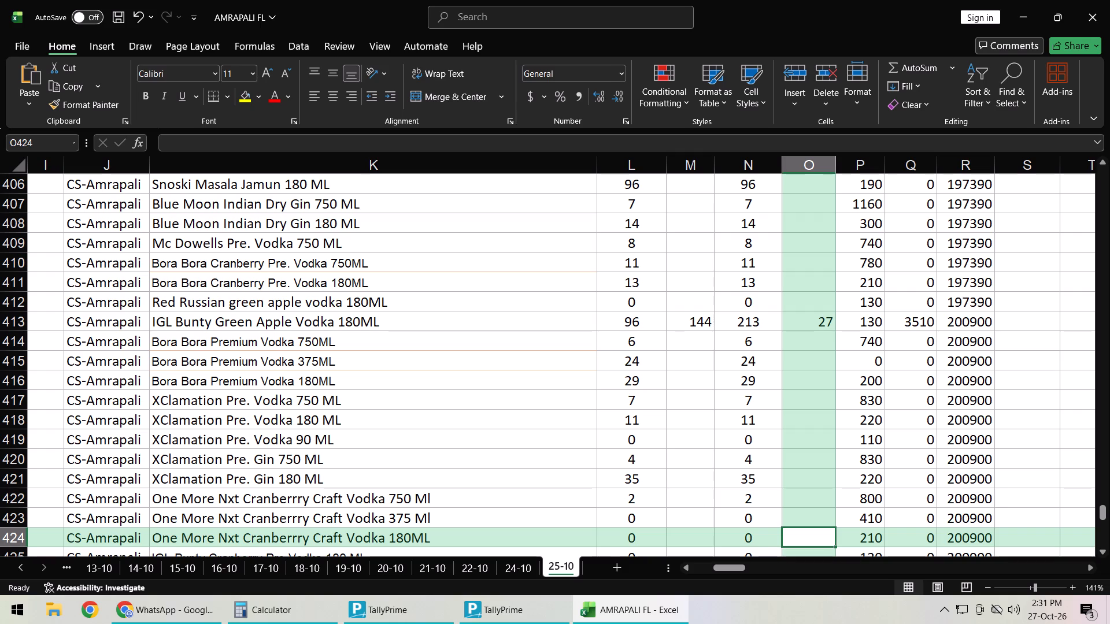
key(Up)
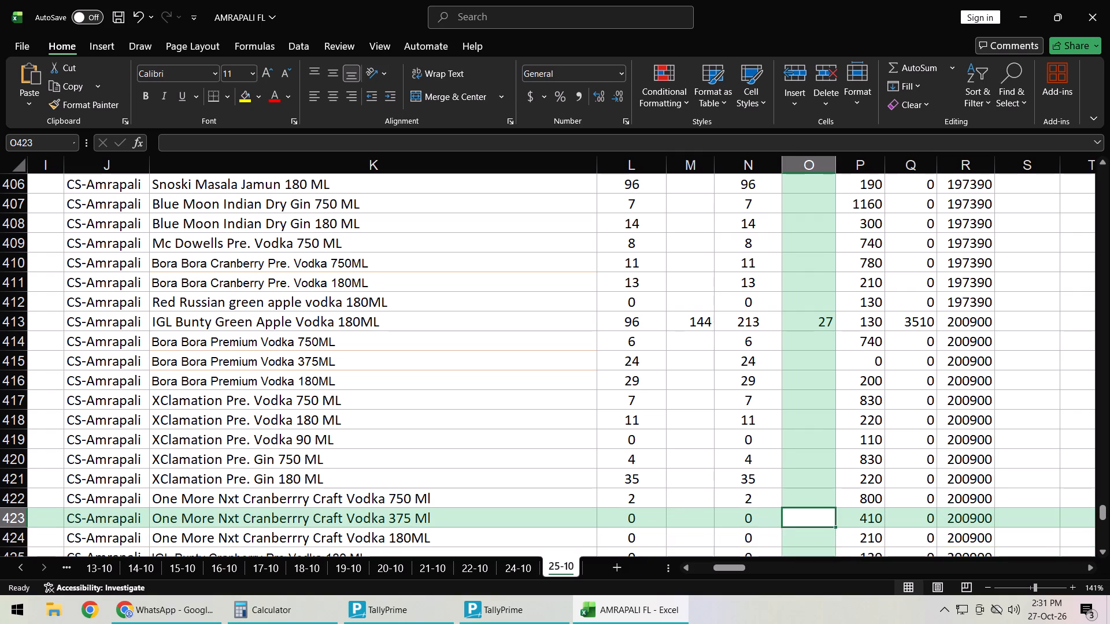
key(Left)
key(Left)
key(Down)
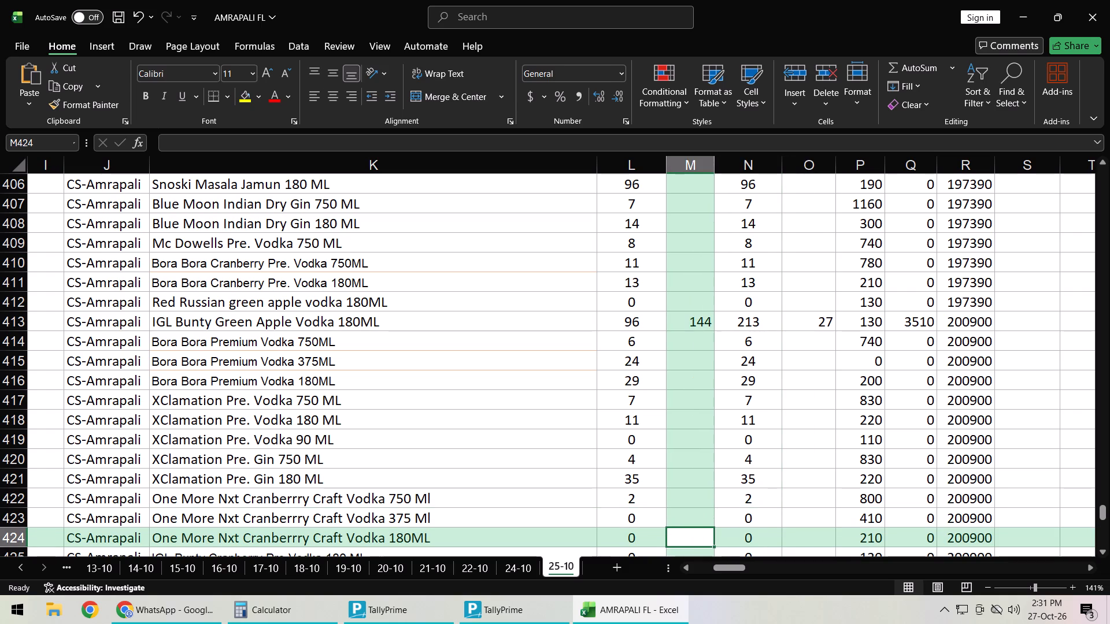
key(Down)
key(Down)
key(Up)
key(Up)
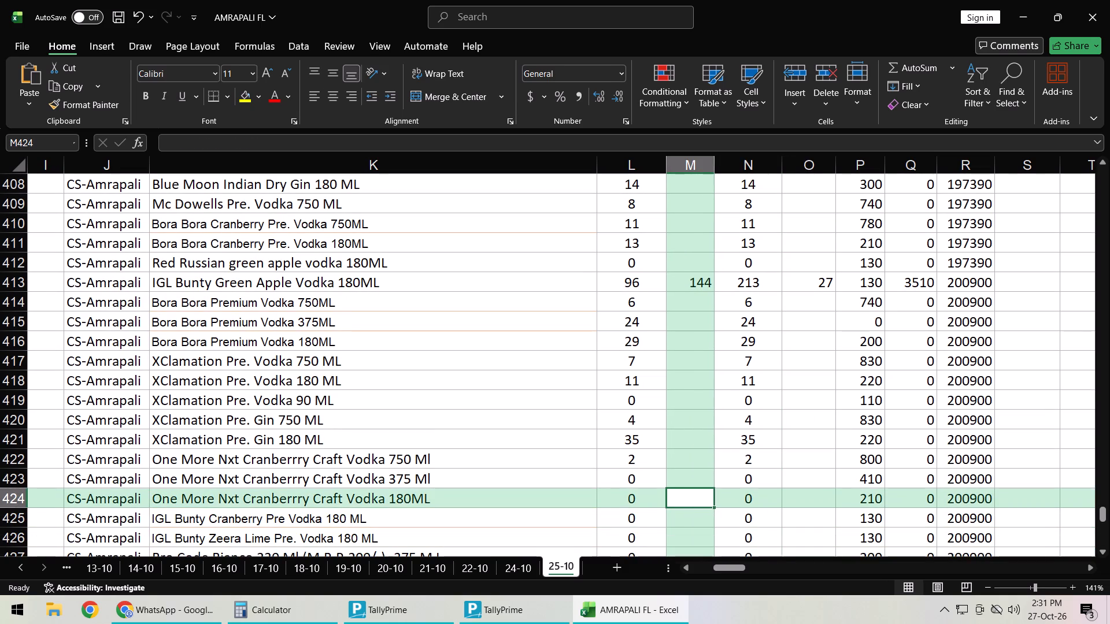
key(Right)
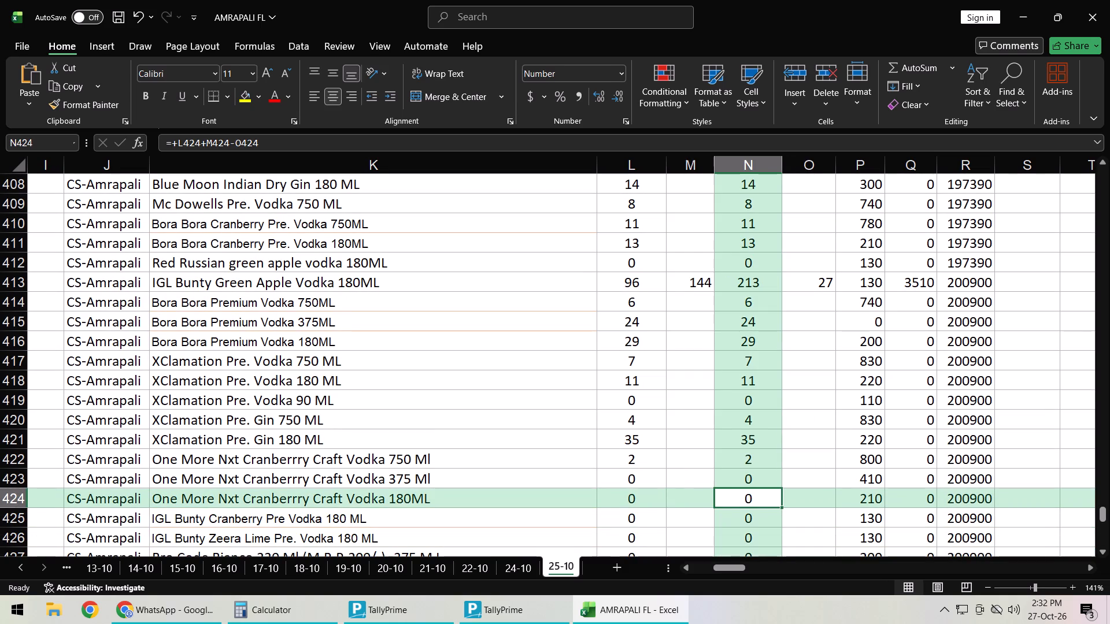
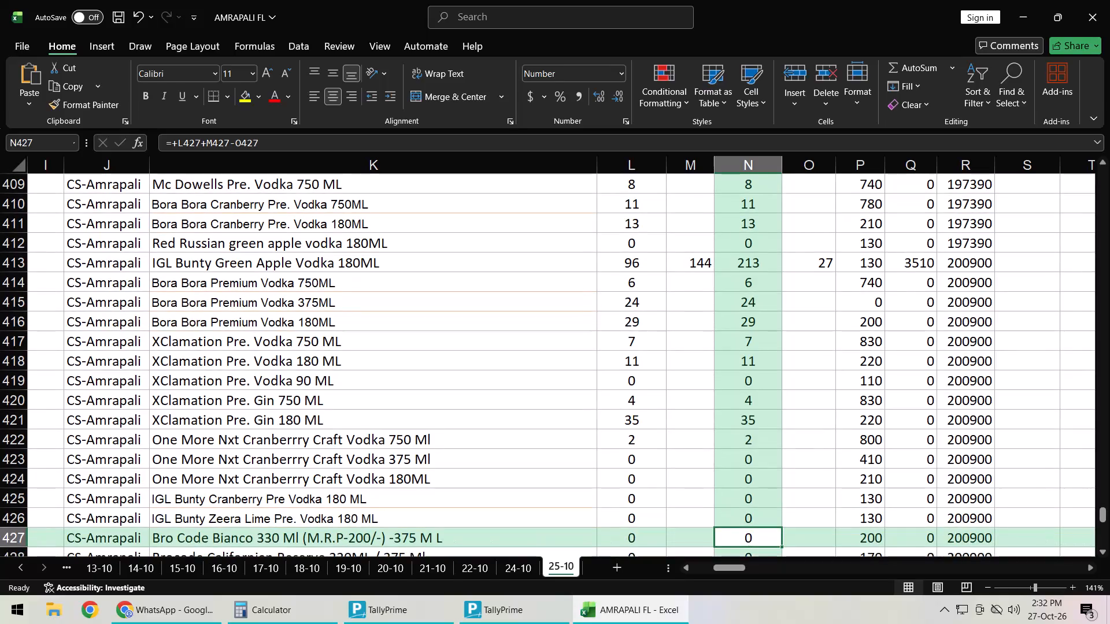
Look through the rows between One More Nxt Cranberrry Craft Vodka 375 Ml and Brocode Californian Reserve for the next item needing a quantity.
key(Down)
key(Down)
key(Up)
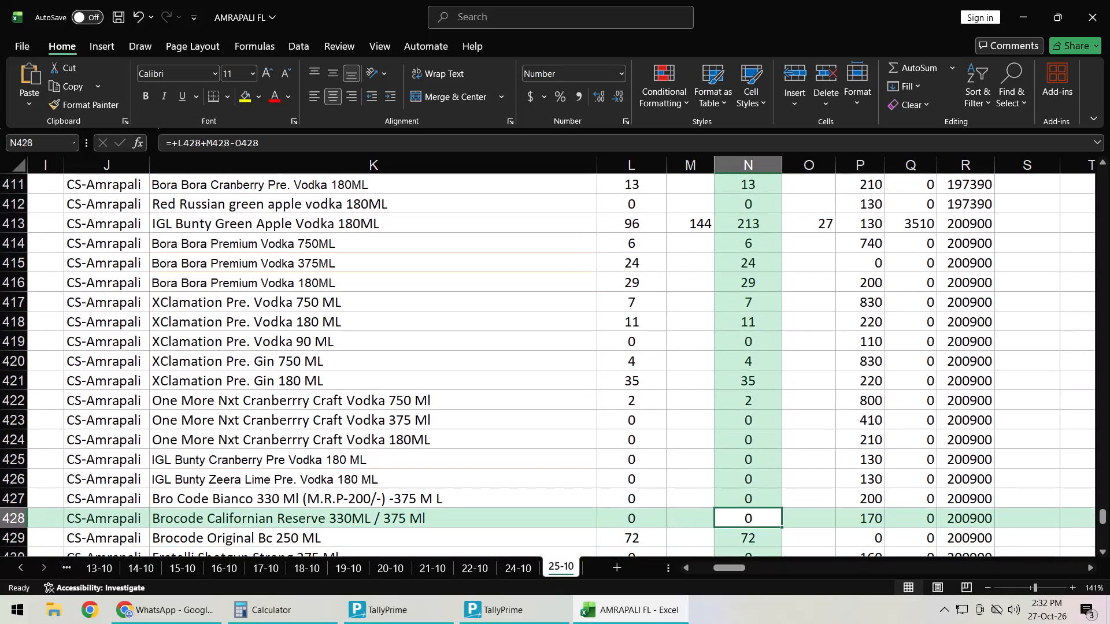
key(Up)
key(Left)
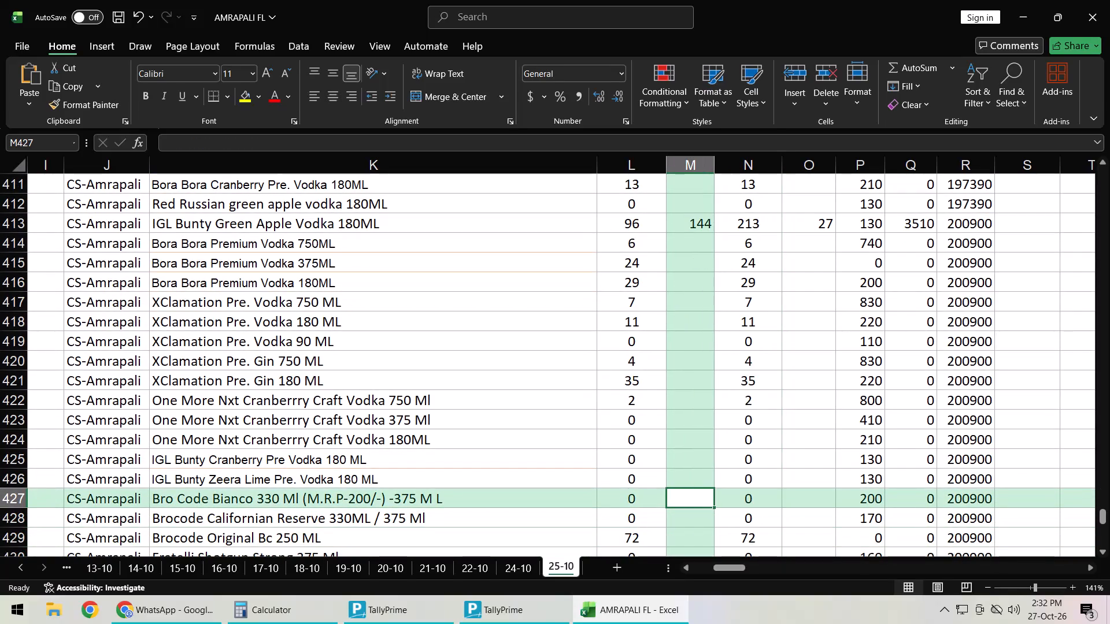
key(Up)
key(Up)
key(Up)
key(Up)
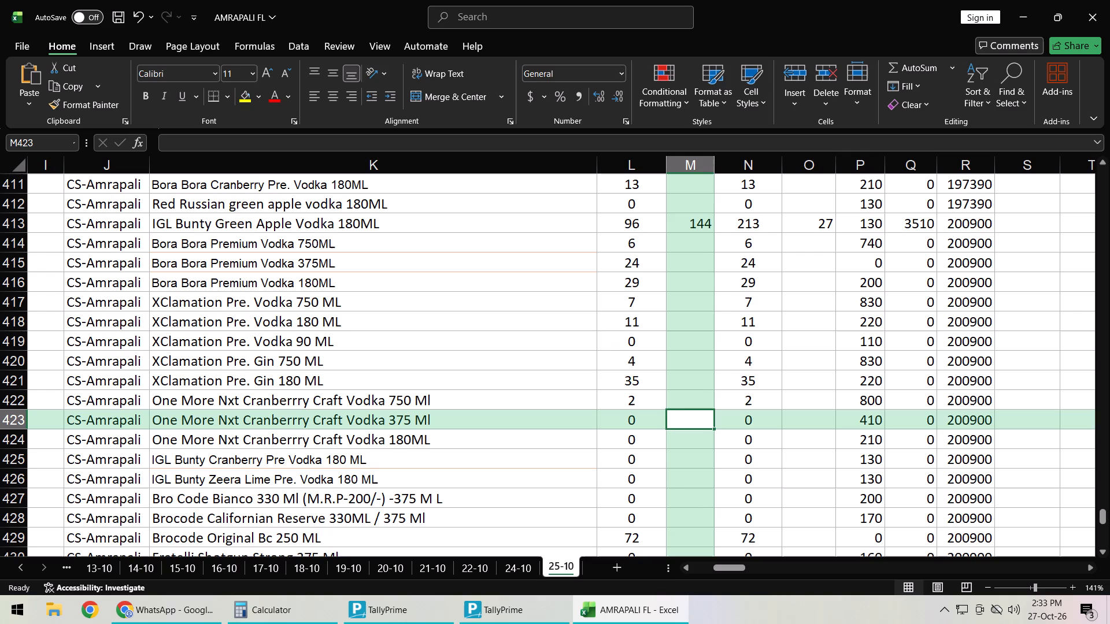
Search the sheet for "igl" and go through the matching items, stopping at IGL Bunty Green Apple Vodka 180ML.
key(ctrl+f)
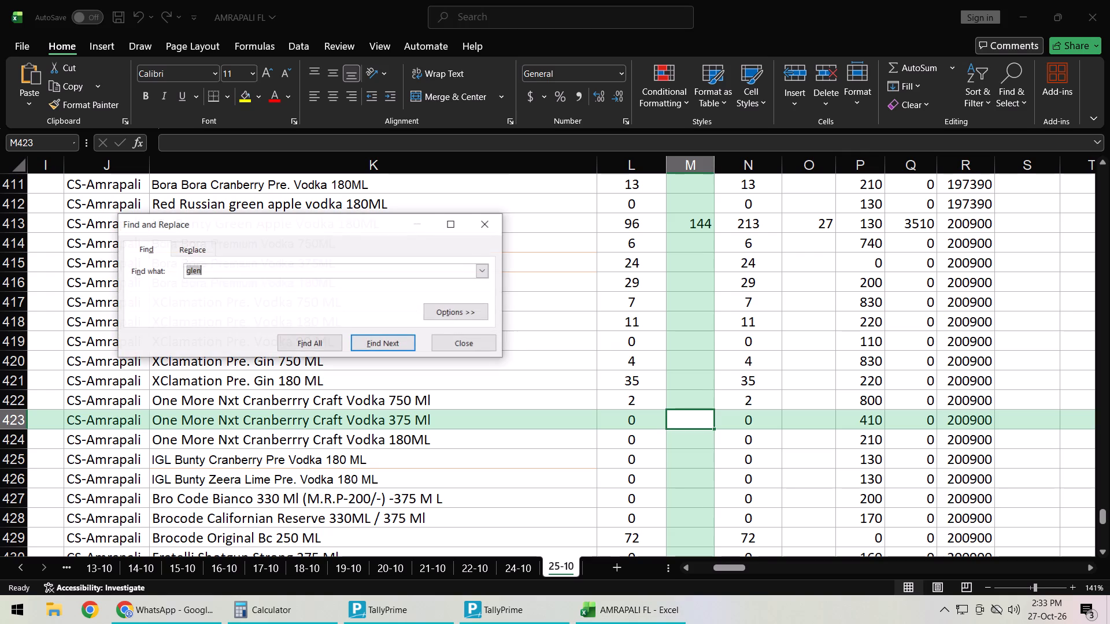
text(igl)
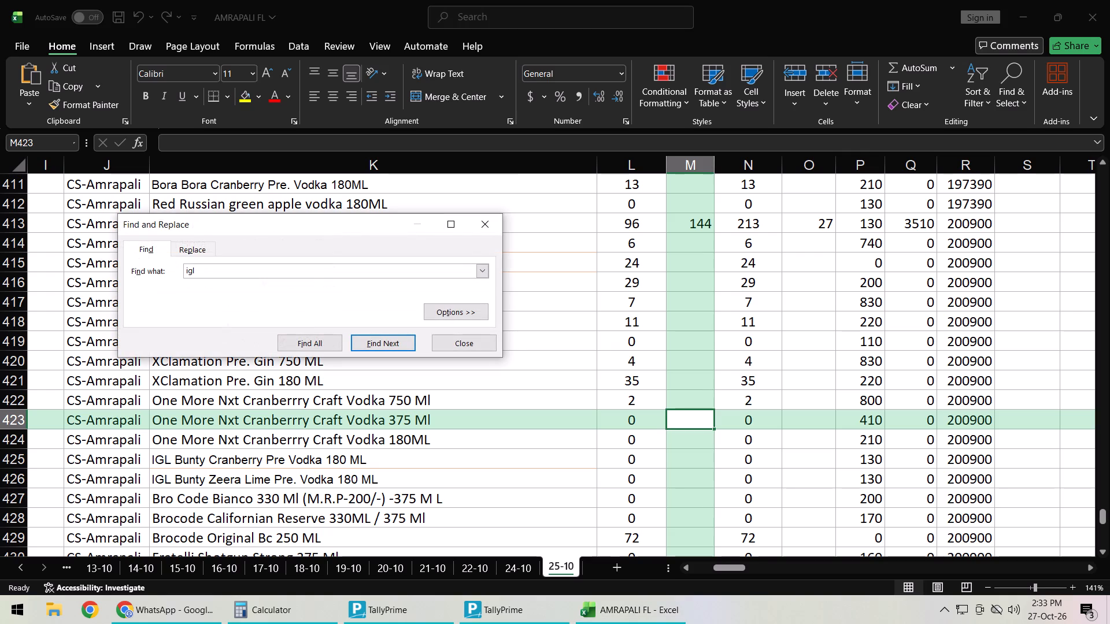
key(Return)
key(Return)
key(Return)
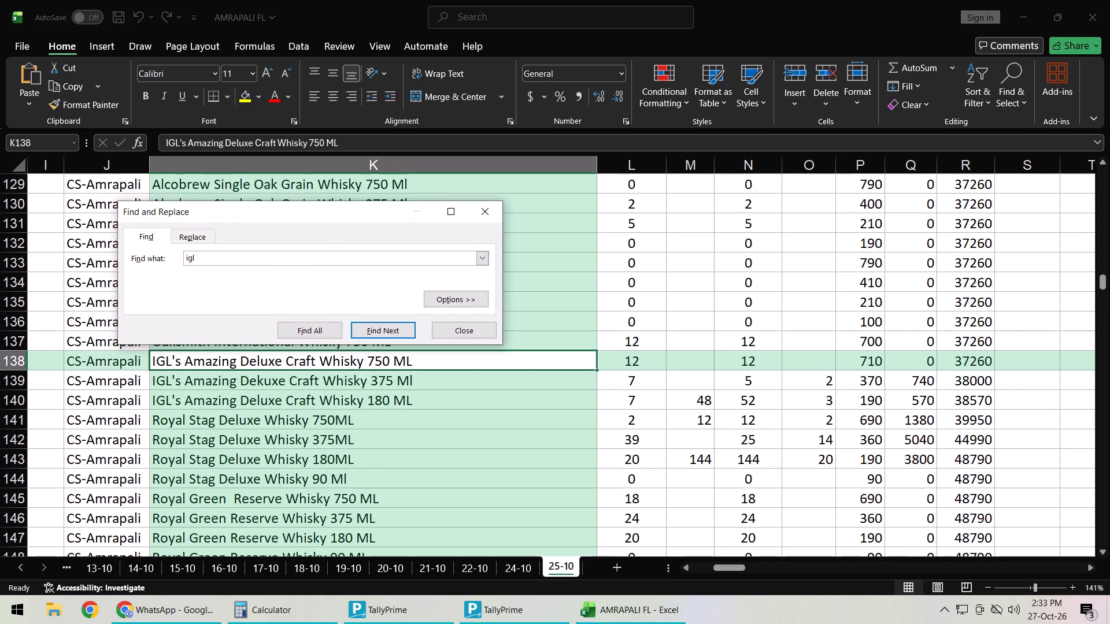
key(Return)
key(Return)
key(Return)
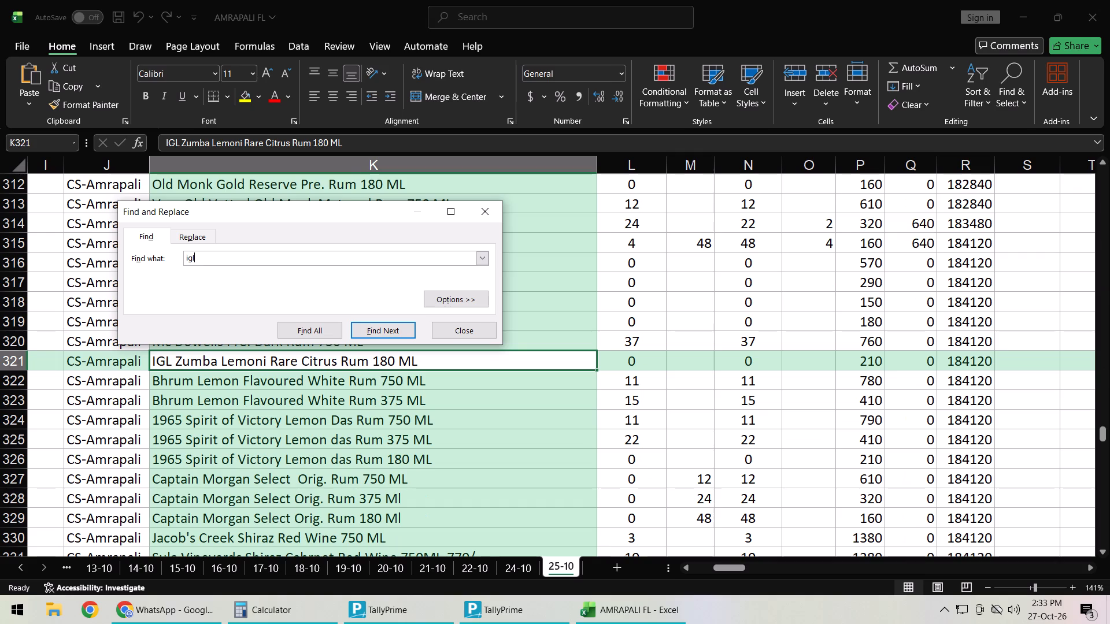
key(Return)
key(Return)
key(Return)
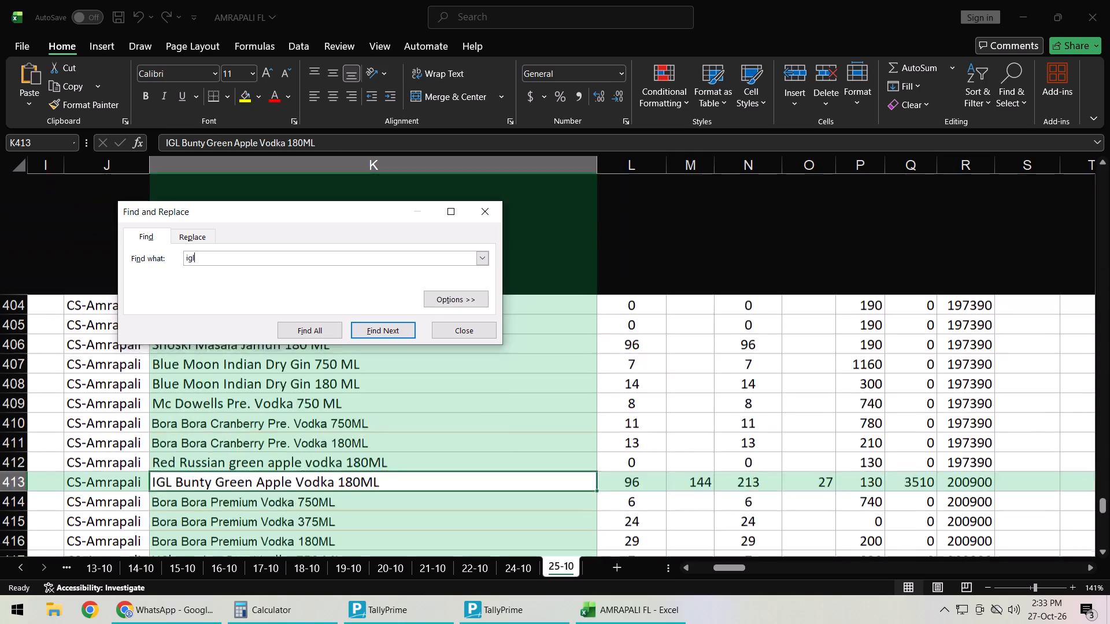
key(Return)
key(Return)
key(Return)
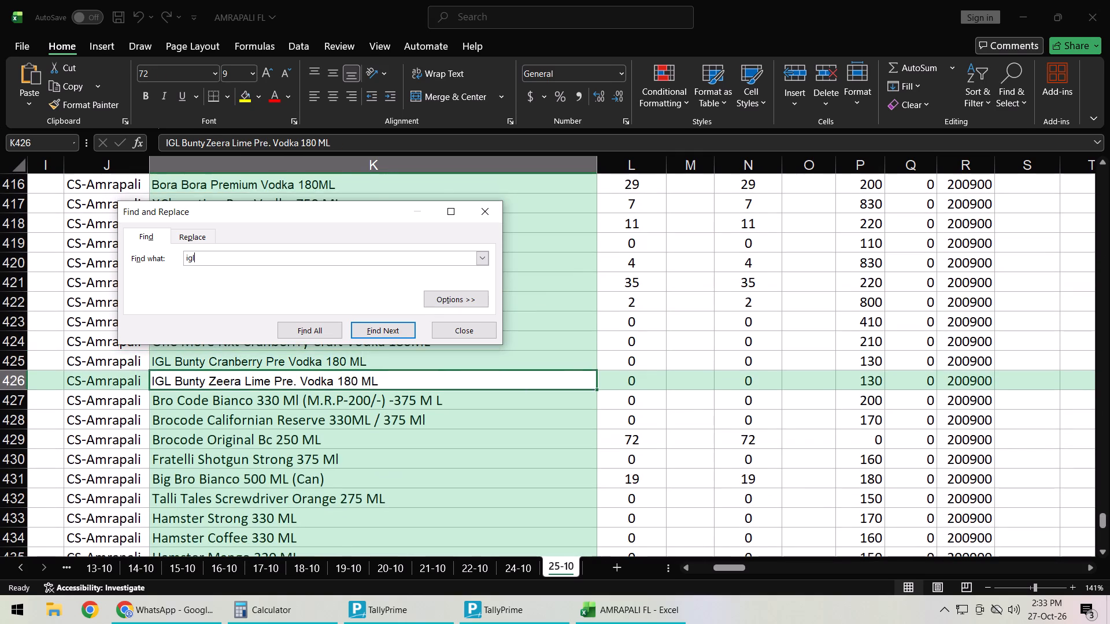
key(Return)
key(Return)
key(Return)
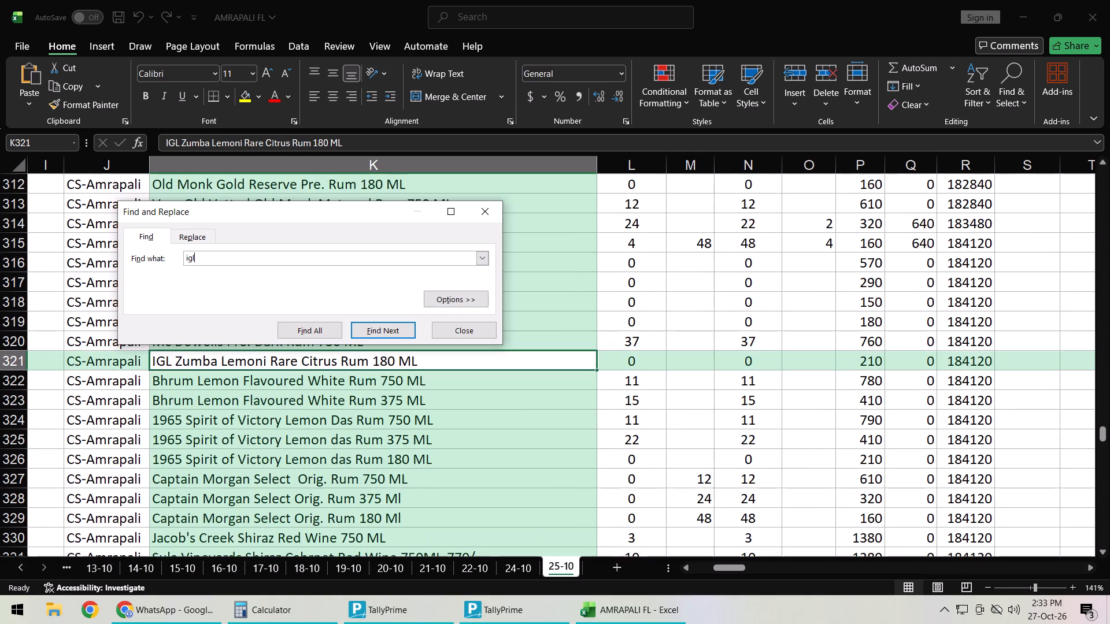
key(Return)
key(Return)
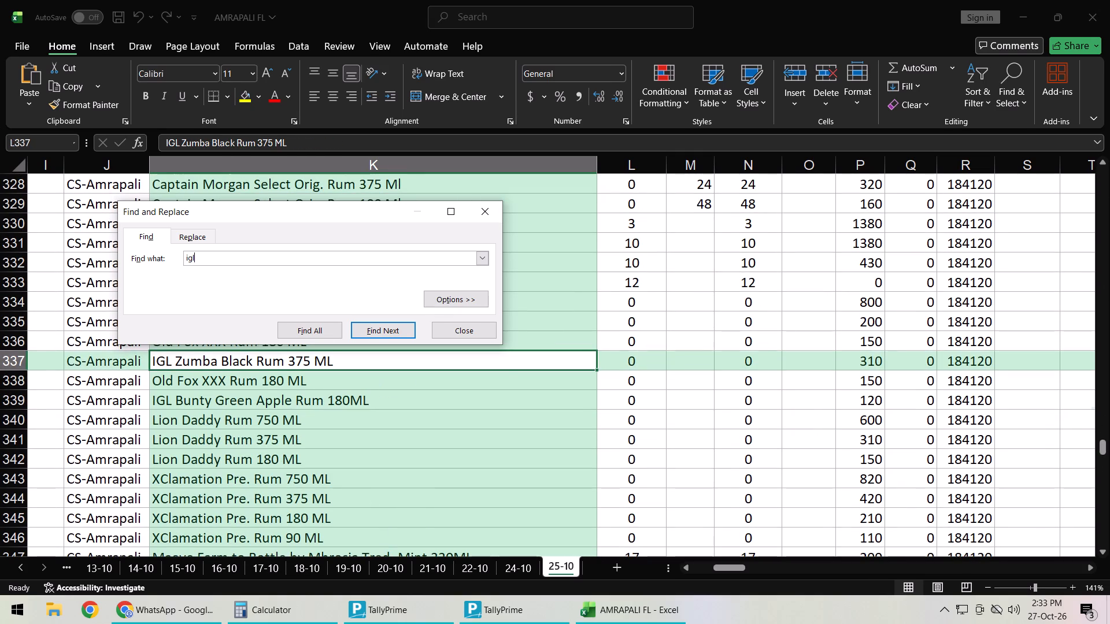
key(Return)
key(Escape)
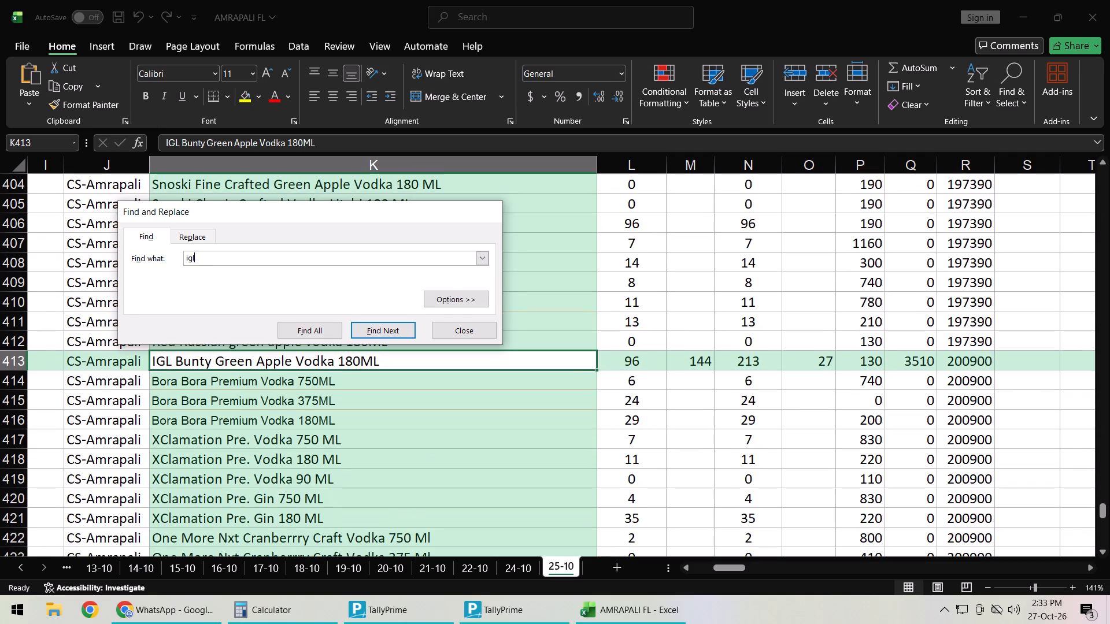
Look through the rows below IGL Bunty Green Apple Vodka 180ML for where to add the missing IGL Bunty item.
key(Right)
key(Right)
key(Down)
key(Down)
key(Down)
key(Down)
key(Down)
key(Down)
key(Down)
key(Down)
key(Down)
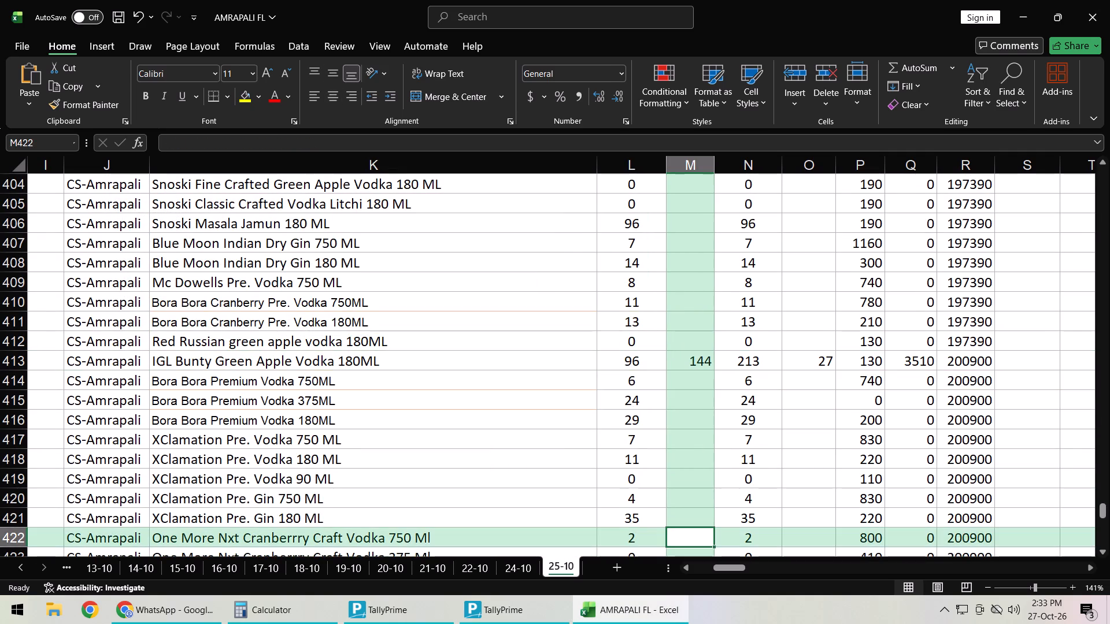
key(Down)
key(Down)
key(alt+Tab)
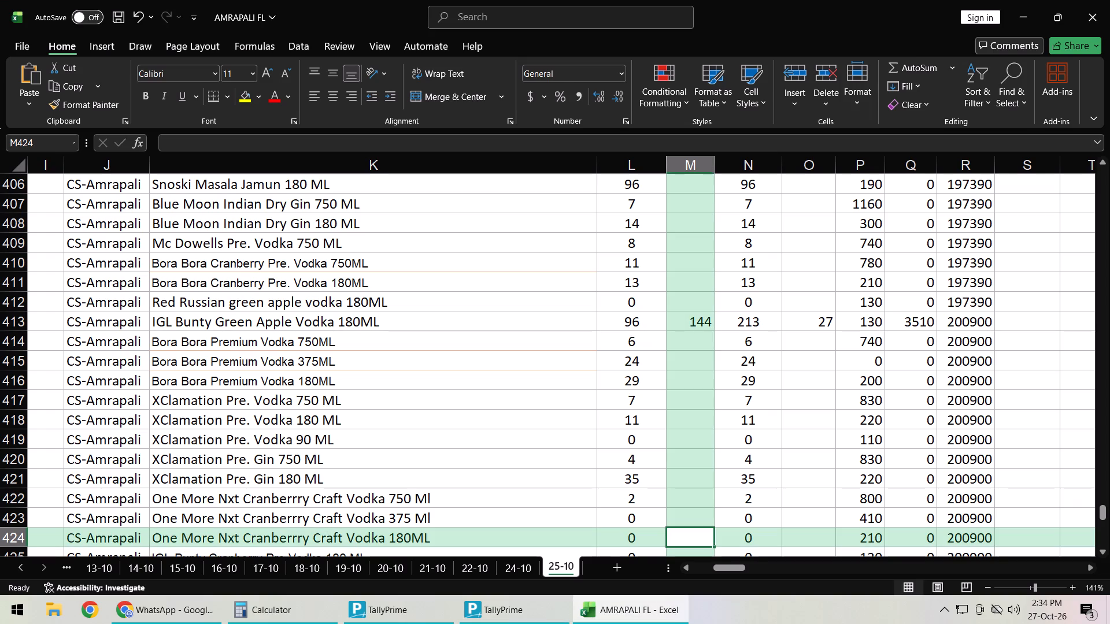
key(Down)
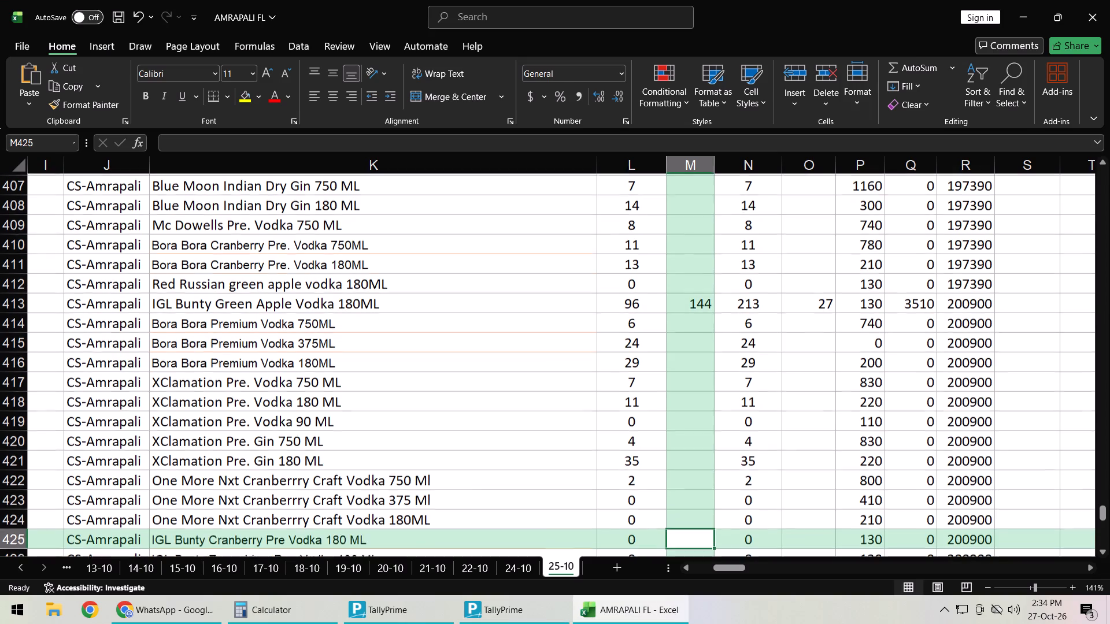
key(Down)
key(Down)
key(Up)
key(Up)
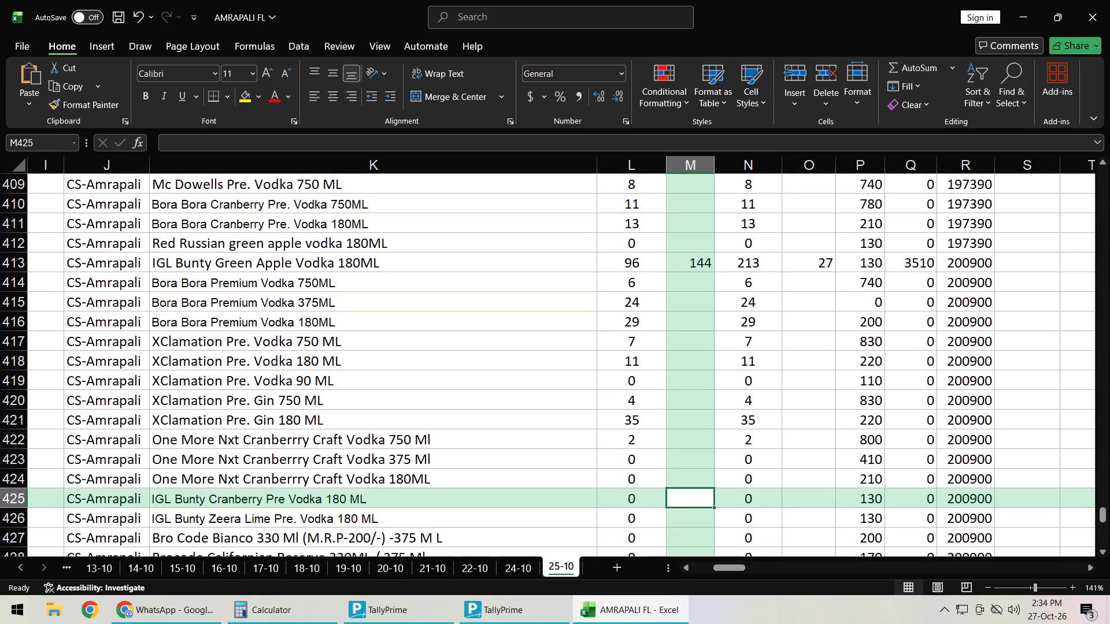
key(Left)
key(Left)
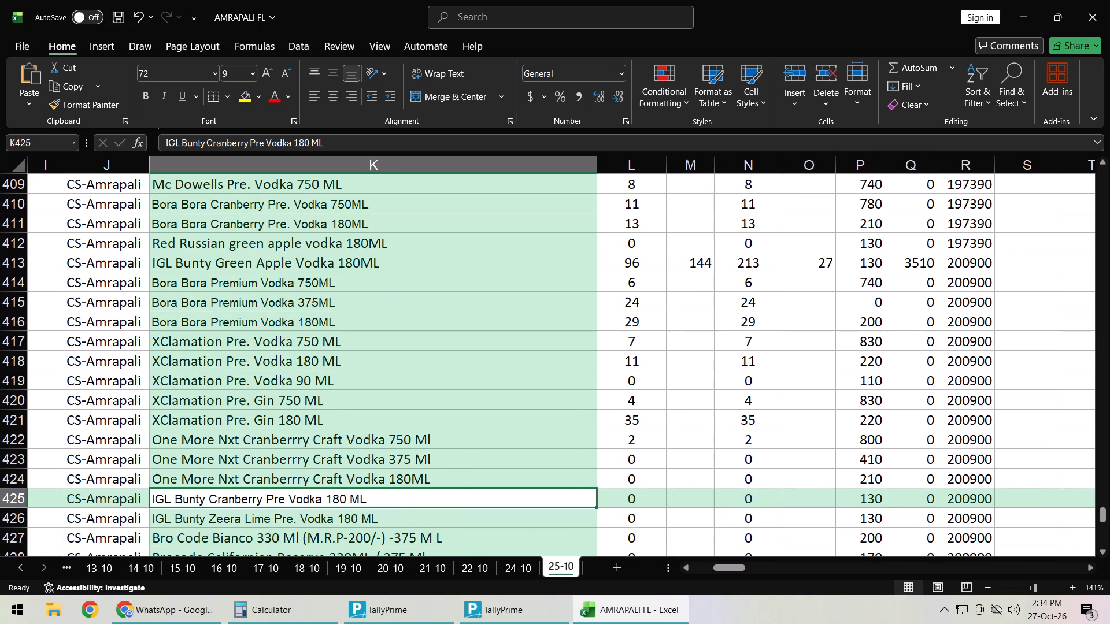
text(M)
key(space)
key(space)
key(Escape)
Insert a blank row above IGL Bunty Cranberry Pre Vodka 180 ML.
key(space)
key(space)
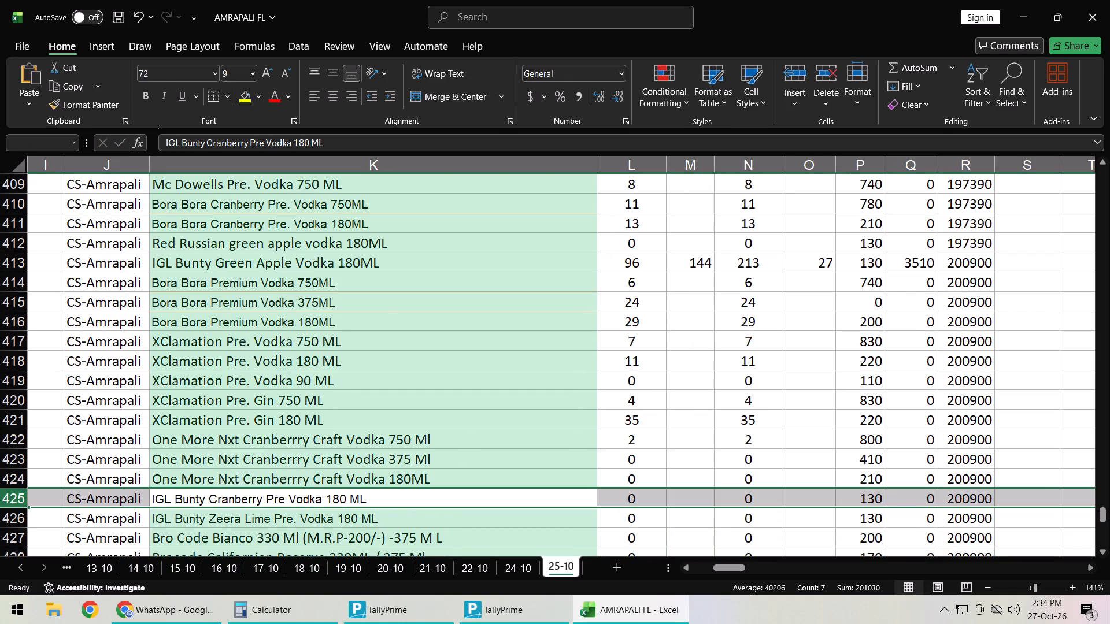
key(ctrl+plus)
Fill the new row with CS-Amrapali in column J and the copied name "Igl Bunty Premium Vodka Mint Jamun ( Tetra ) 180 ML" in column K.
key(Up)
key(Left)
key(Down)
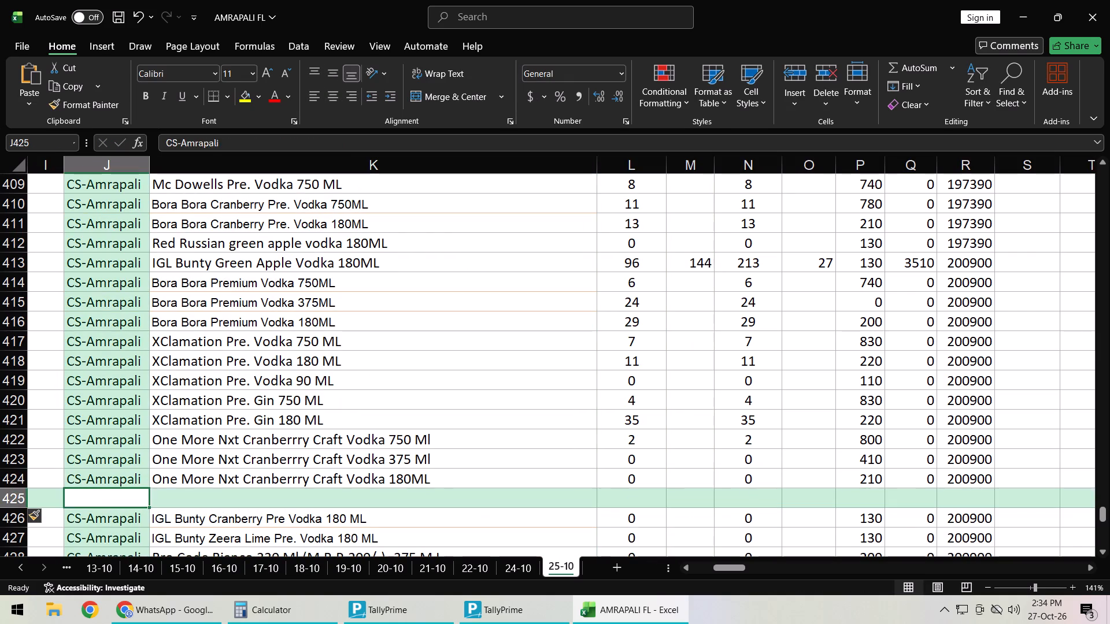
key(ctrl+d)
key(Right)
key(ctrl+v)
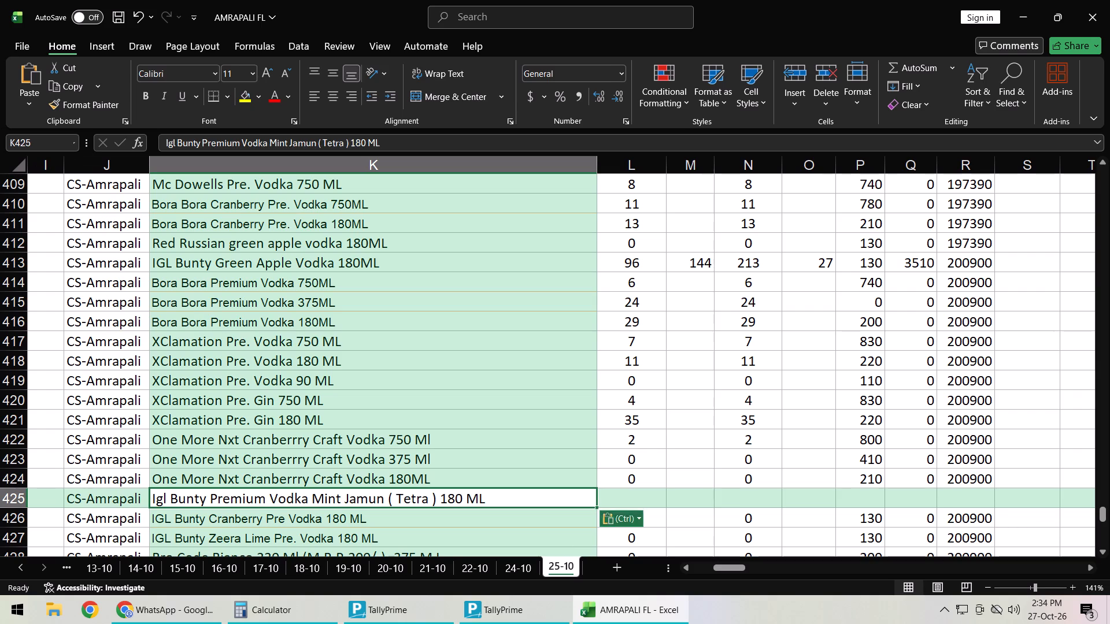
key(Right)
key(Escape)
Enter 0 in column L and 144 in column M for Igl Bunty Premium Vodka Mint Jamun ( Tetra ) 180 ML.
key(Right)
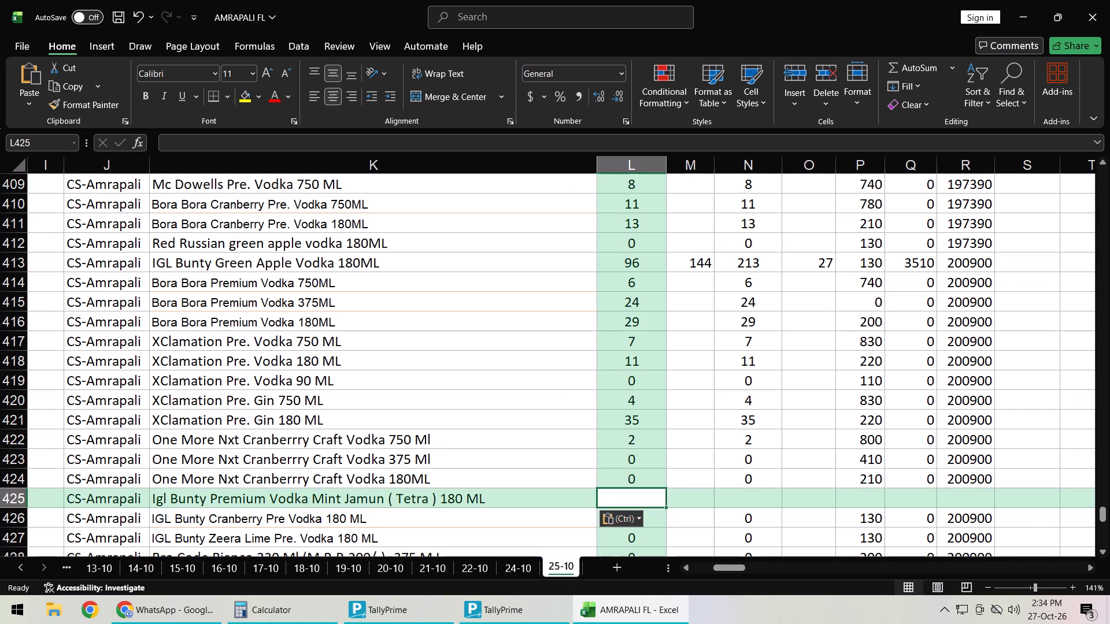
key(0)
key(Return)
key(Right)
key(Up)
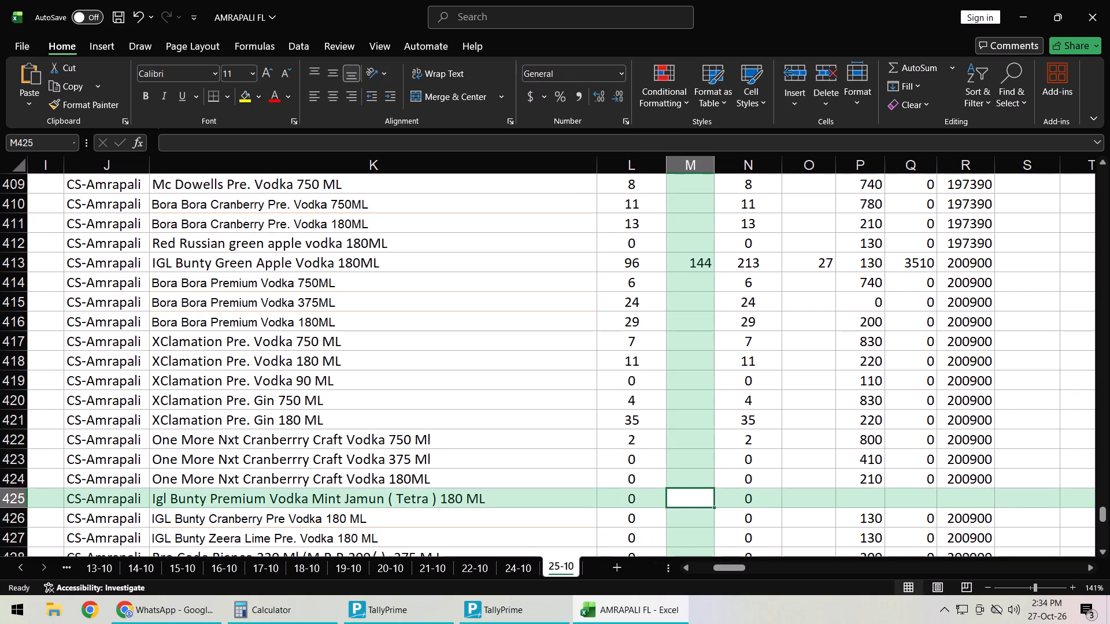
key(2)
key(BackSpace)
text(144)
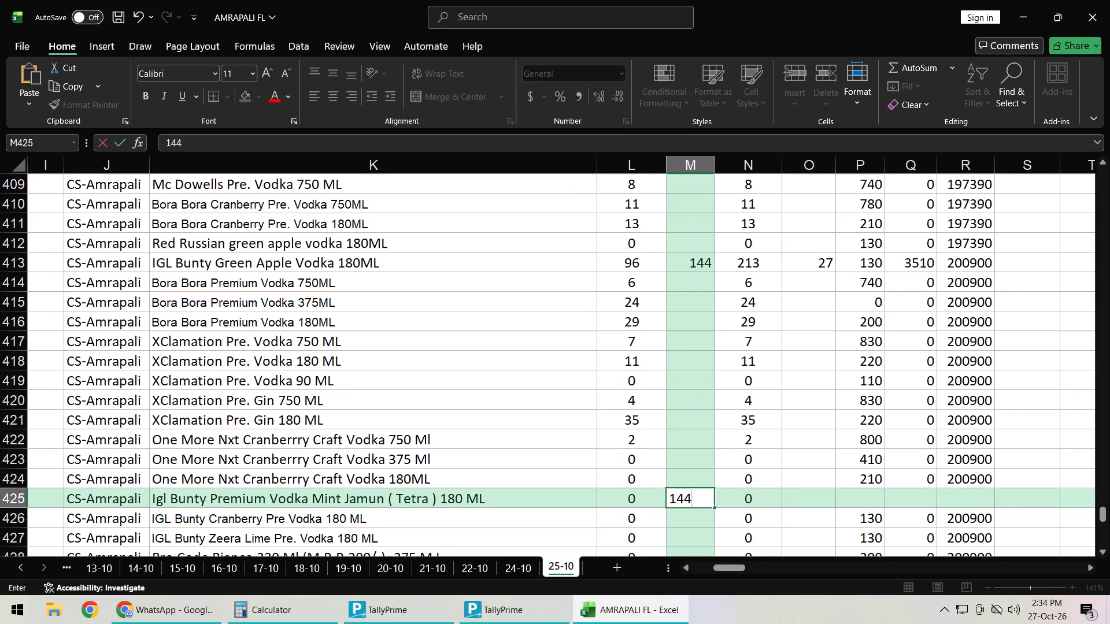
key(Return)
Enter a column P rate of 0 for Igl Bunty Premium Vodka Mint Jamun ( Tetra ) 180 ML.
key(Right)
key(Right)
key(Right)
key(Up)
key(0)
key(Return)
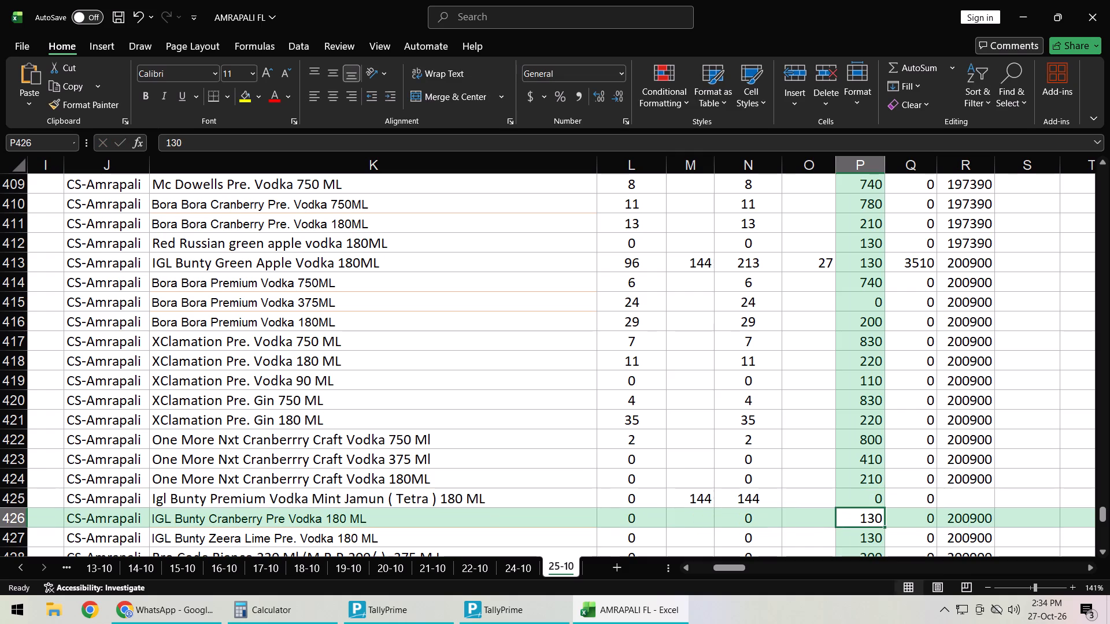
Fill the column R running-total formula from row 424 down through row 426.
key(Right)
key(Up)
key(Right)
key(Up)
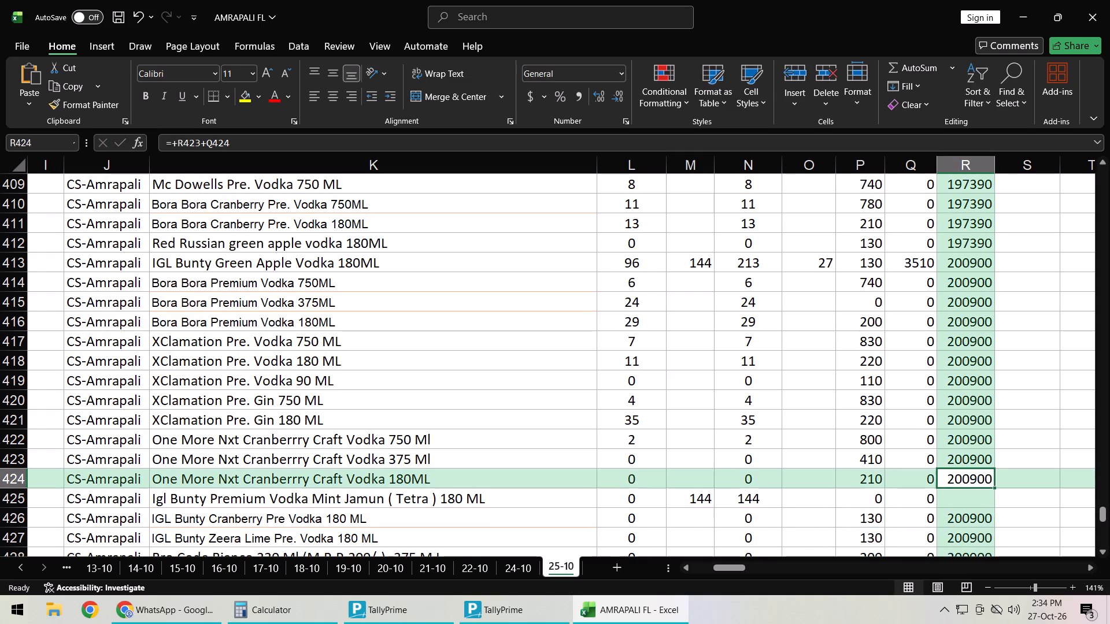
key(shift+Right)
key(shift+Down)
key(shift+Down)
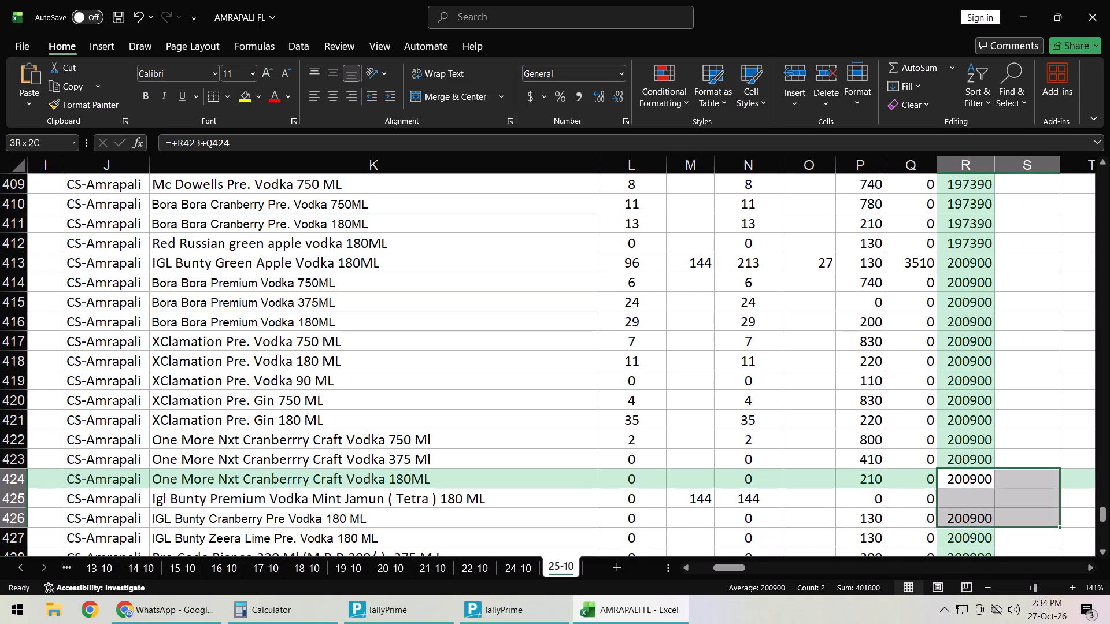
key(shift+Left)
key(ctrl+d)
Enter a column O quantity of 6 for Smirnoff Mirchi Mango Vodka 180ML.
key(Left)
key(Left)
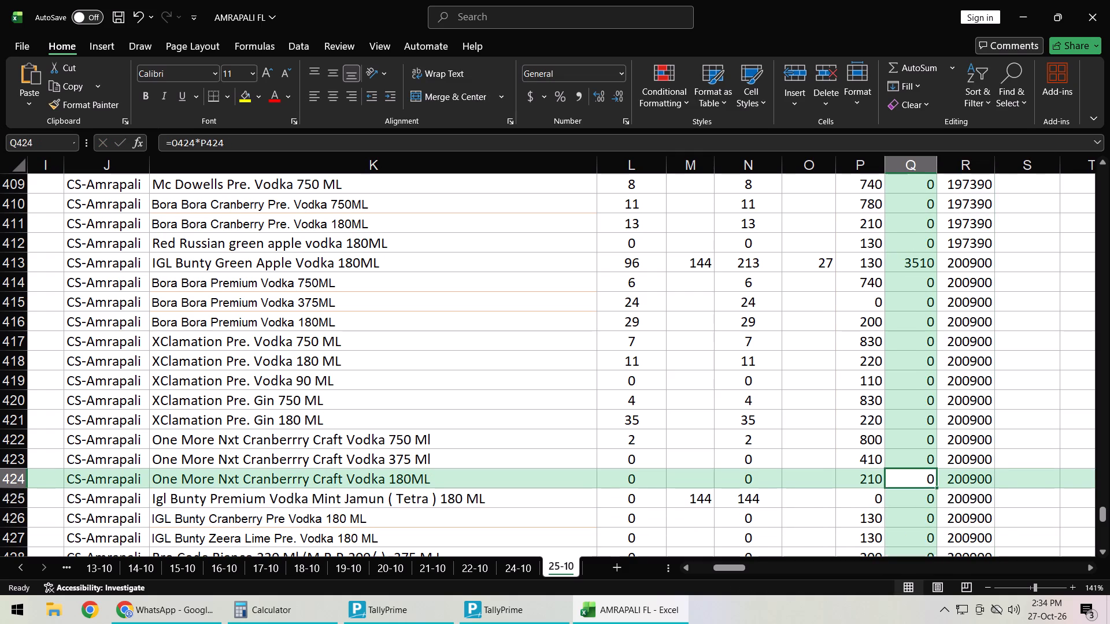
key(Left)
key(Down)
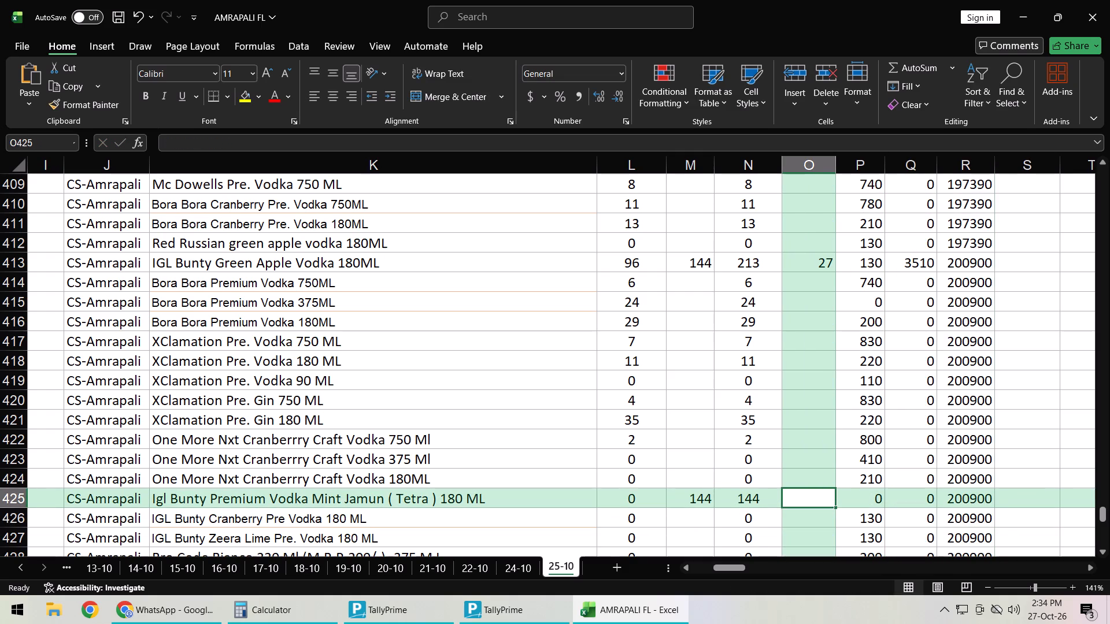
key(Return)
key(Return)
key(Return)
key(Return)
key(Return)
key(Return)
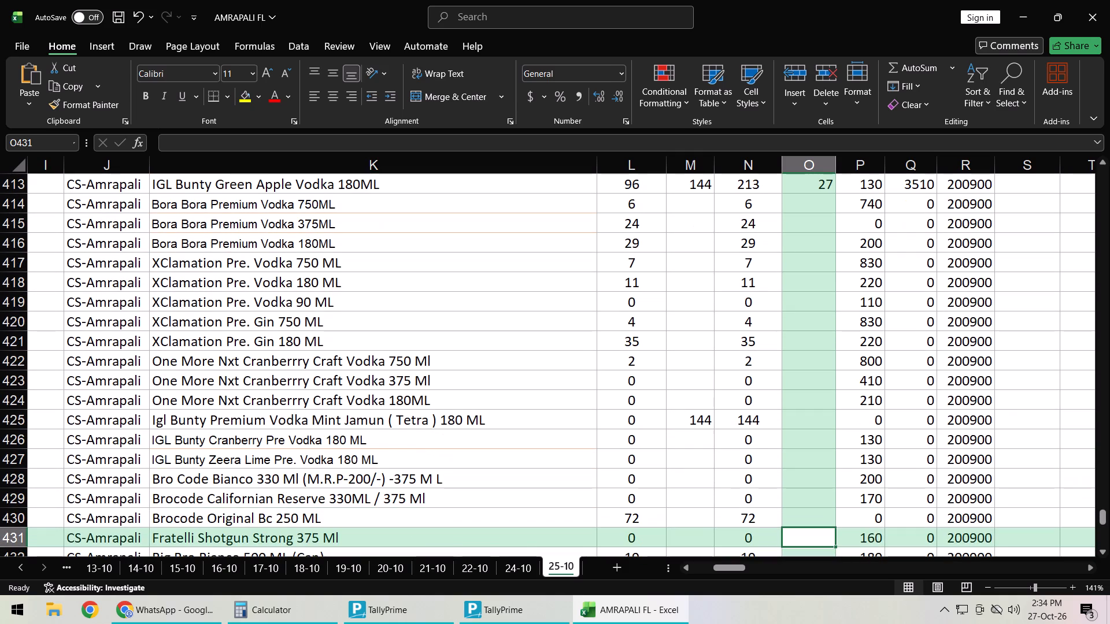
key(Return)
key(Return)
key(Return)
key(Return)
key(Return)
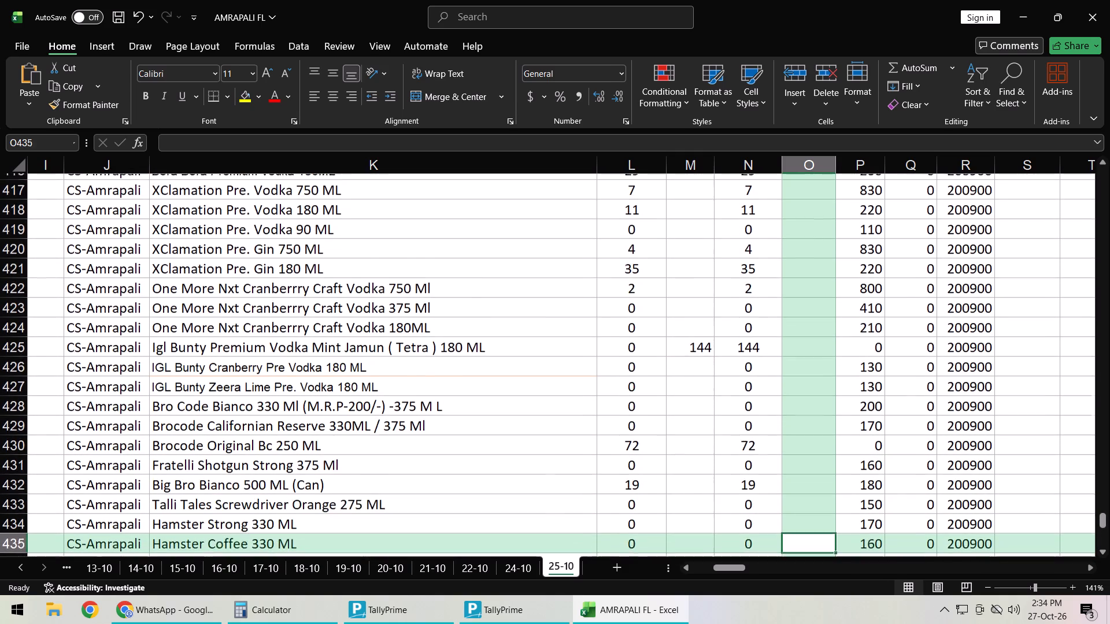
key(Return)
key(Return)
key(6)
key(Return)
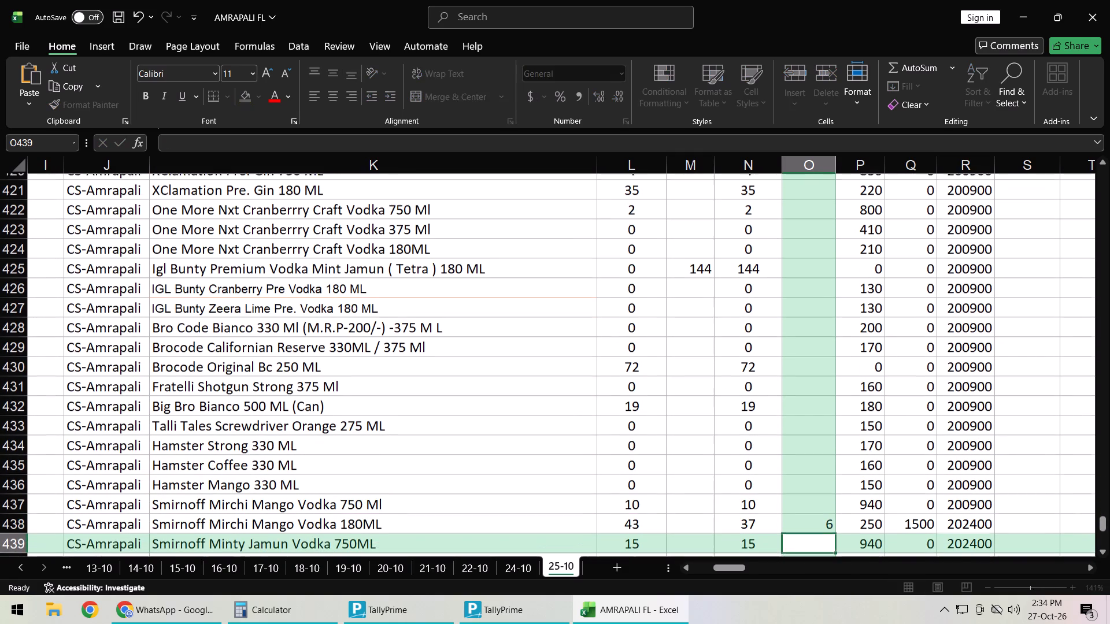
Enter column M quantities of 24 for Smirnoff Minty Jamun Vodka 375ML and 144 for Smirnoff Minty Jamun Vodka 180ML.
key(Return)
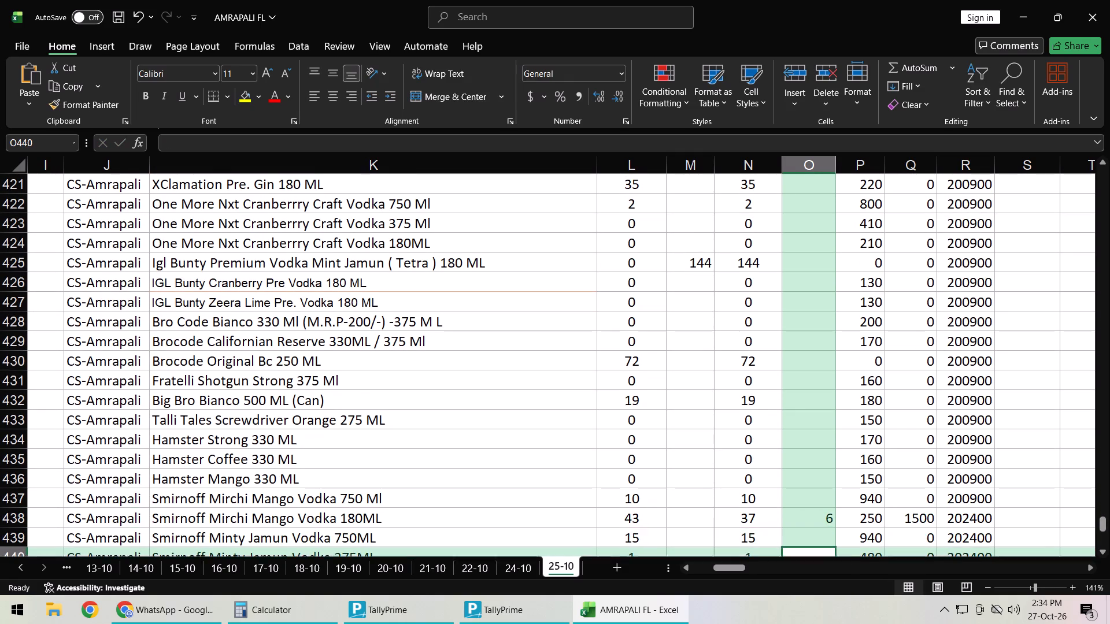
key(Down)
key(Left)
key(Left)
key(Up)
text(24)
key(Return)
text(144)
key(Return)
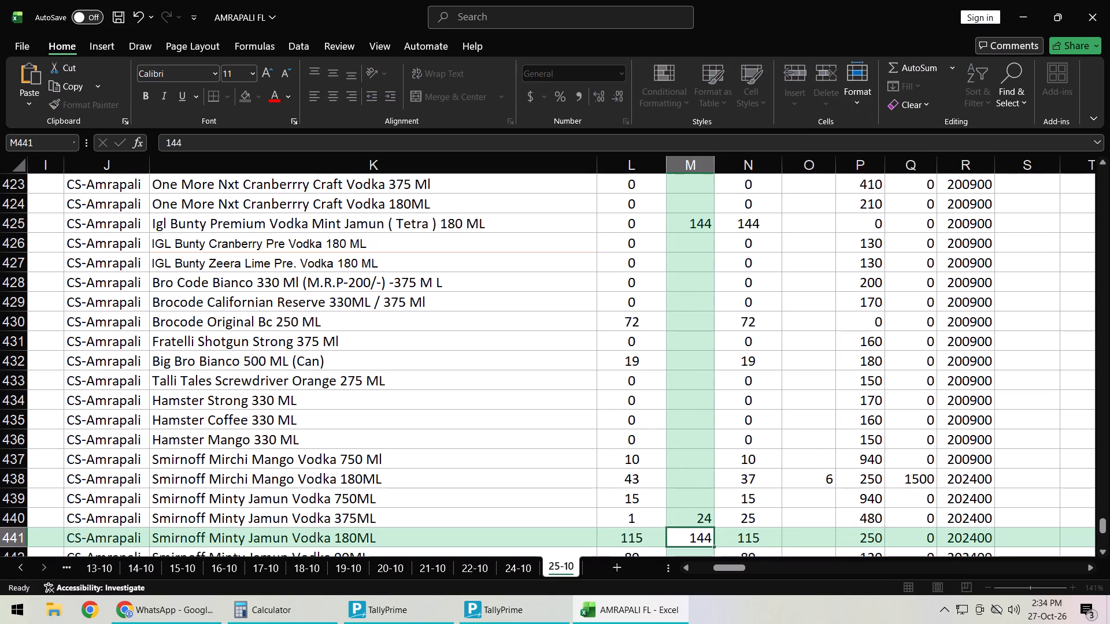
Enter column O quantities of 19 for Smirnoff Minty Jamun Vodka 180ML and 6 for Smirnoff Minty Jamun Vodka 90ML.
key(Right)
key(Right)
key(Up)
key(Up)
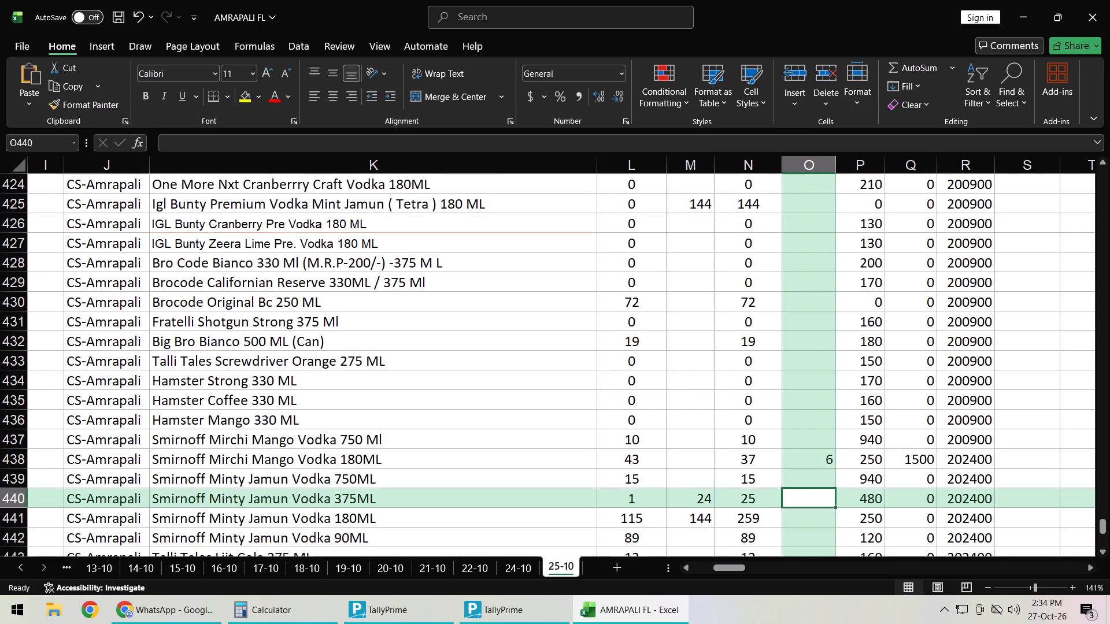
key(Return)
text(19)
key(Return)
key(6)
key(Return)
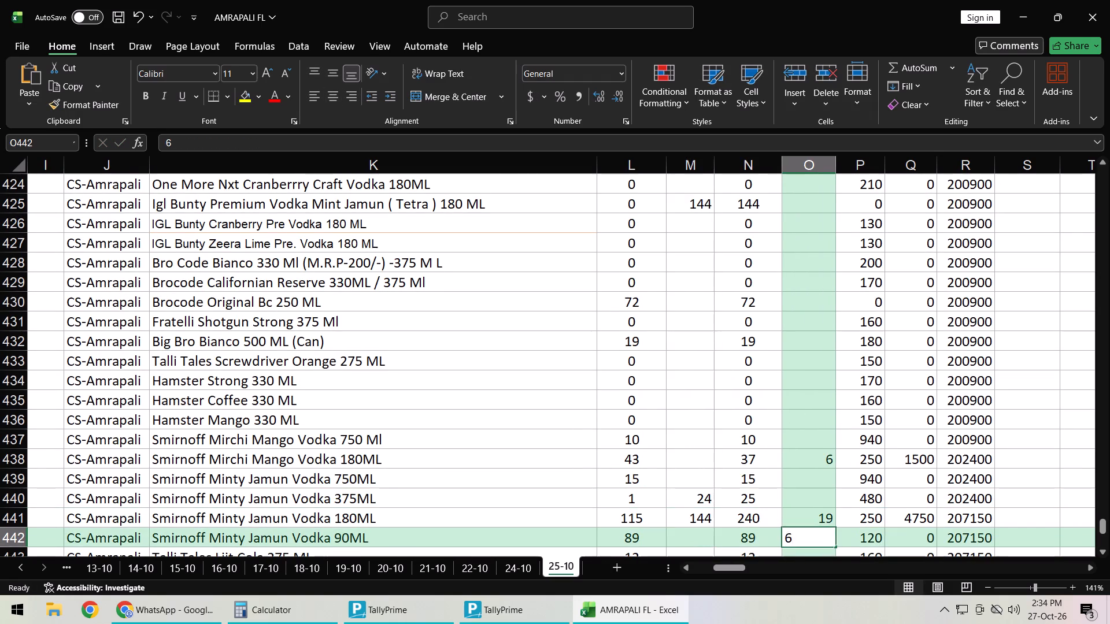
Go past the remaining vodka items to the totals rows below the list and save the workbook.
key(Return)
key(Return)
key(Return)
key(Return)
key(Return)
key(Return)
key(Return)
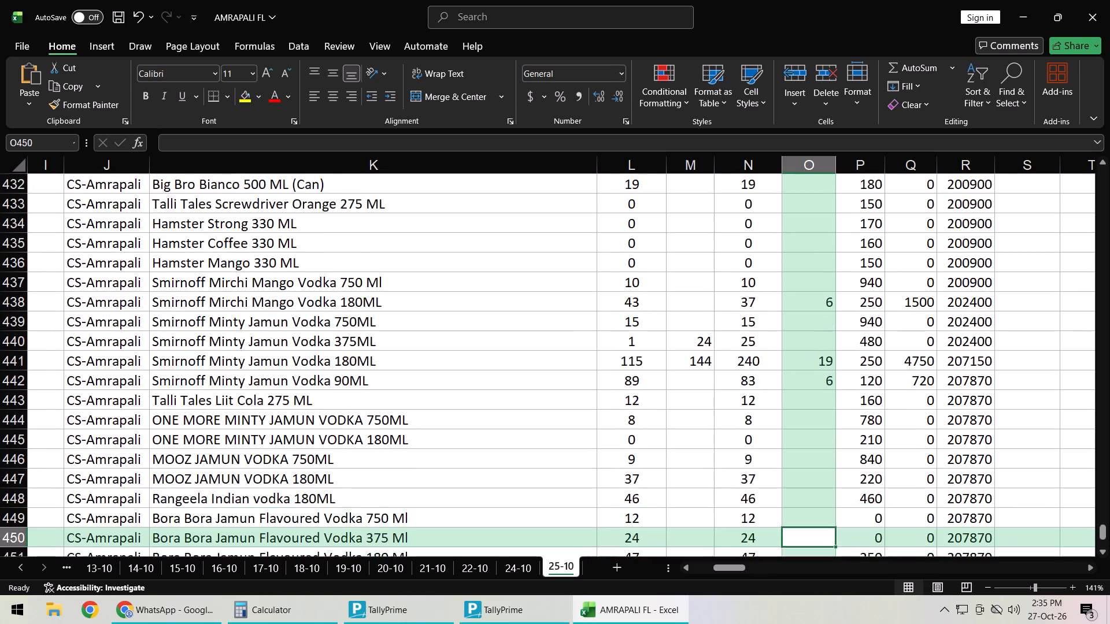
key(Return)
key(Return)
key(Return)
key(Return)
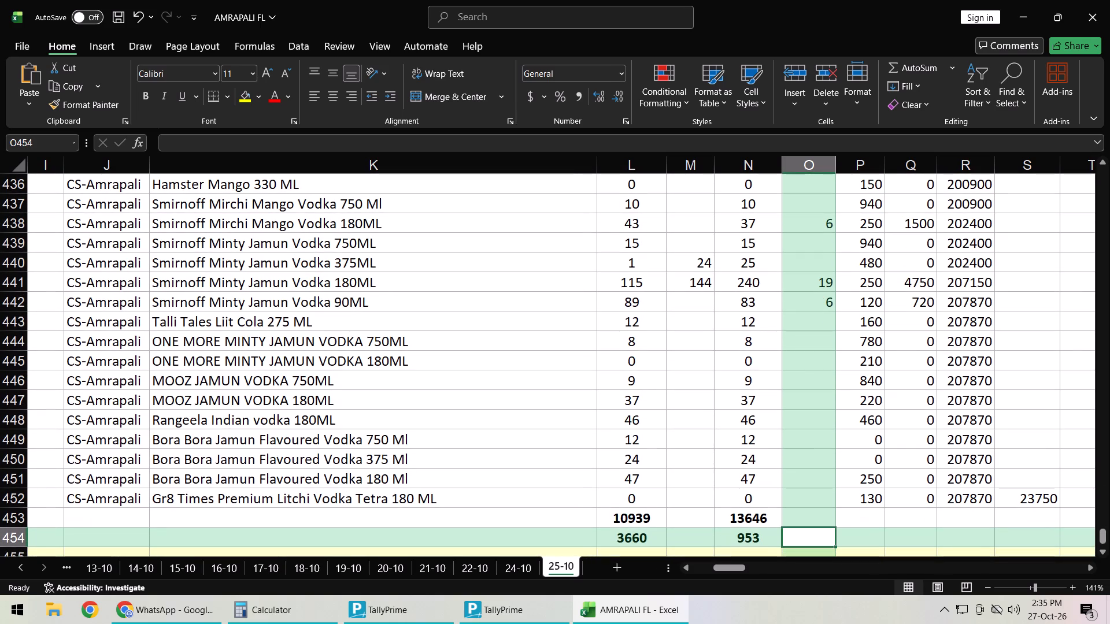
key(ctrl+s)
Examine the column N quantity totals below the item list on the 25-10 sheet.
key(Down)
key(ctrl+Left)
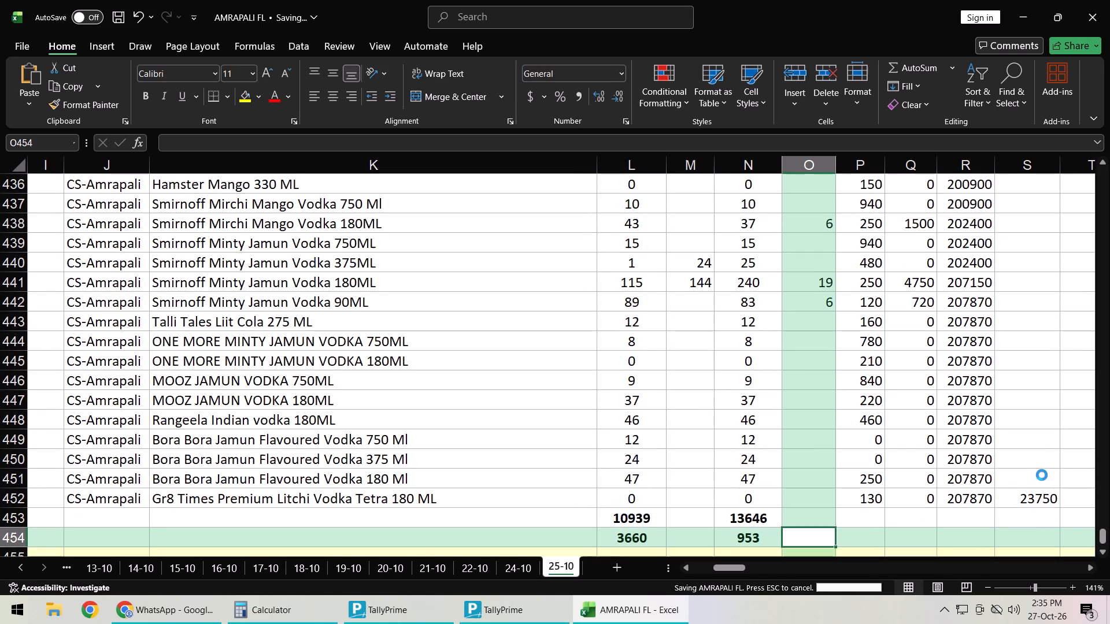
key(ctrl+Left)
key(ctrl+Right)
key(Right)
key(Left)
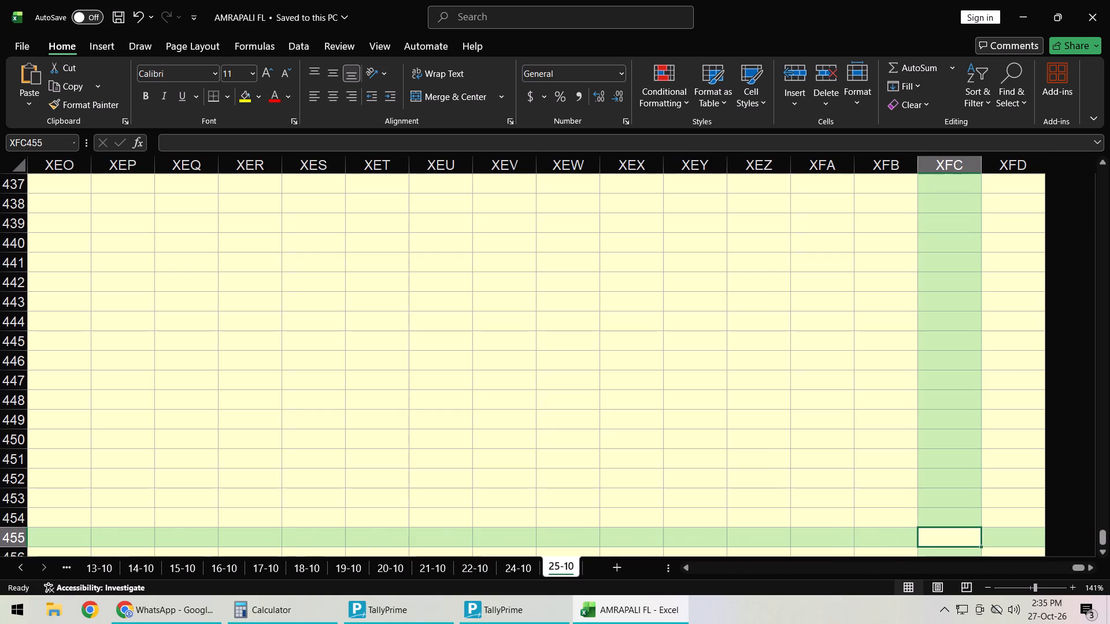
key(Left)
key(Left)
key(ctrl+Left)
key(ctrl+Up)
key(Right)
key(Right)
key(Right)
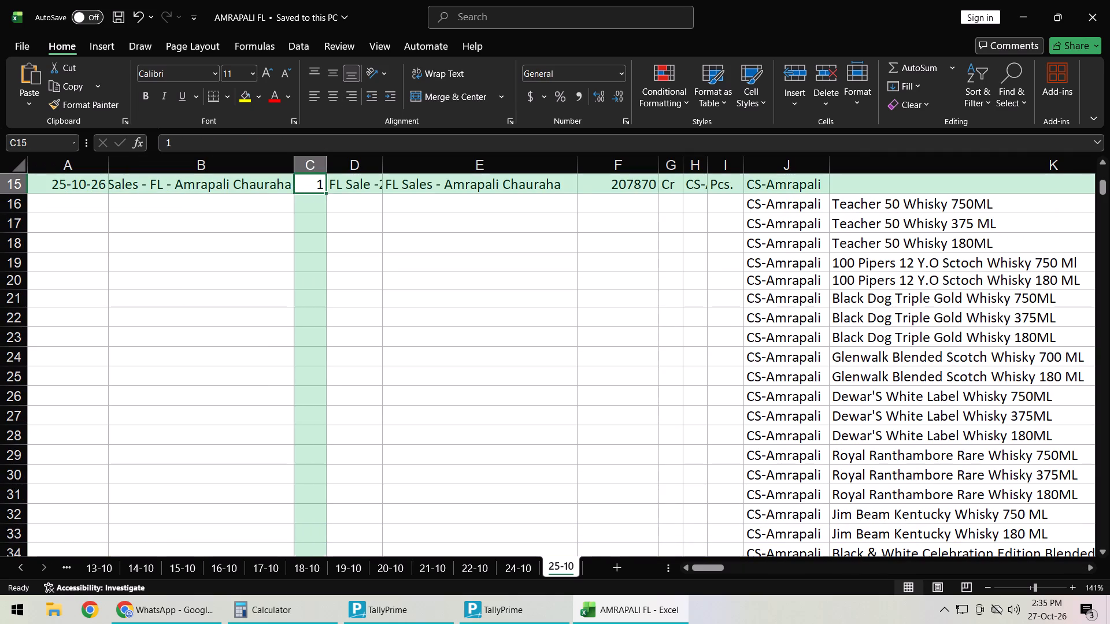
key(Right)
key(Right)
key(Right)
key(Right)
key(Right)
key(Right)
key(Right)
key(Right)
key(Right)
key(Right)
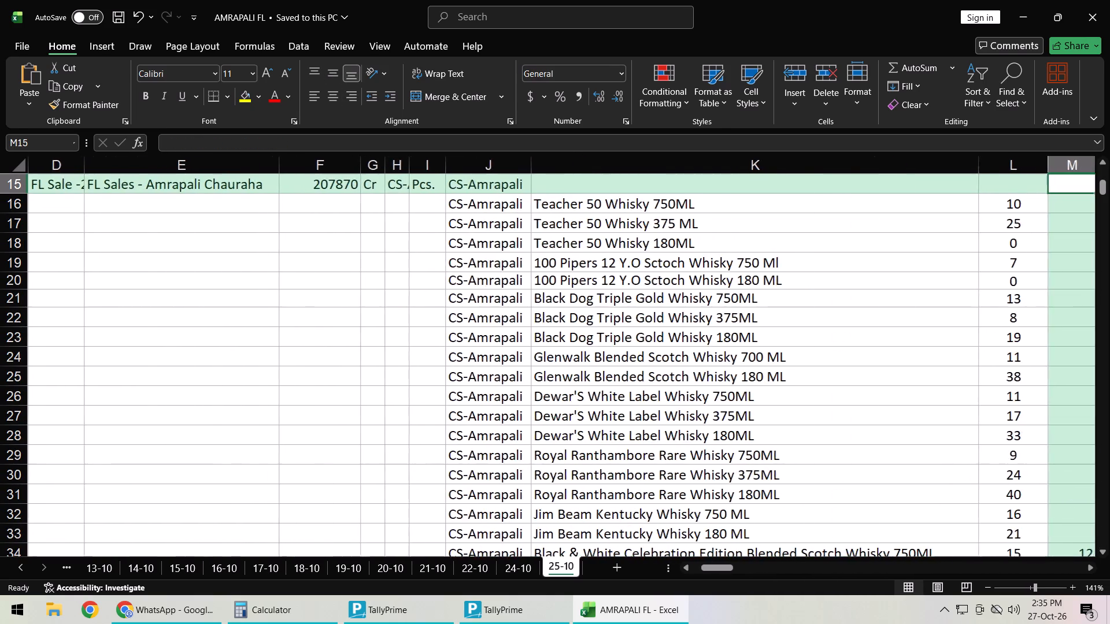
key(Right)
key(Left)
key(ctrl+Down)
key(ctrl+Down)
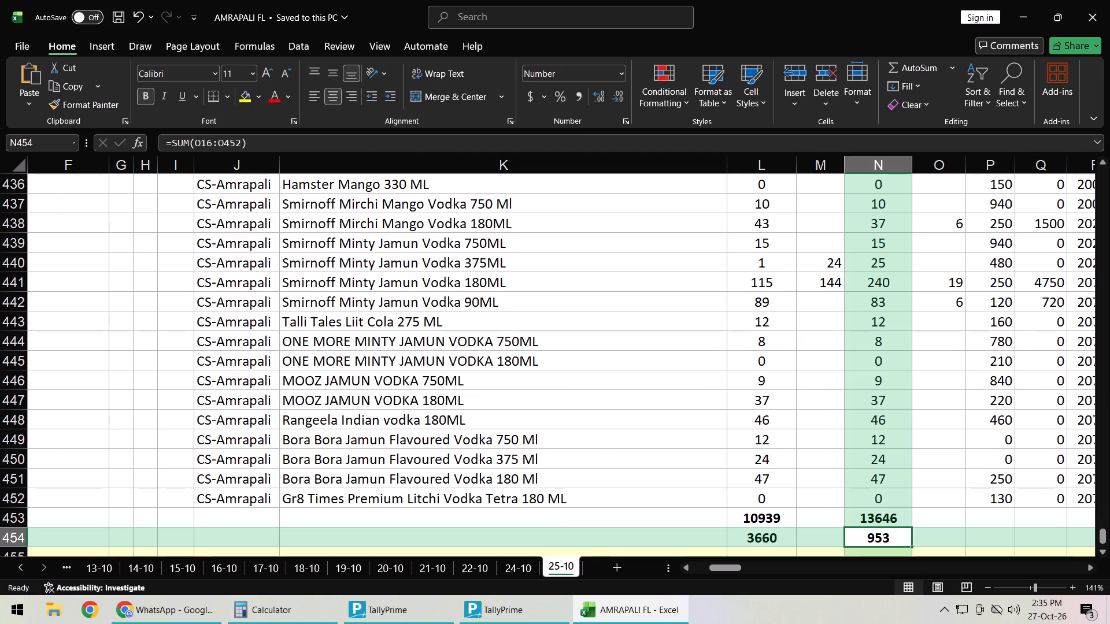
Enter ledger amounts of 560 for the Cr Short & Excess - Amrapali row and 63350 for Beer Cash Trfr to FL Folder (AC).
key(ctrl+Up)
key(ctrl+Up)
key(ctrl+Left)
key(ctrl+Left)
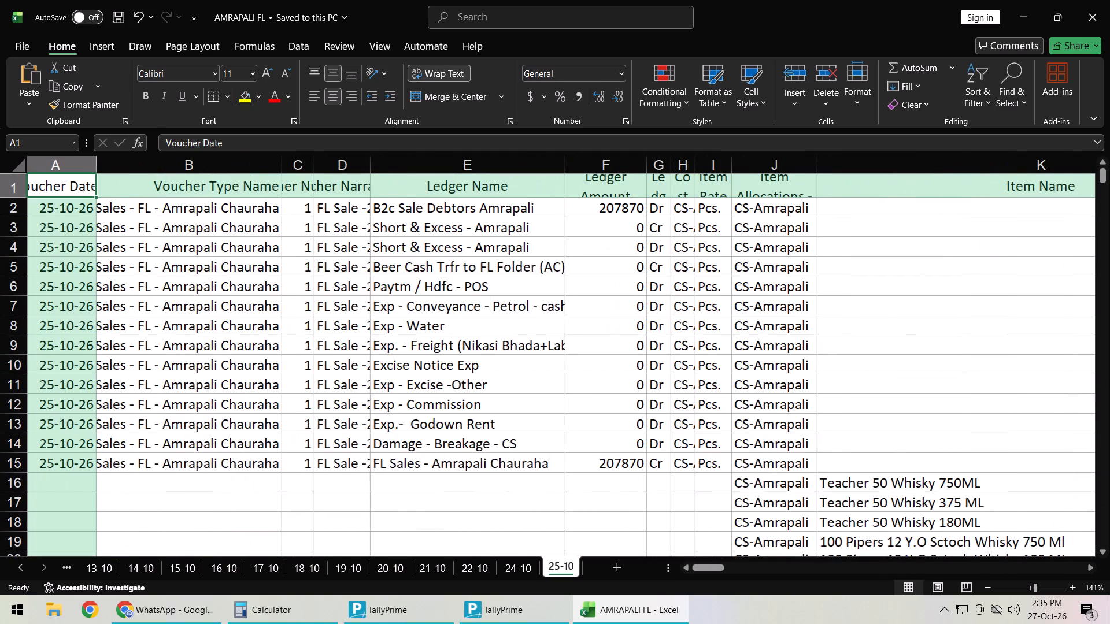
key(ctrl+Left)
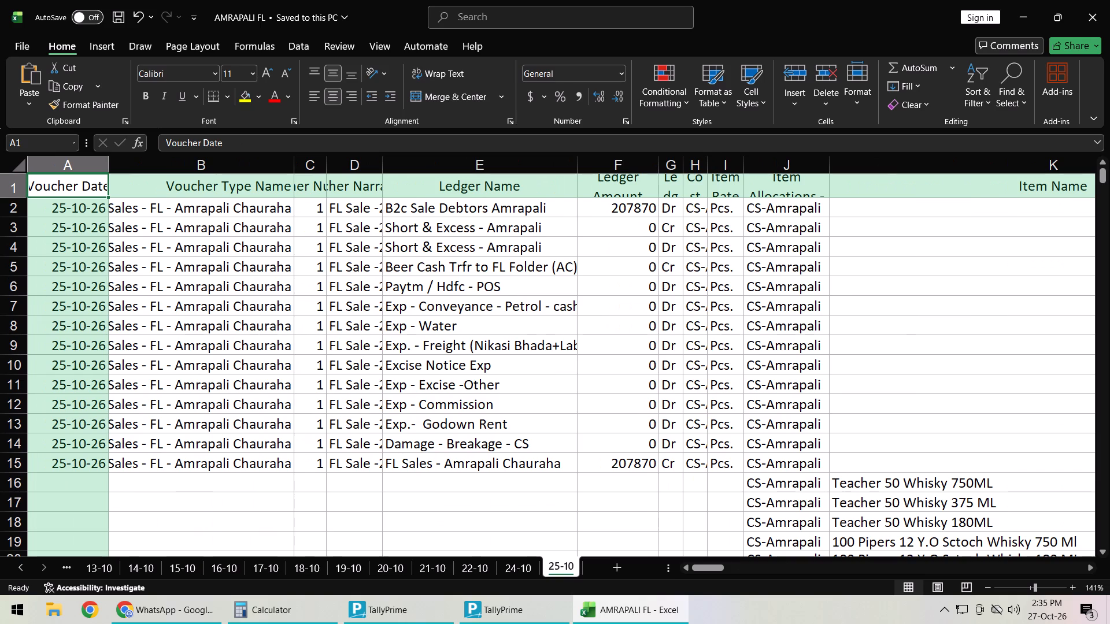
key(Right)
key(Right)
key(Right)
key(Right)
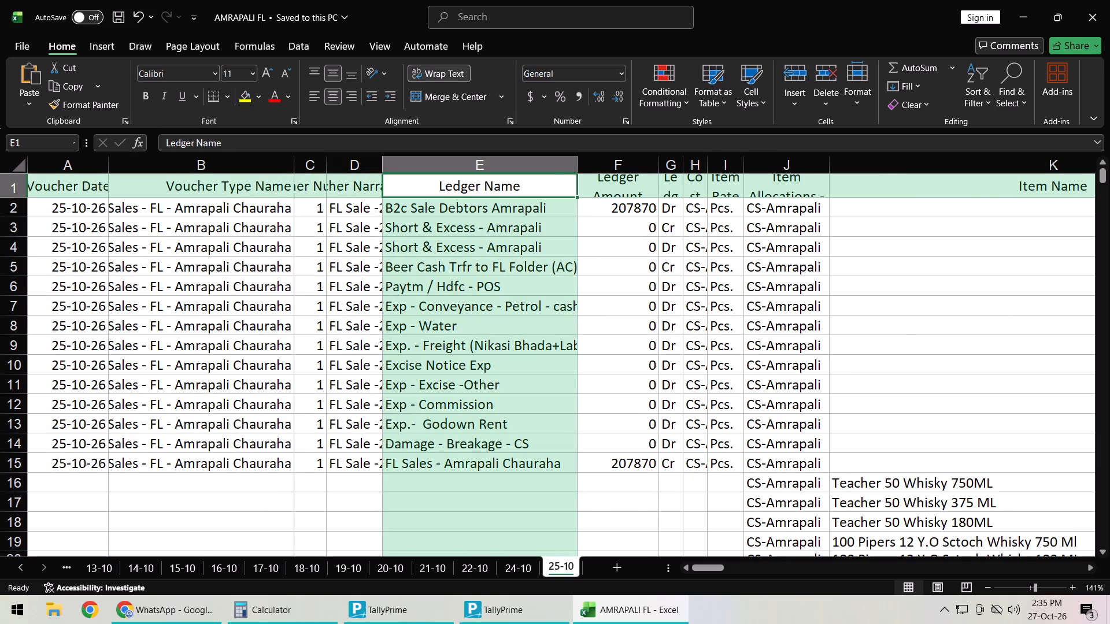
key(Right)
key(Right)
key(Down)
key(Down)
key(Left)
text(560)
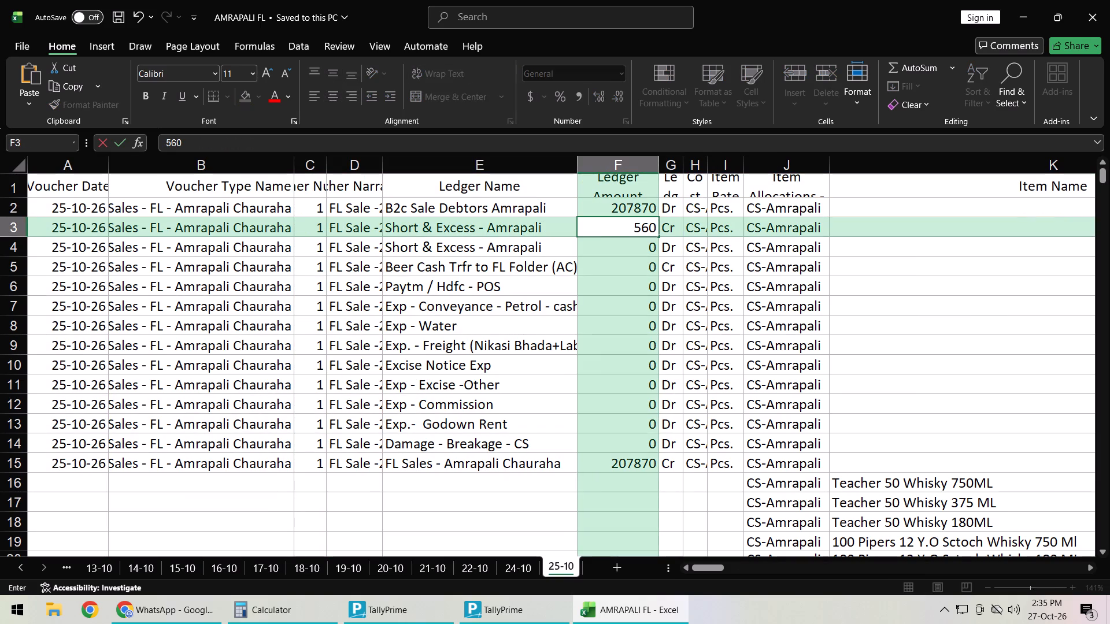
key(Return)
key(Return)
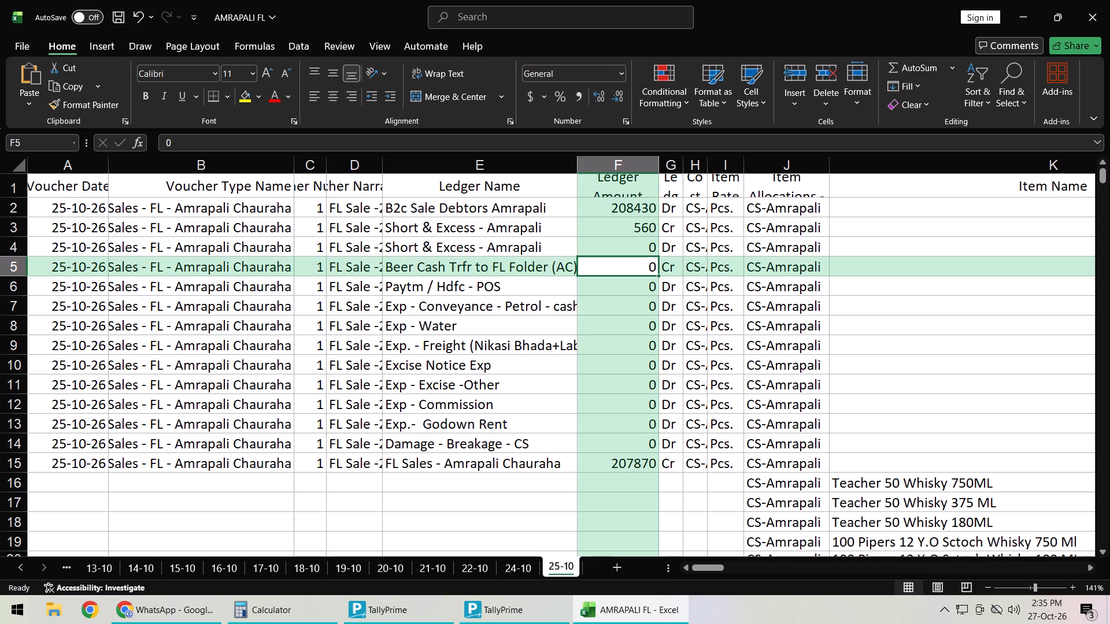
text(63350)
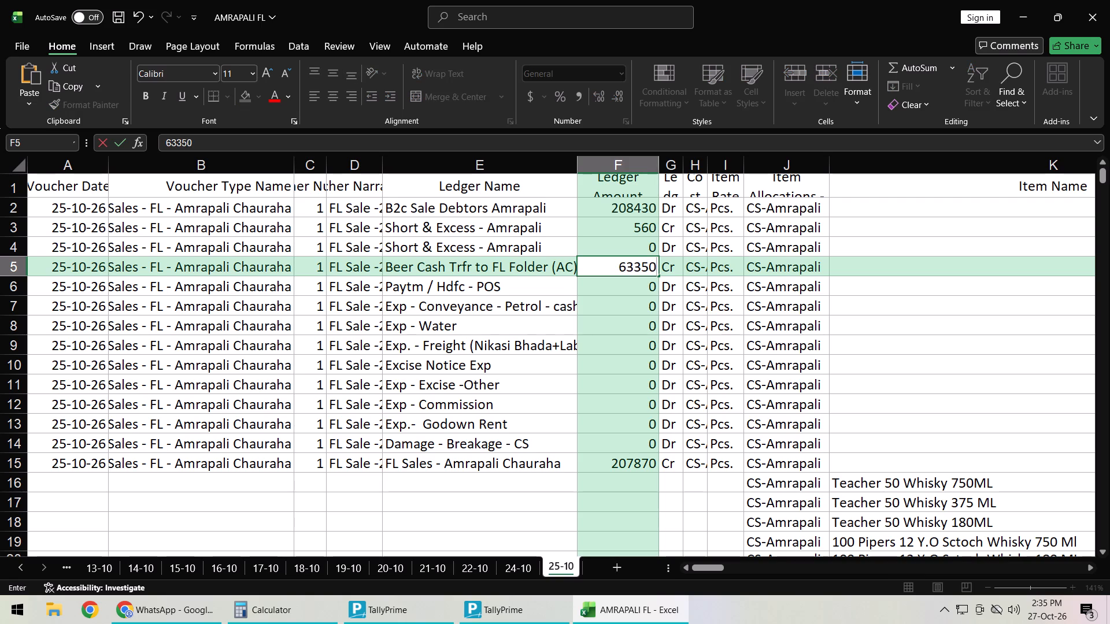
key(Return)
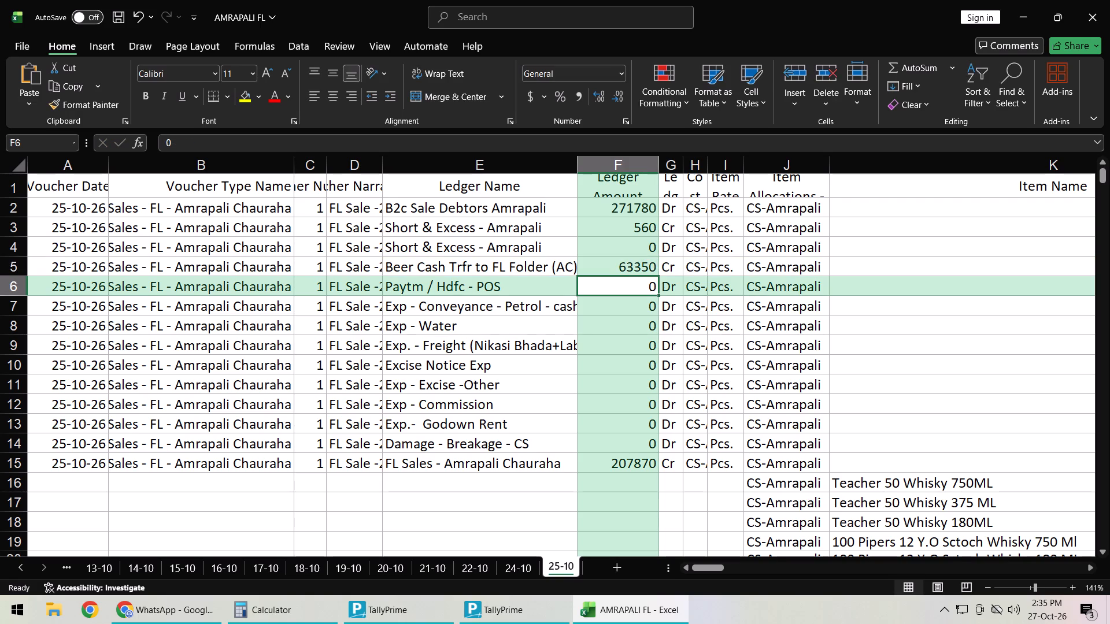
Enter ledger amounts of 124475 for Paytm / Hdfc - POS, 100 for Conveyance - Petrol, 30 for Water and 100 for Freight.
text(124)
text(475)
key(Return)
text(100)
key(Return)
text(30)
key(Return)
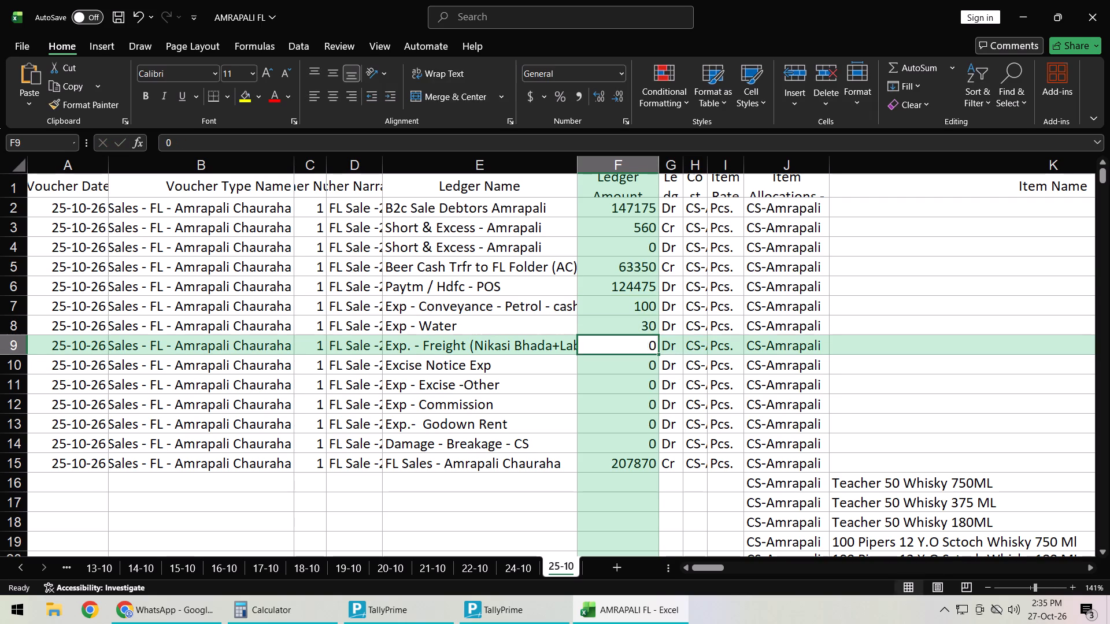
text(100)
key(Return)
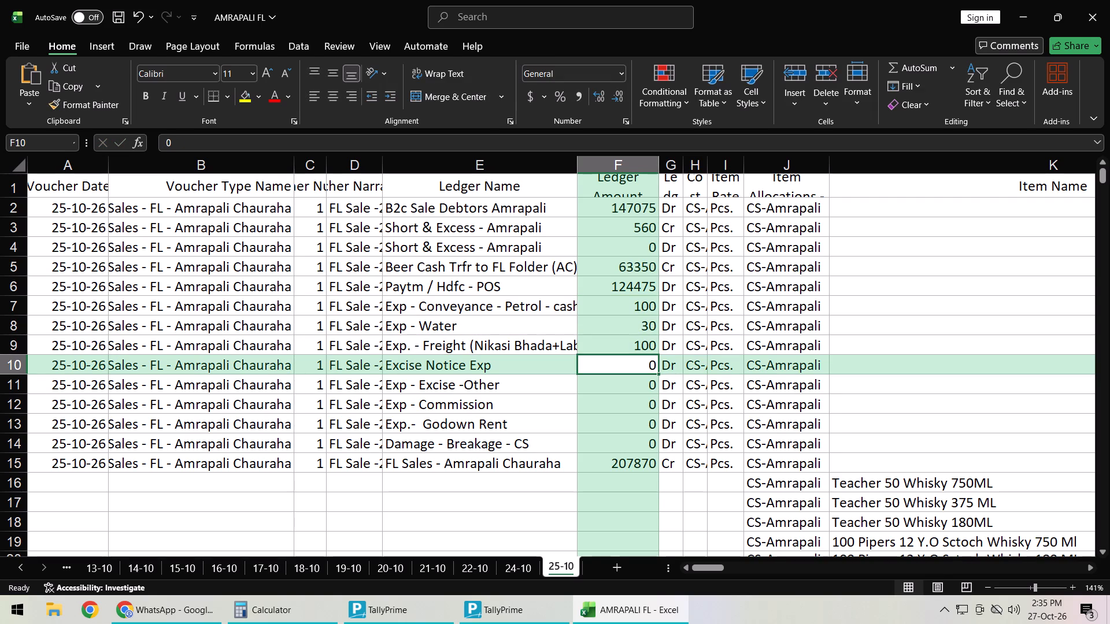
Change the row 10 ledger name to Exp. - Police - Thana and enter its amount as 5500.
click(499, 374)
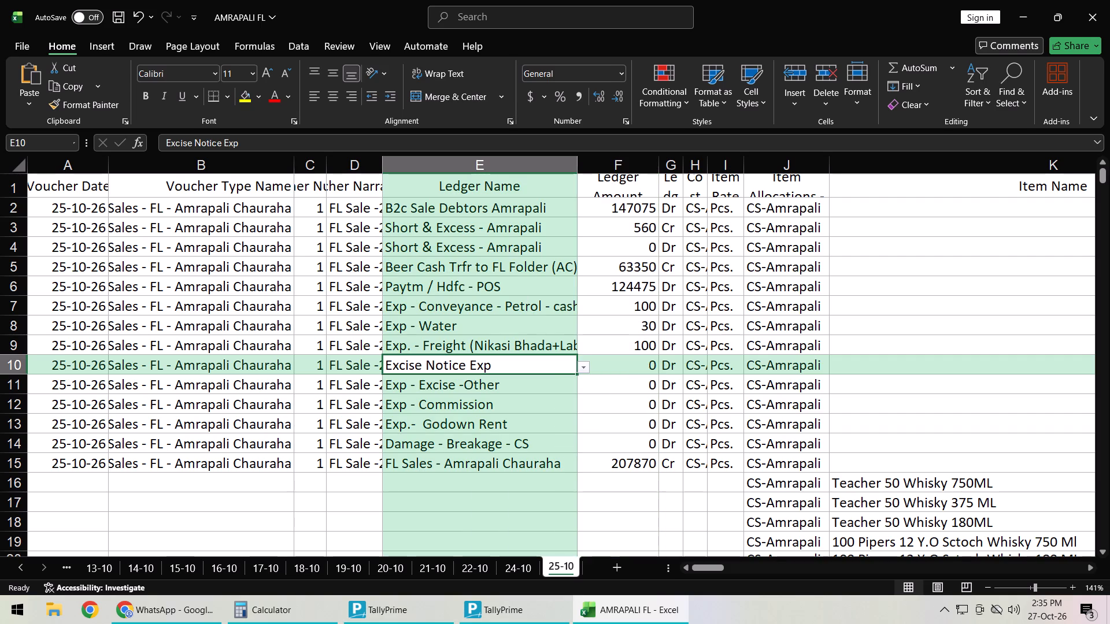
click(584, 369)
scroll(442, 455, down, 1)
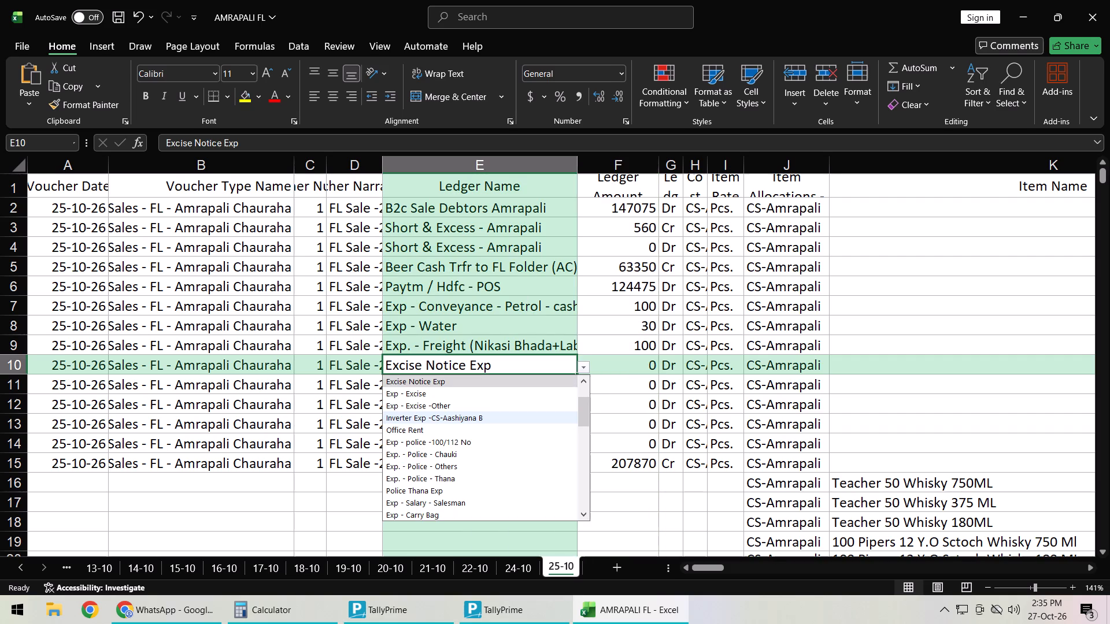
click(440, 475)
click(602, 368)
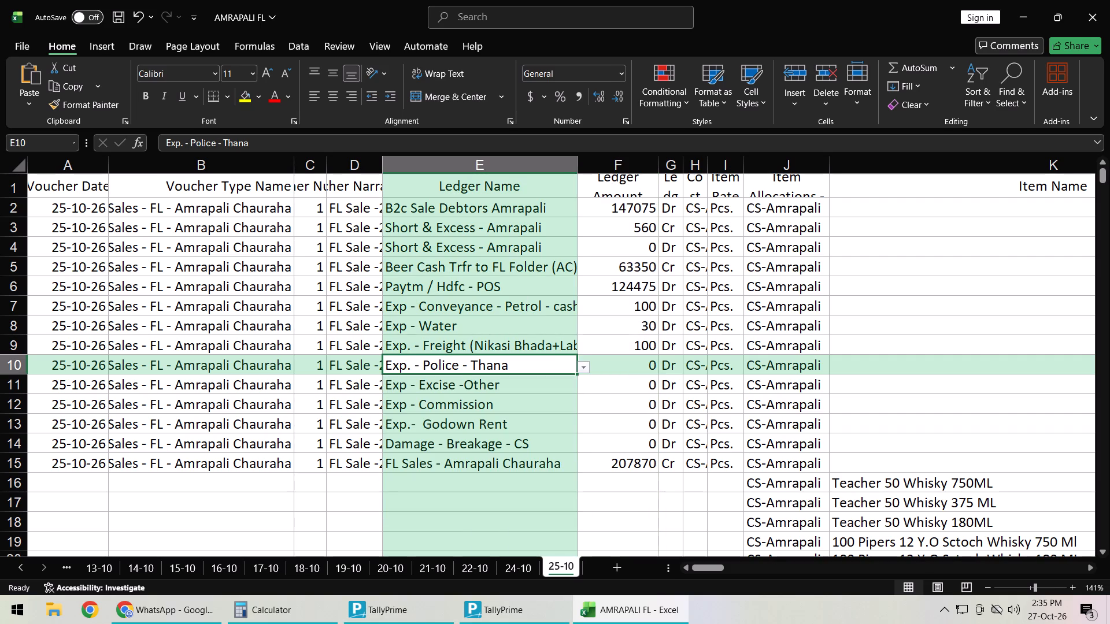
text(5500)
key(Return)
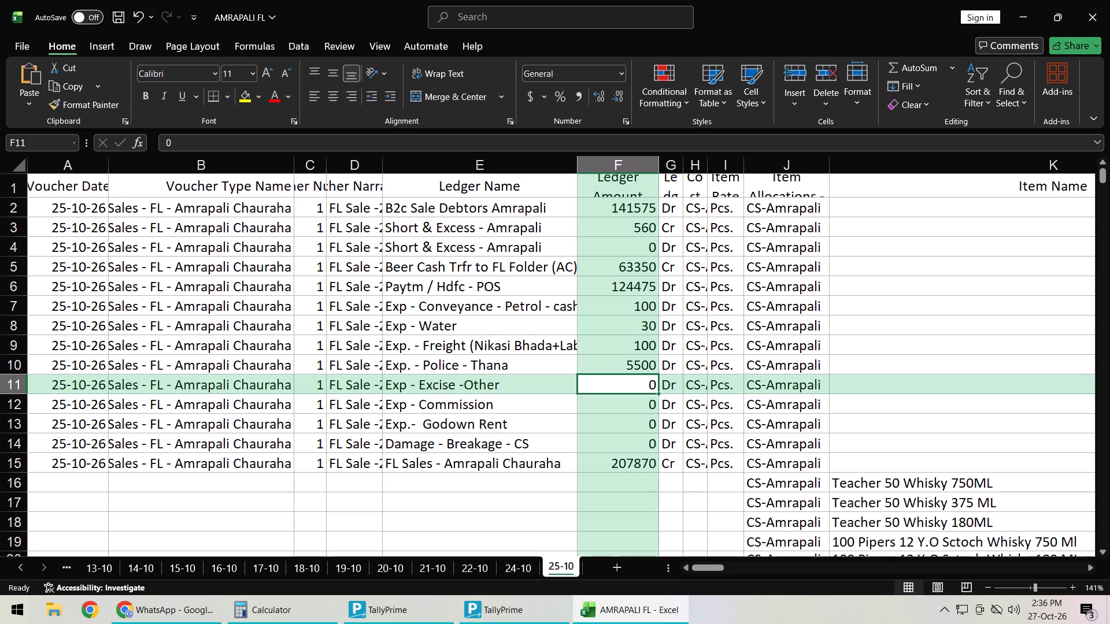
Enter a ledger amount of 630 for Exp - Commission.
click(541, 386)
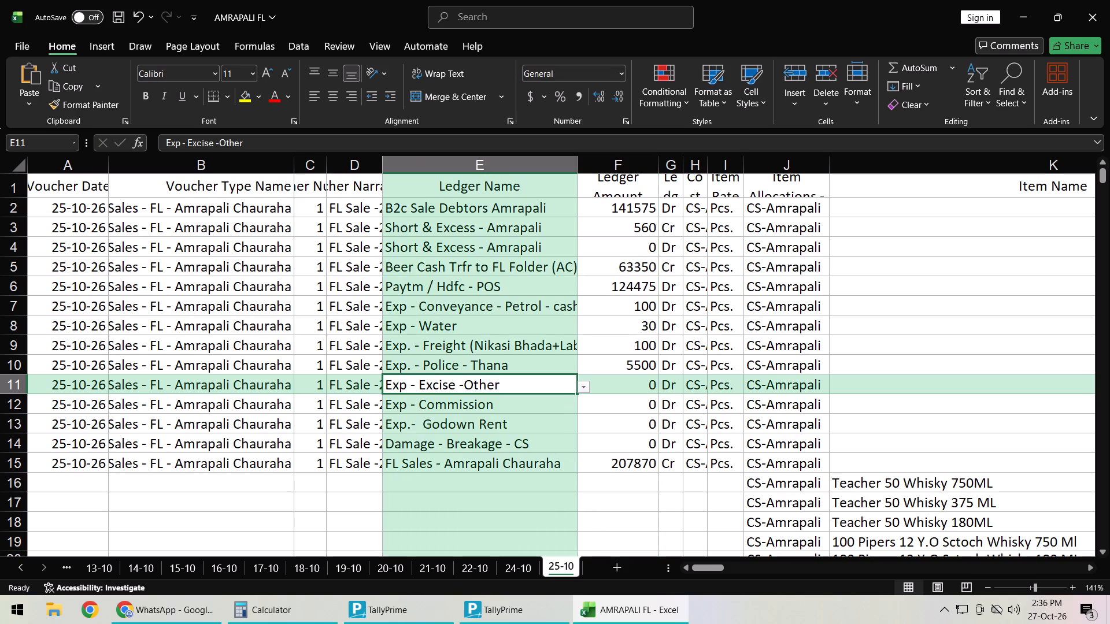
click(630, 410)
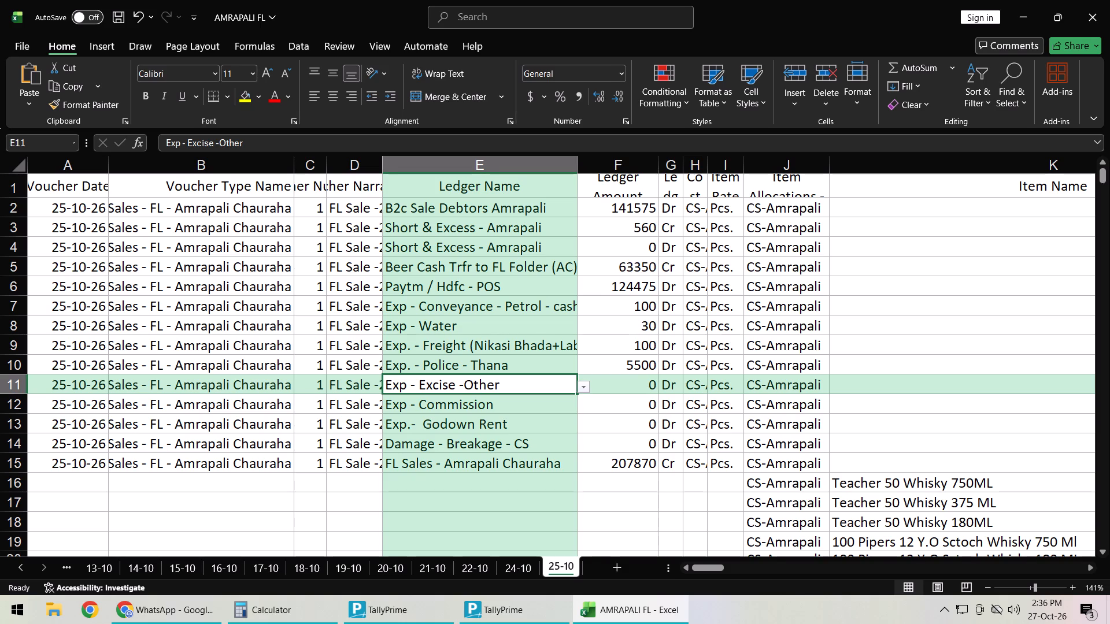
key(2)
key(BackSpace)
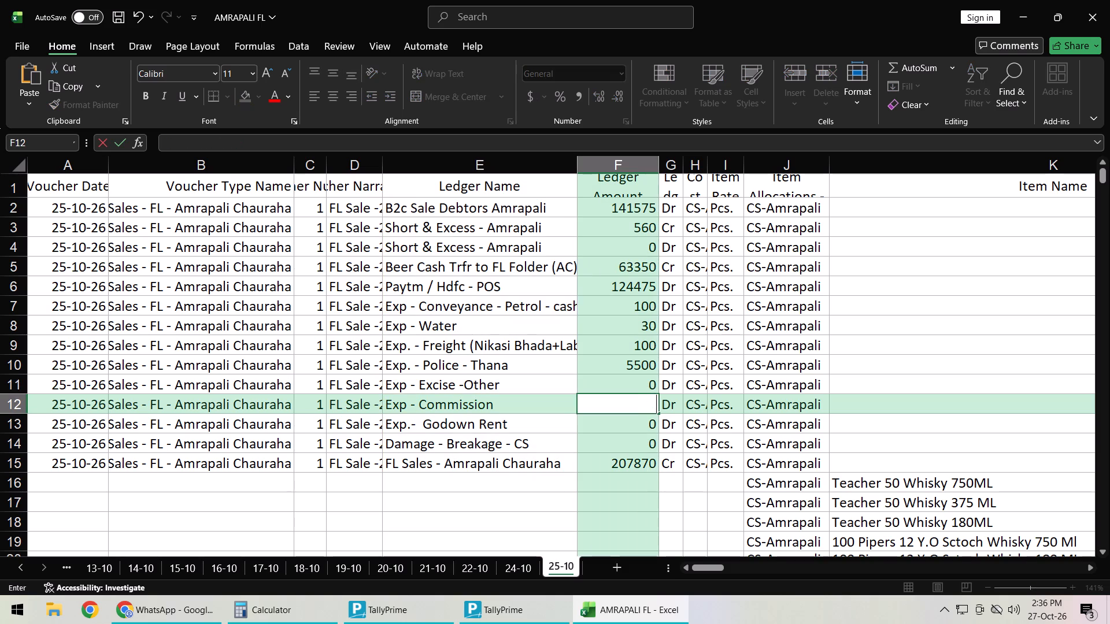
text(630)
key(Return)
Switch to Calculator and subtract 68500 from the B2c Sale Debtors Amrapali amount of 140945.
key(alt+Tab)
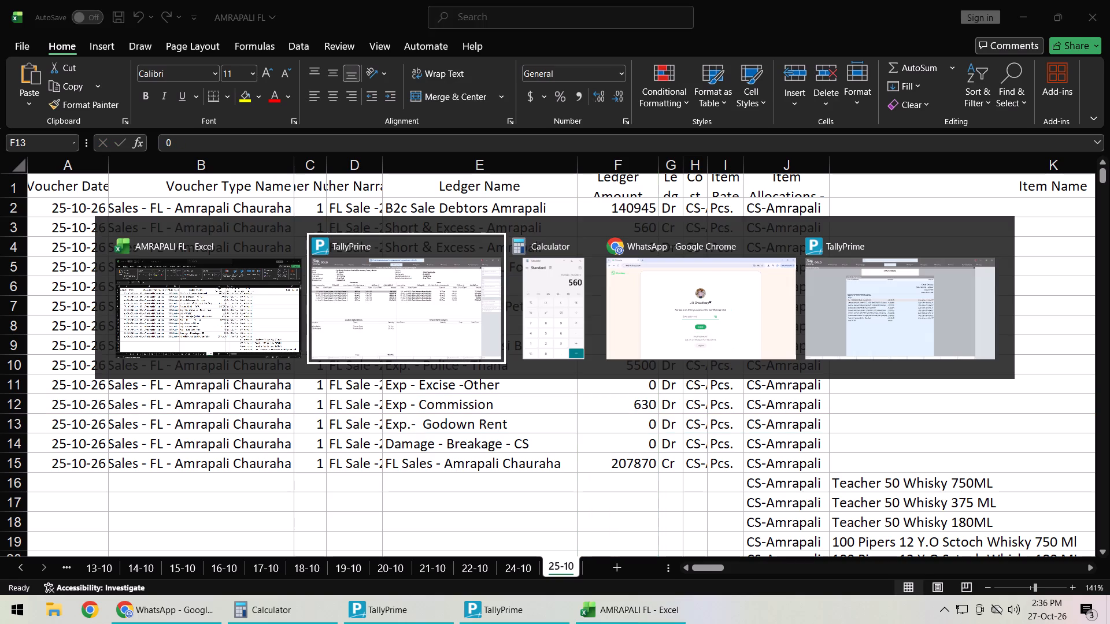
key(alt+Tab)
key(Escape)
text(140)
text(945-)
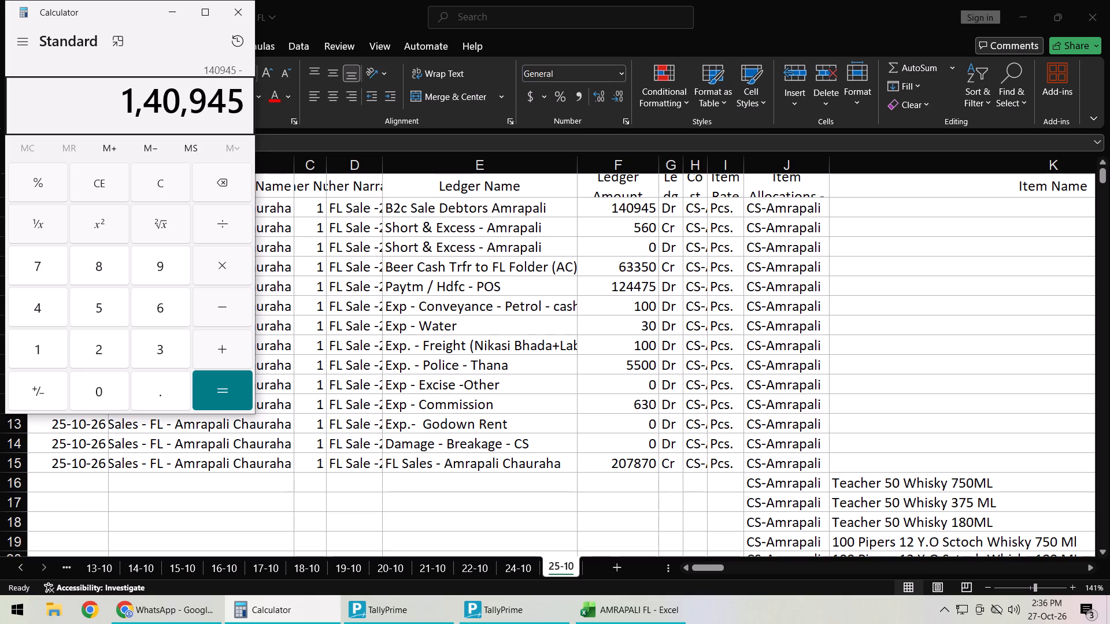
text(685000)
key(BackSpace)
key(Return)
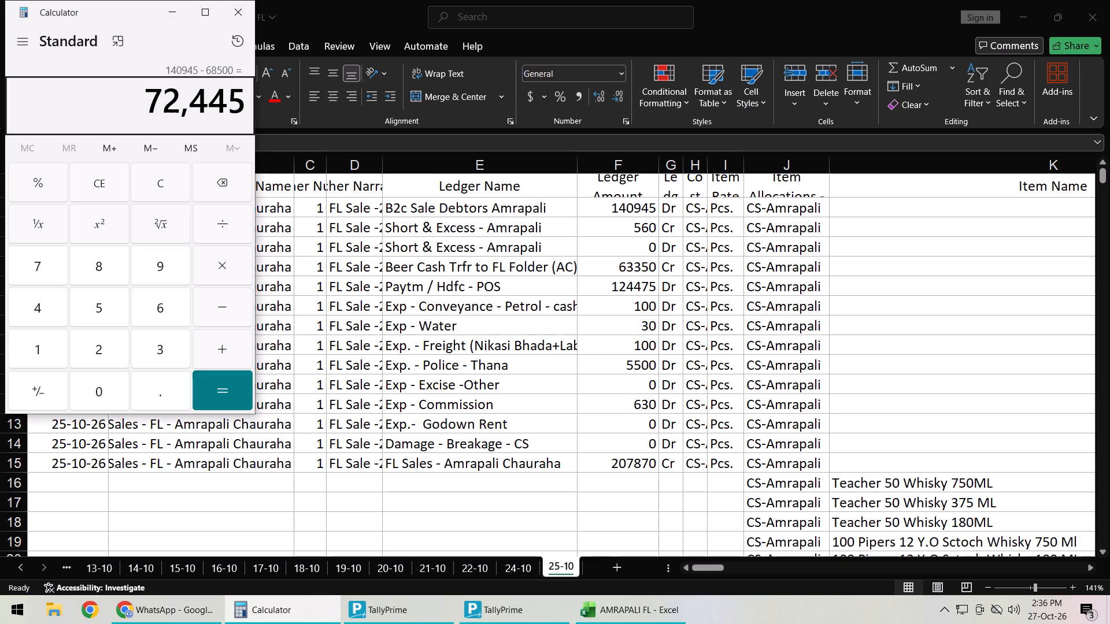
Add 410 and 210 in Calculator and set the Exp - Commission ledger amount in the sheet to 620.
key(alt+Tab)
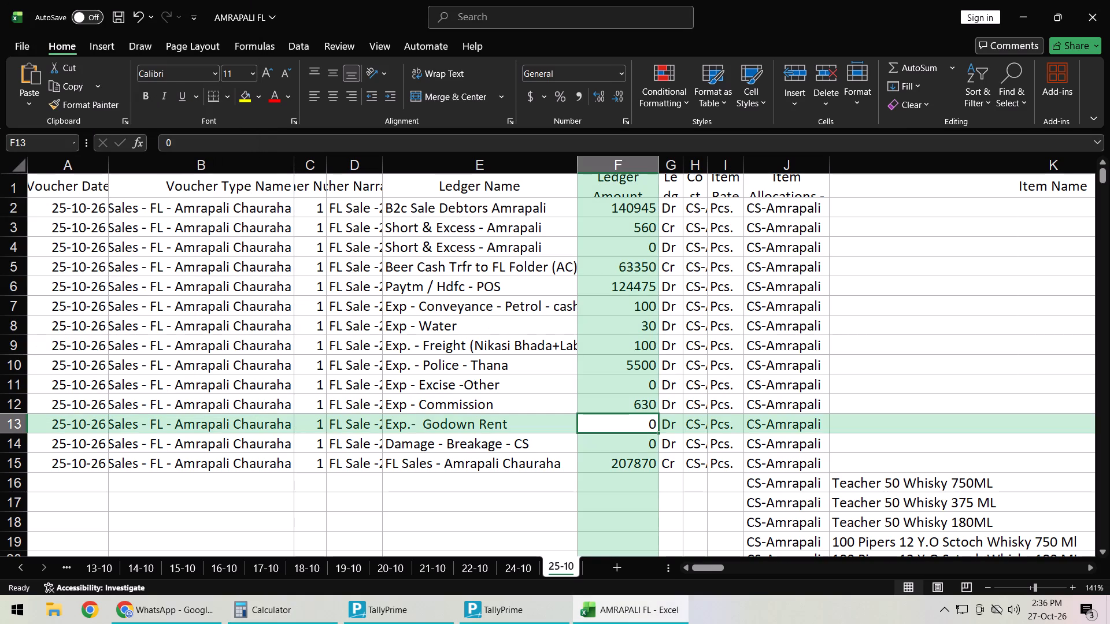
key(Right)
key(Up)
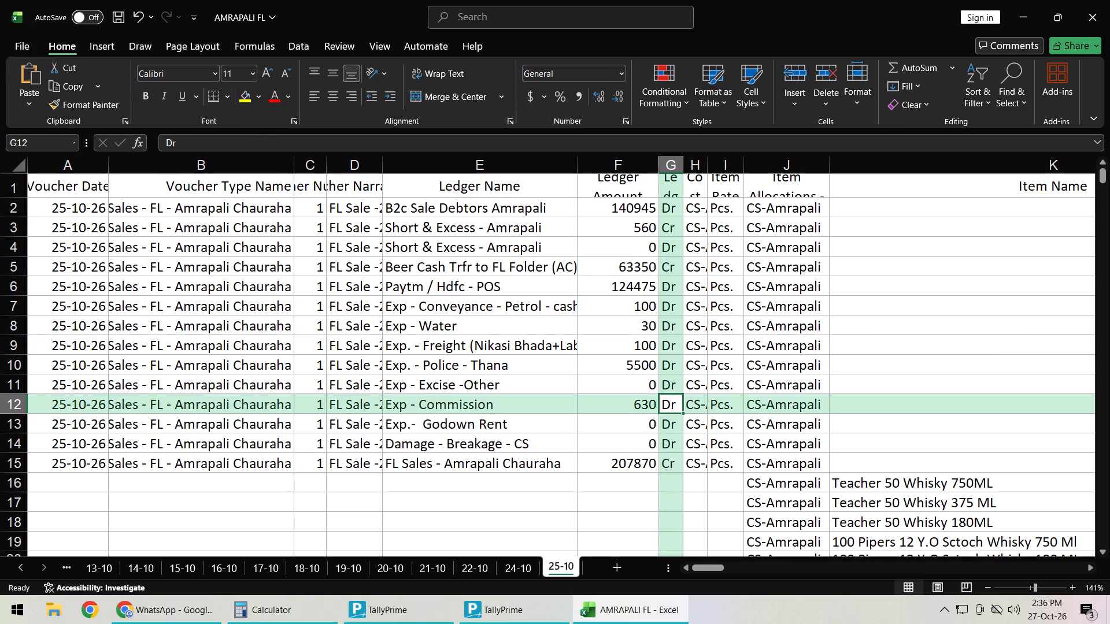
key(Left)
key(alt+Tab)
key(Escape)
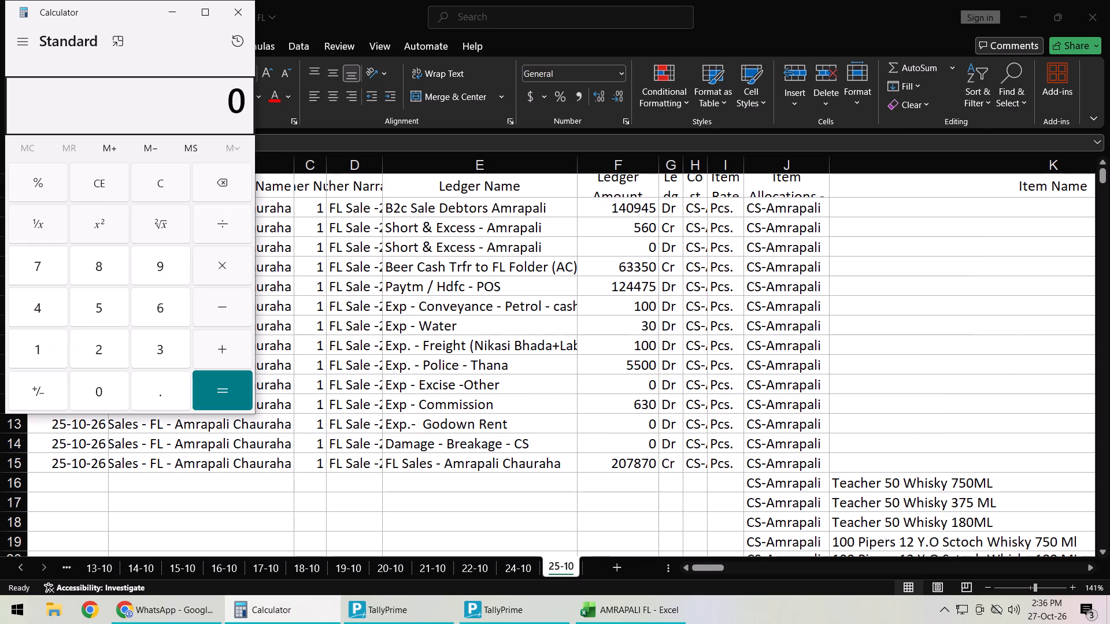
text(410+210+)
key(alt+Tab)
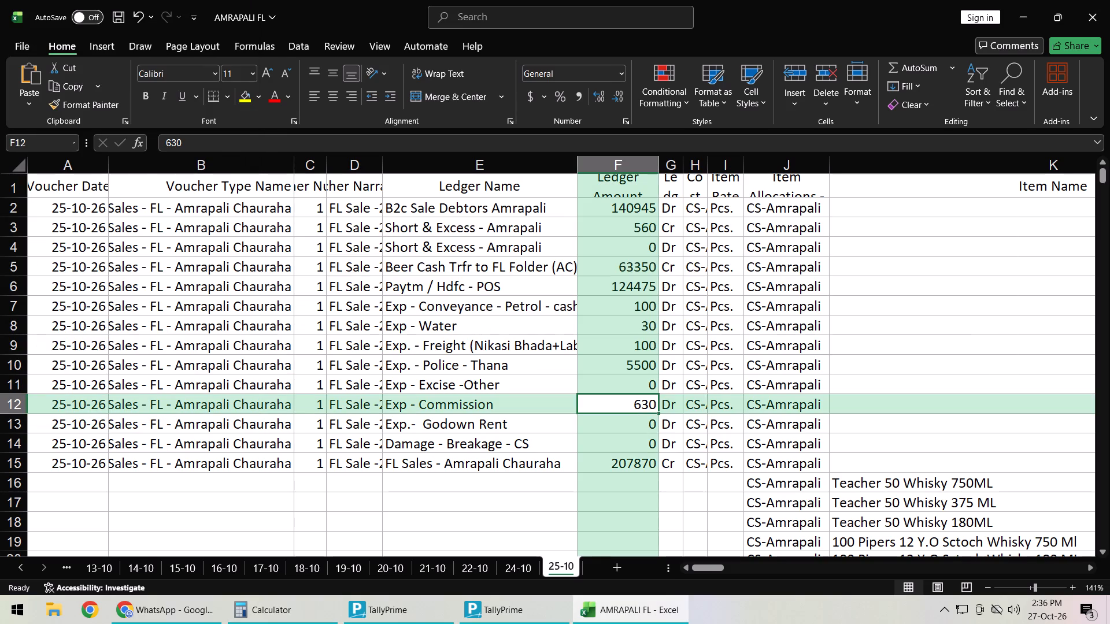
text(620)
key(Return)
Switch to Calculator and subtract 68500 from the B2c Sale Debtors Amrapali amount of 140955.
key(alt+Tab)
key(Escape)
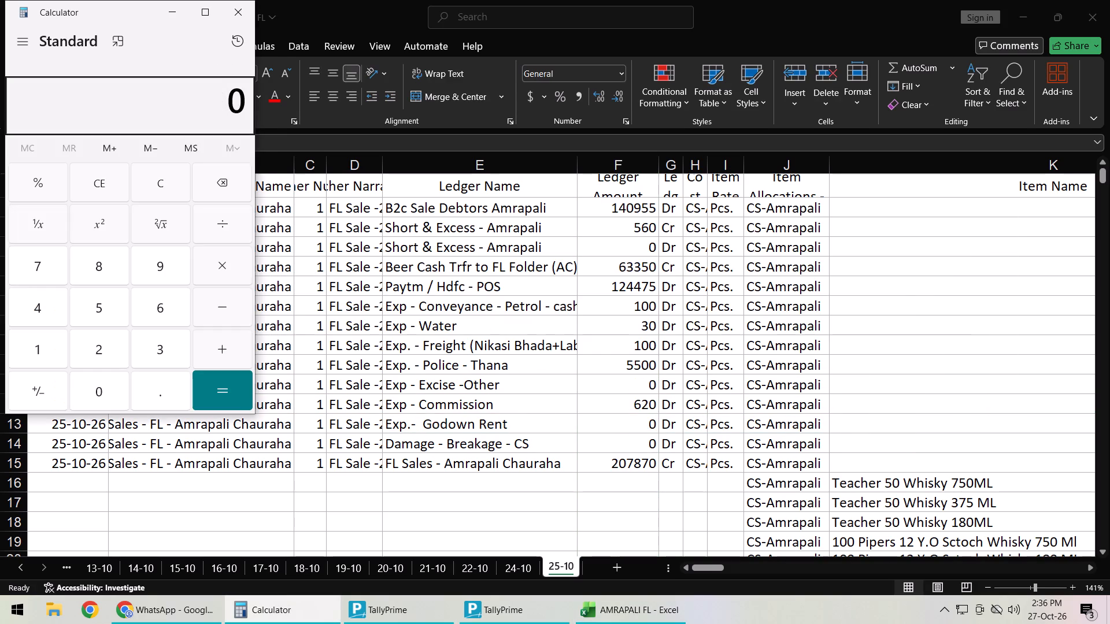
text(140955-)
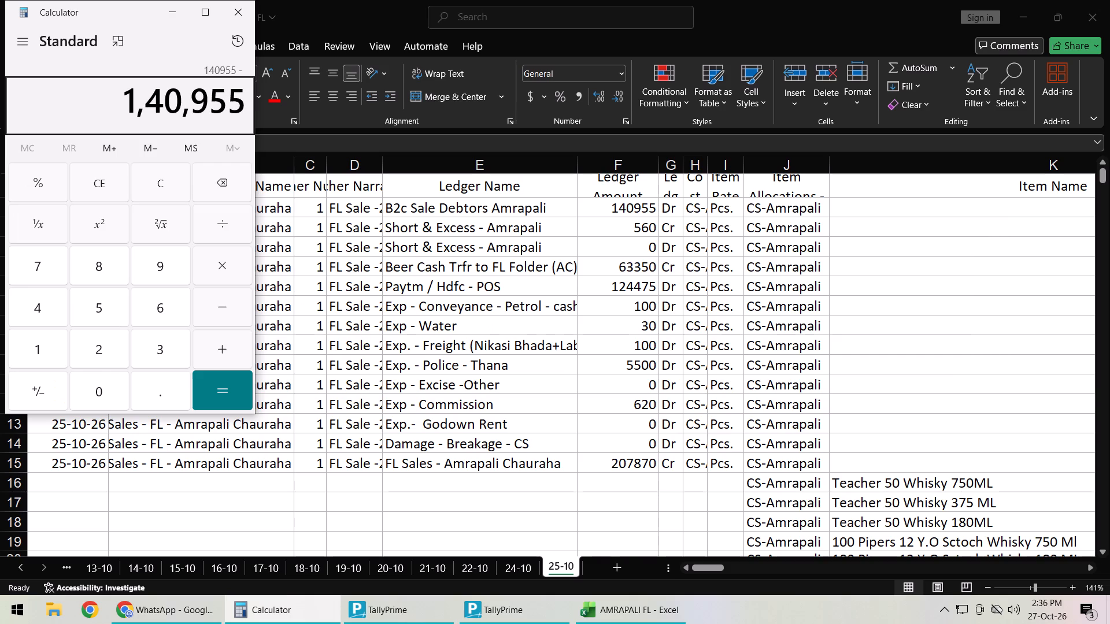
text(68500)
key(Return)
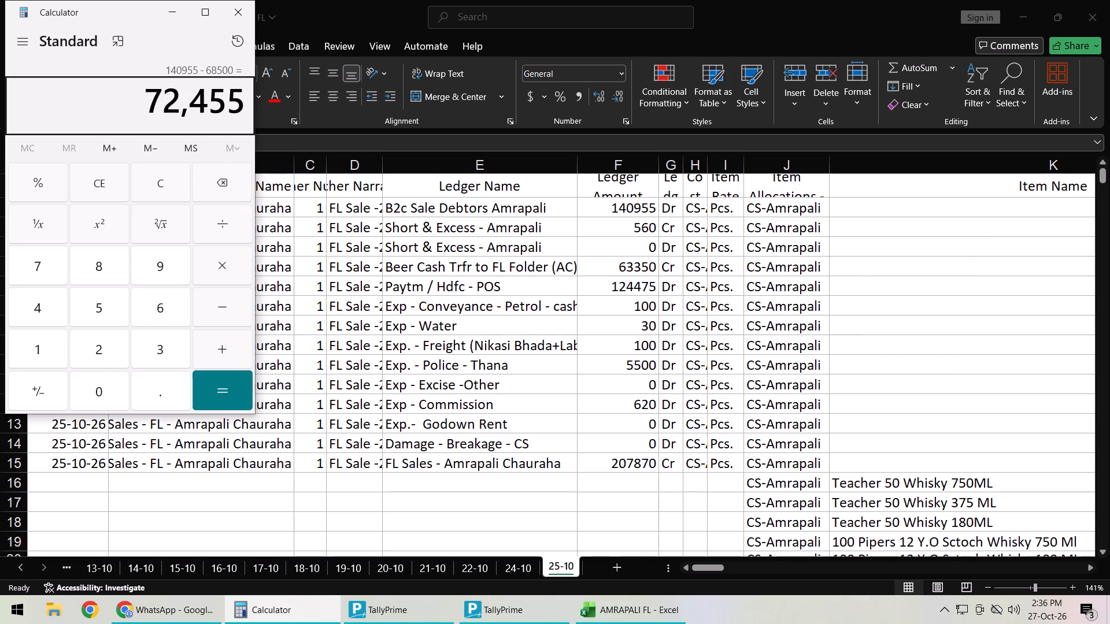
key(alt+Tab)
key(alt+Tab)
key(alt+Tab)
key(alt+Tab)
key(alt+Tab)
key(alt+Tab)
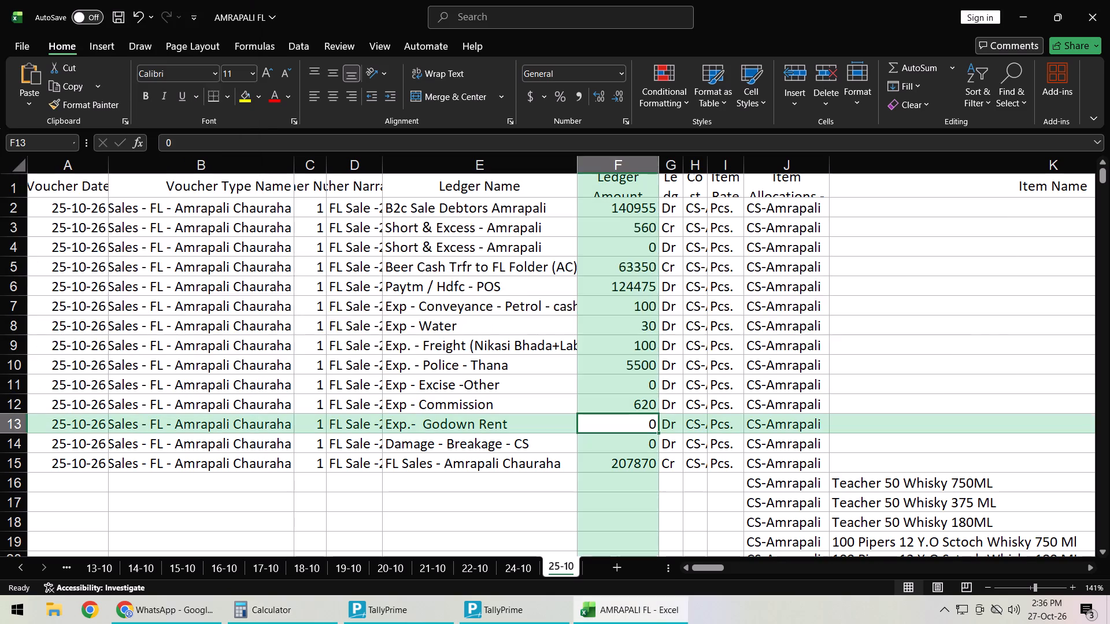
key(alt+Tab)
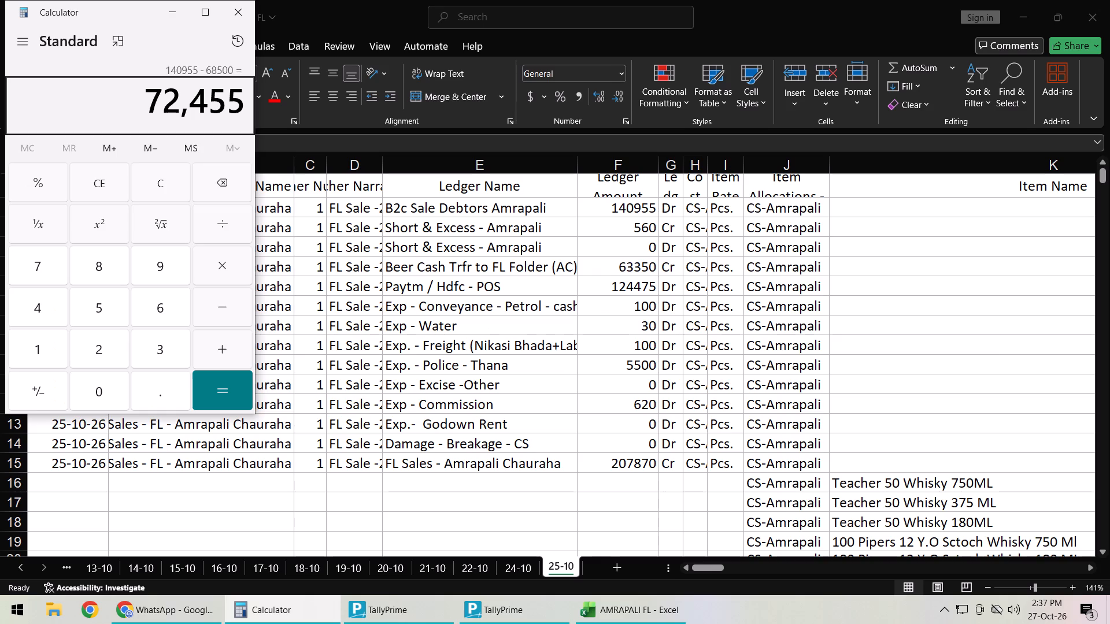
Return to the 25-10 sheet and check the cumulative sales total on the last item row.
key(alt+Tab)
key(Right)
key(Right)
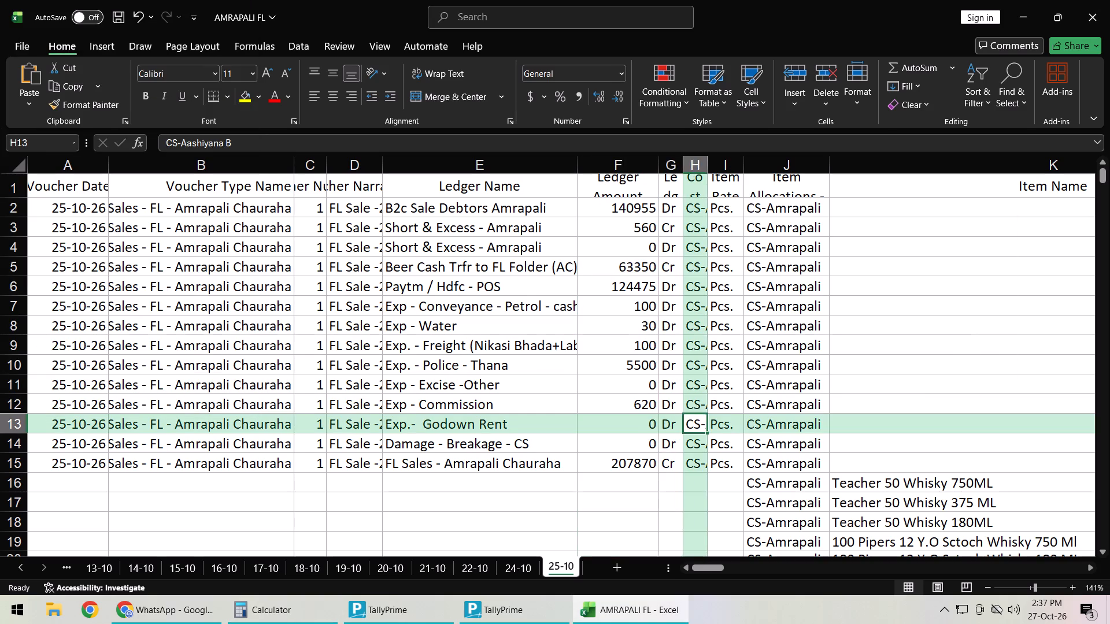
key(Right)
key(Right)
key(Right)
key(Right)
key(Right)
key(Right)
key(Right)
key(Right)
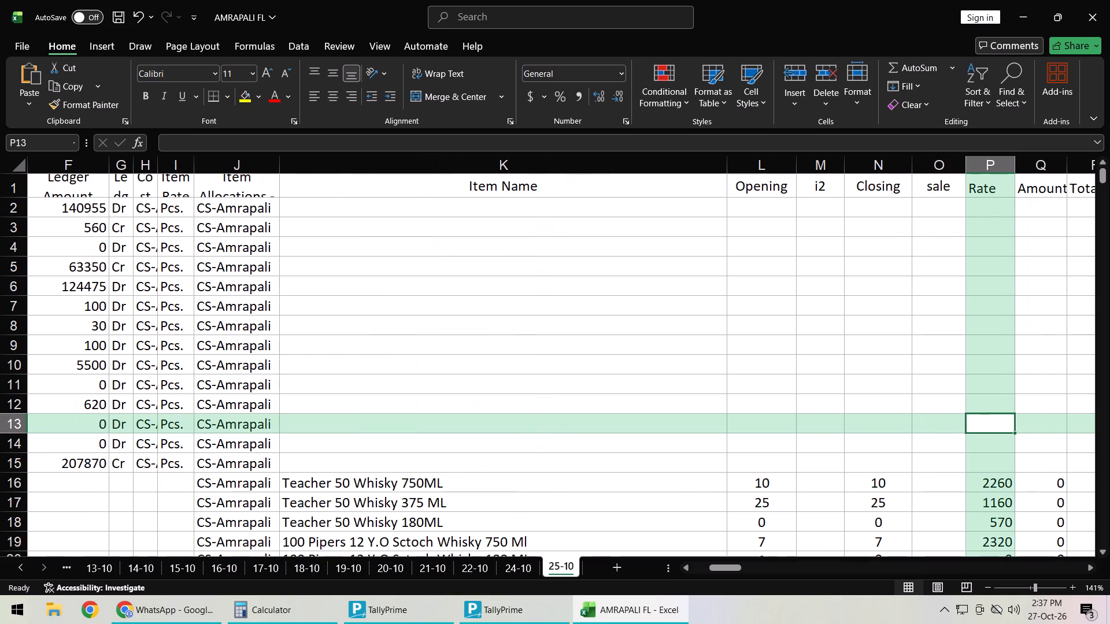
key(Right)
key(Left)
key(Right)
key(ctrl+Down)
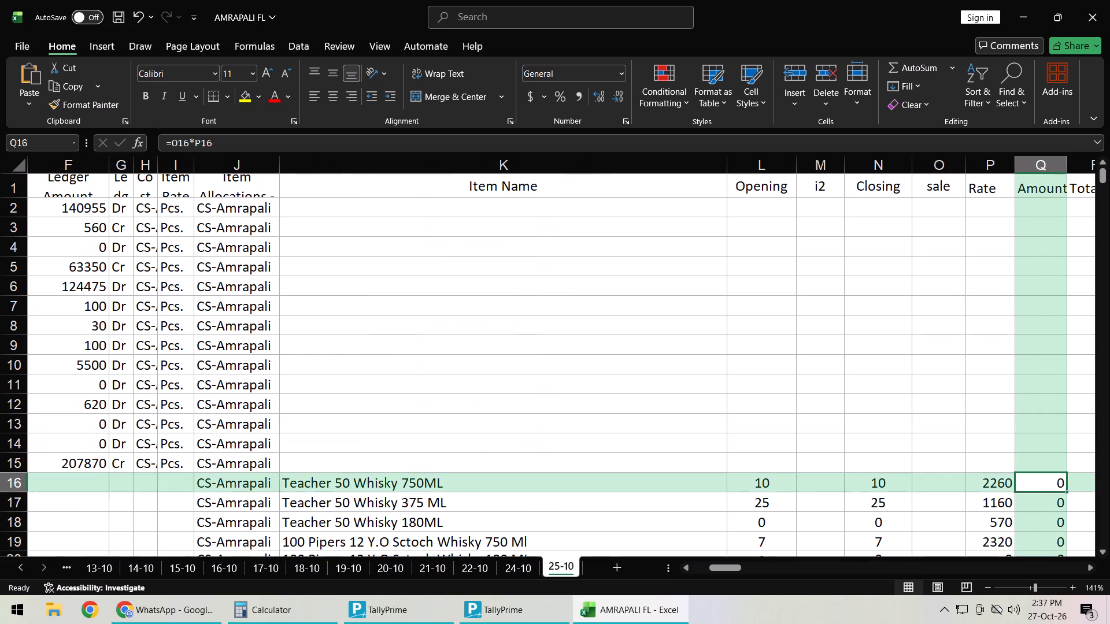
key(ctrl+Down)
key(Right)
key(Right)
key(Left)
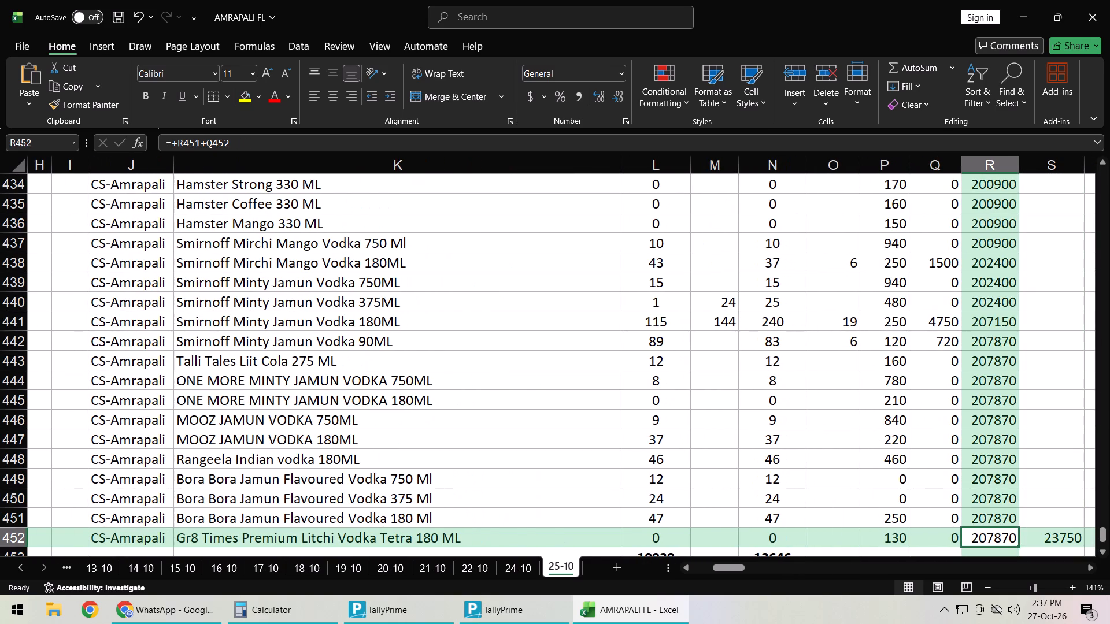
Review the category sales subtotals in column S from the last item row upward, ending back at the ledger rows.
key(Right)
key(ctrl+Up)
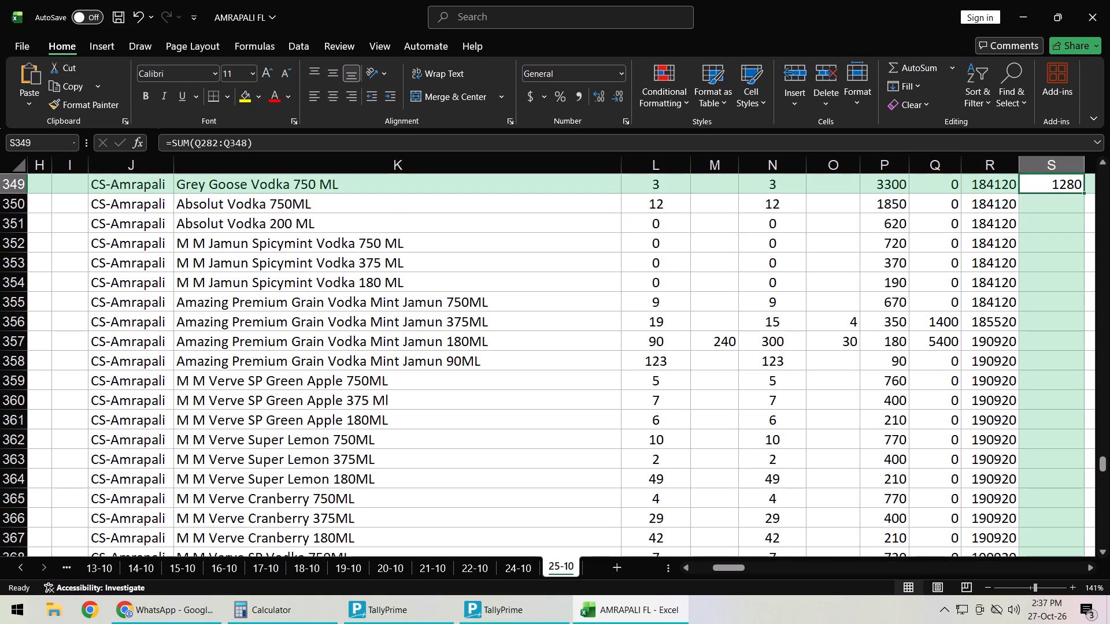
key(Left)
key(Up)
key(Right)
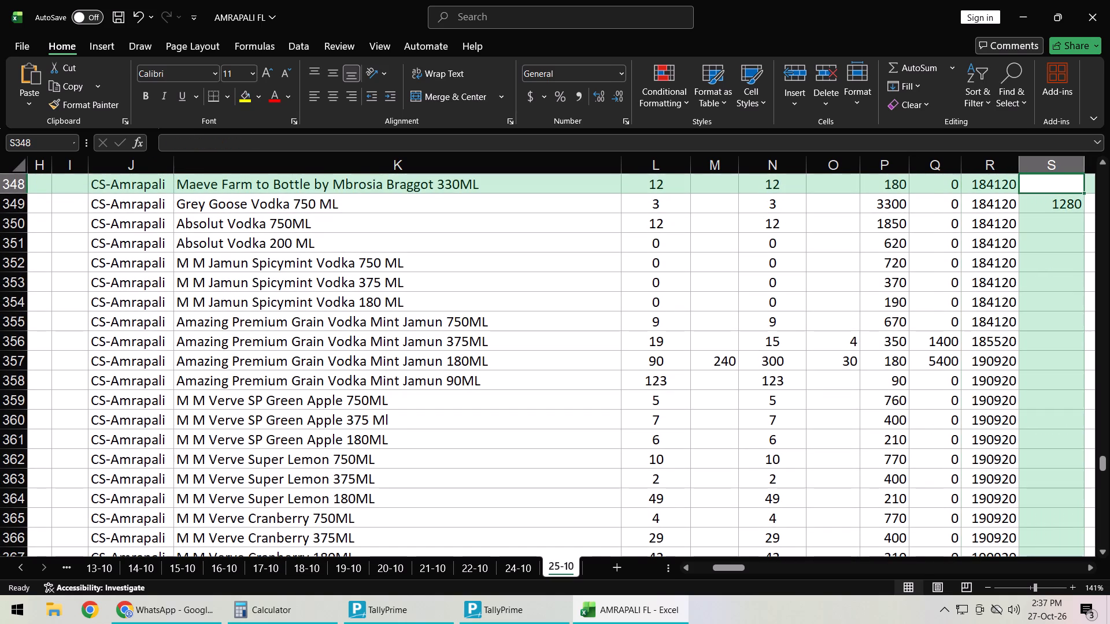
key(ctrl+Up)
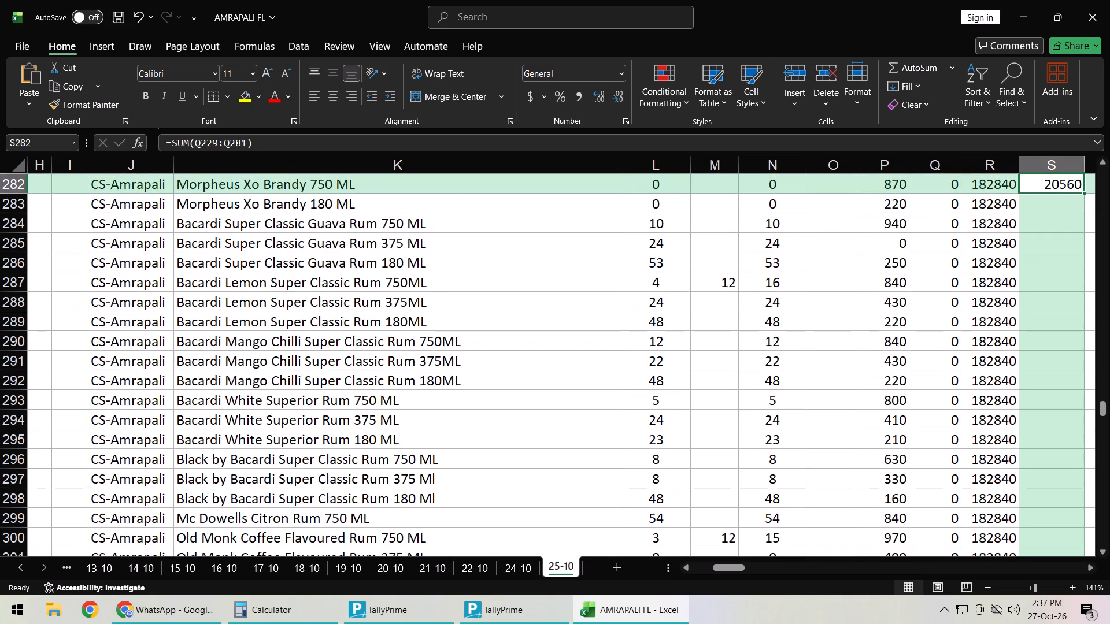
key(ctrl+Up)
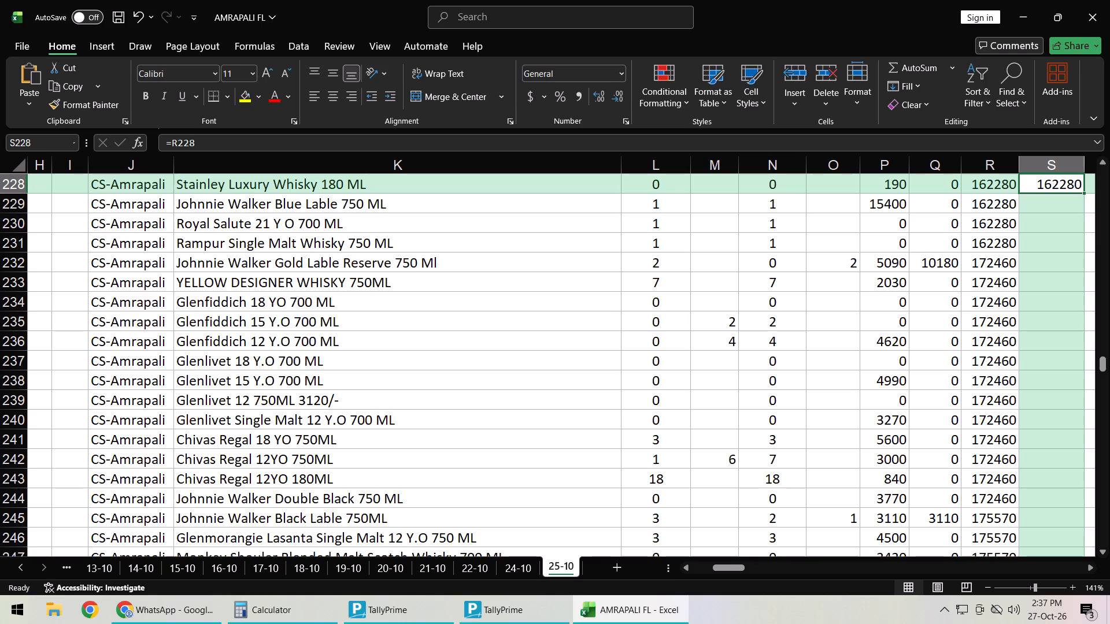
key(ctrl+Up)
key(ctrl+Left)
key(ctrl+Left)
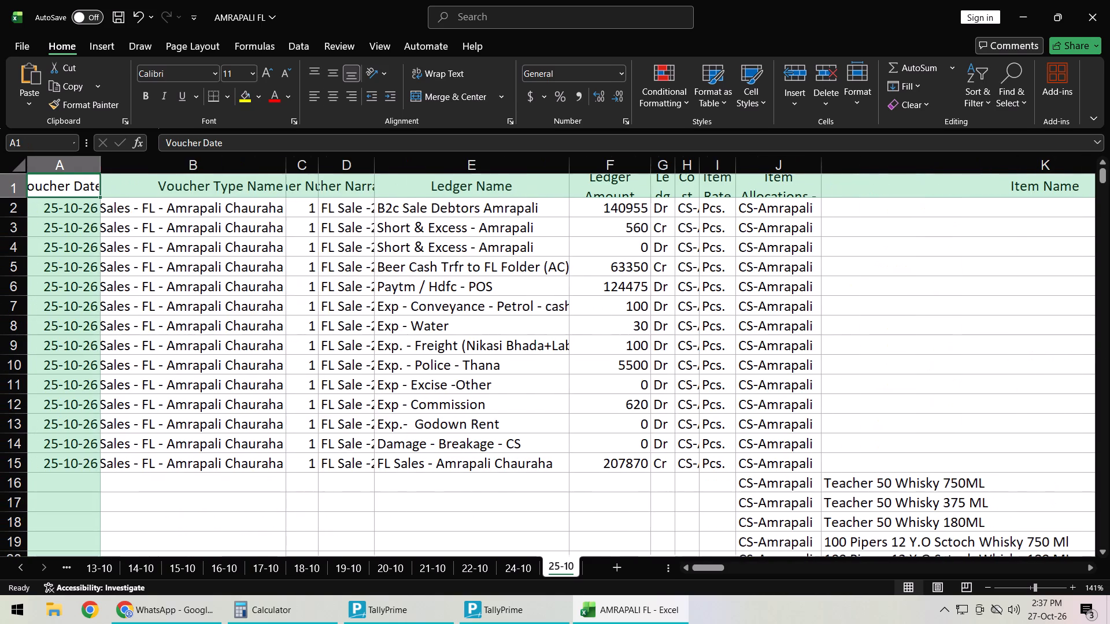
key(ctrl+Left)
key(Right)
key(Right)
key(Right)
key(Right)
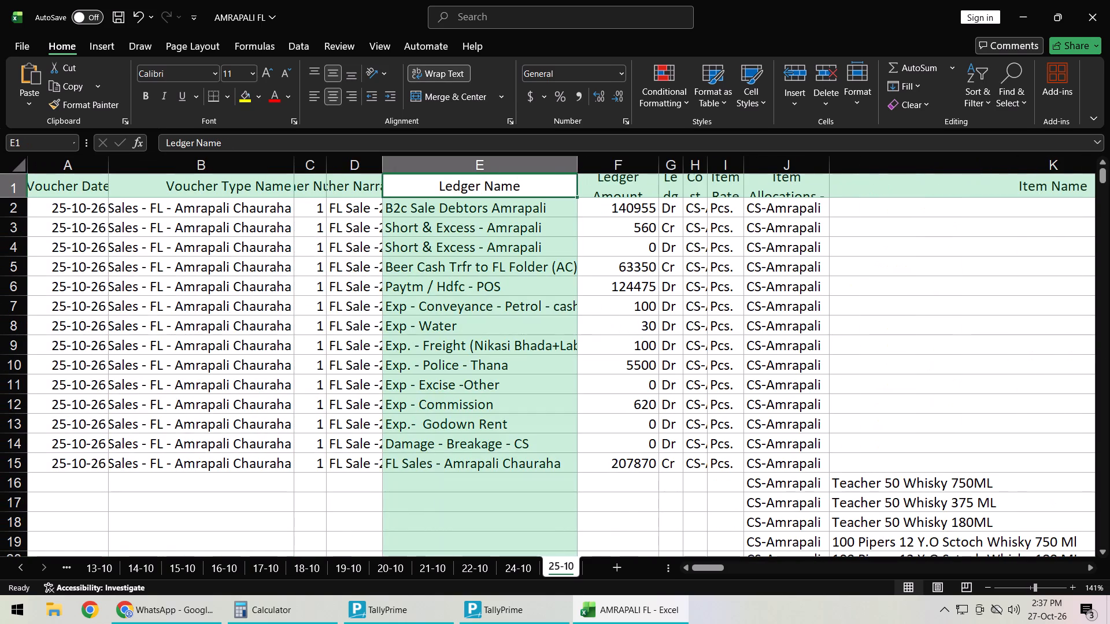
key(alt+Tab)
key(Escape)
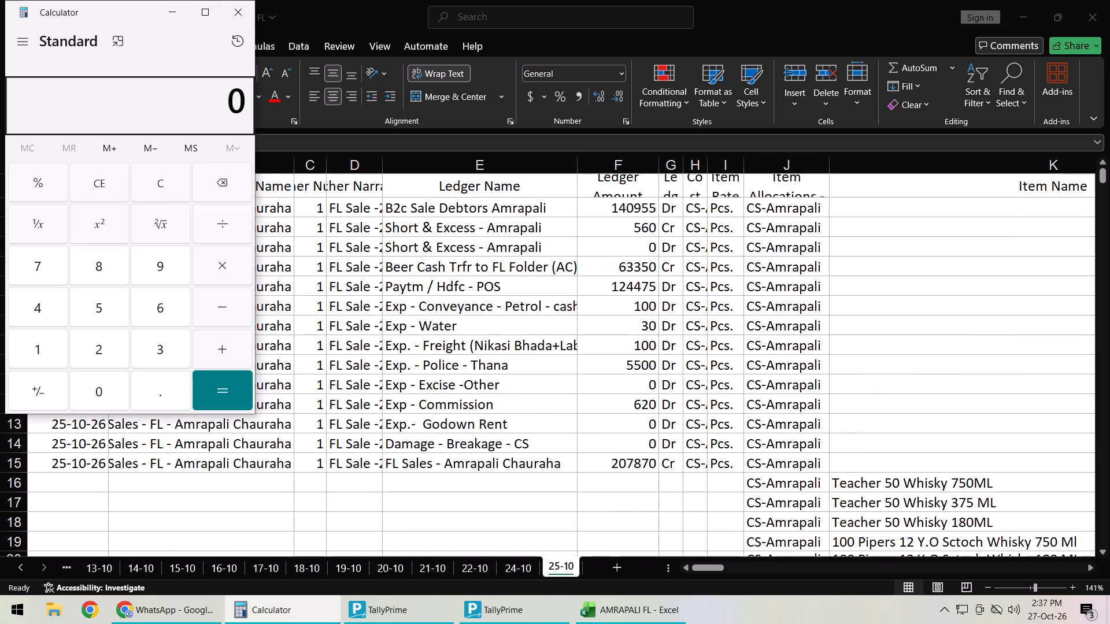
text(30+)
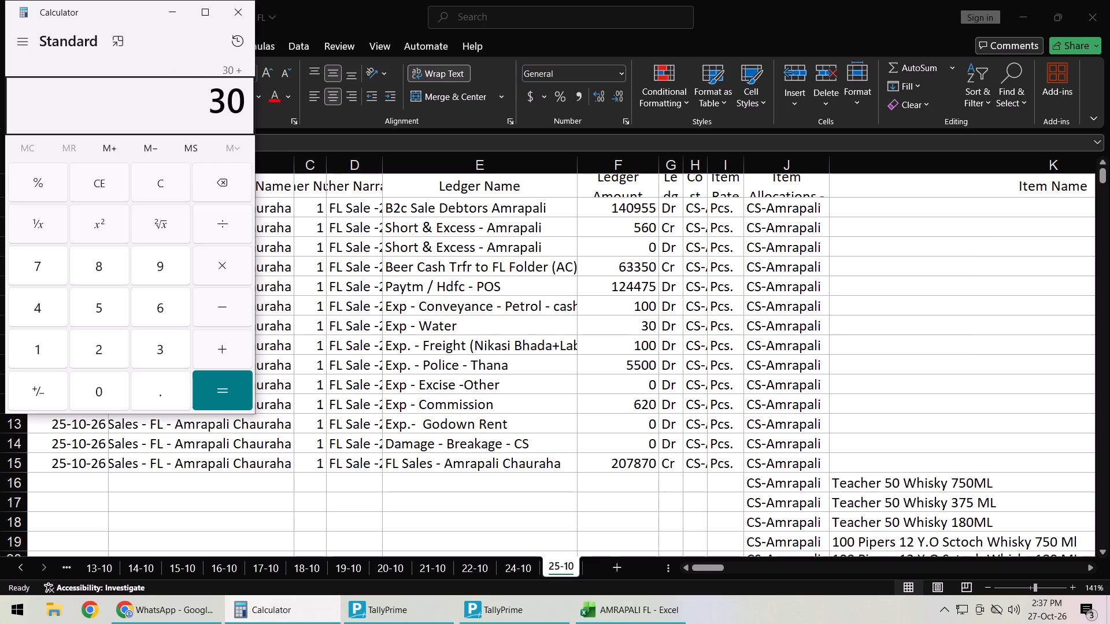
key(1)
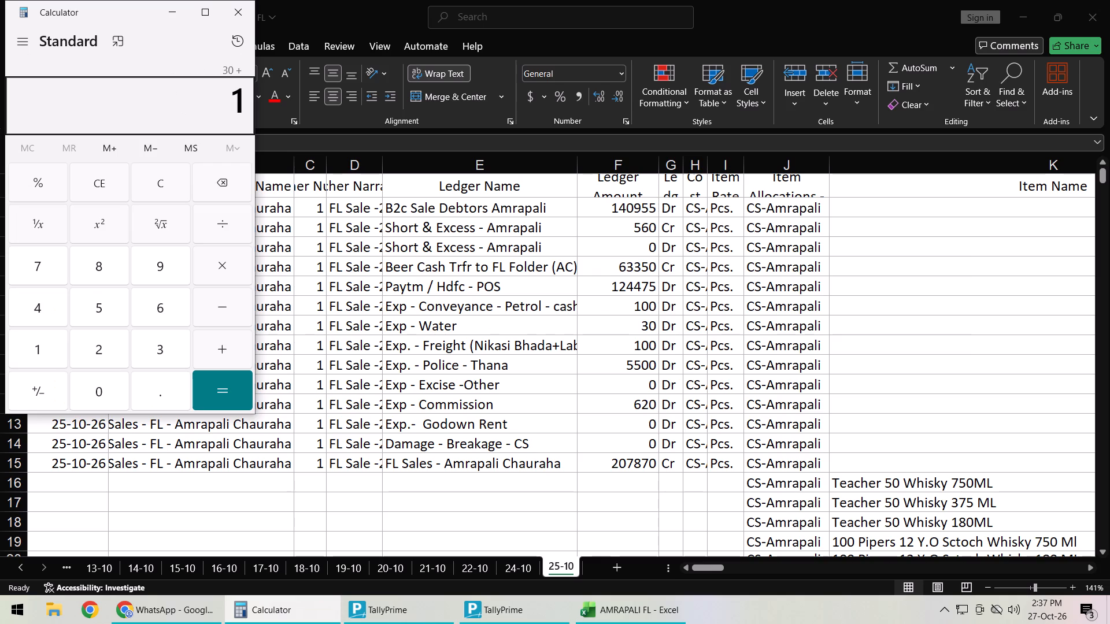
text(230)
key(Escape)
Add the expense amounts 230, 5500, 410 and 210 in Calculator.
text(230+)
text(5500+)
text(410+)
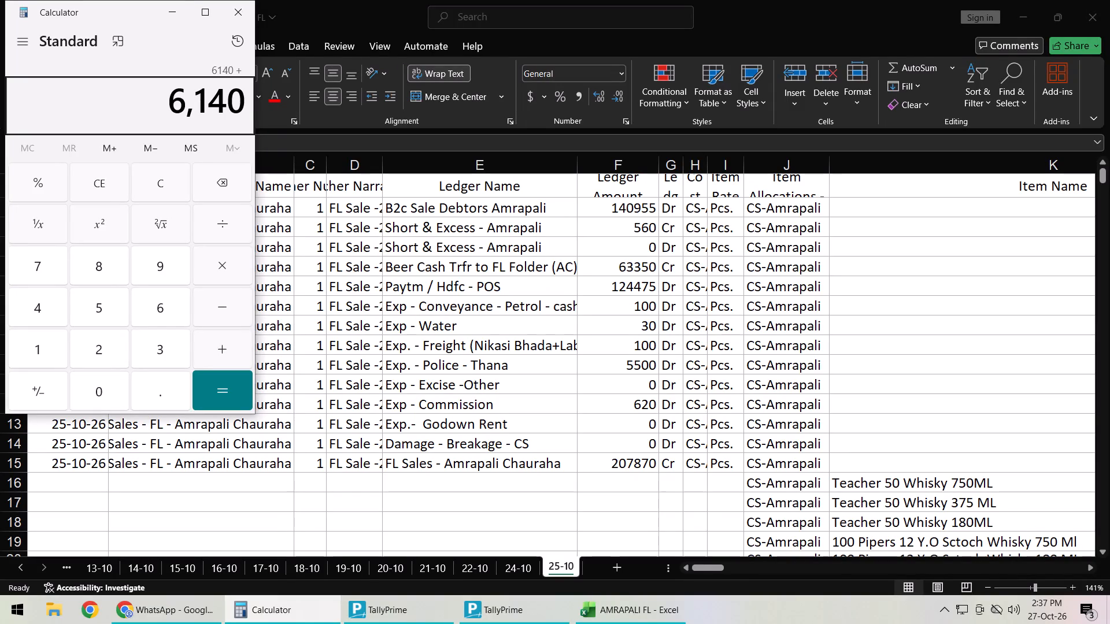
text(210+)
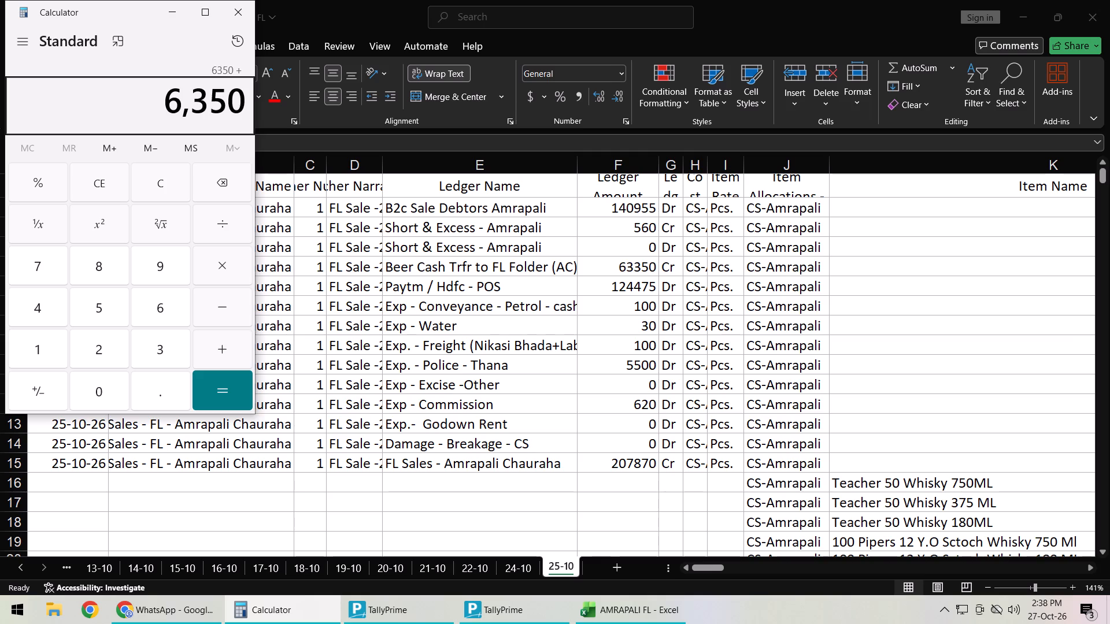
Clear the calculation, add 25030 and 183400, and subtract the 560 short and excess amount.
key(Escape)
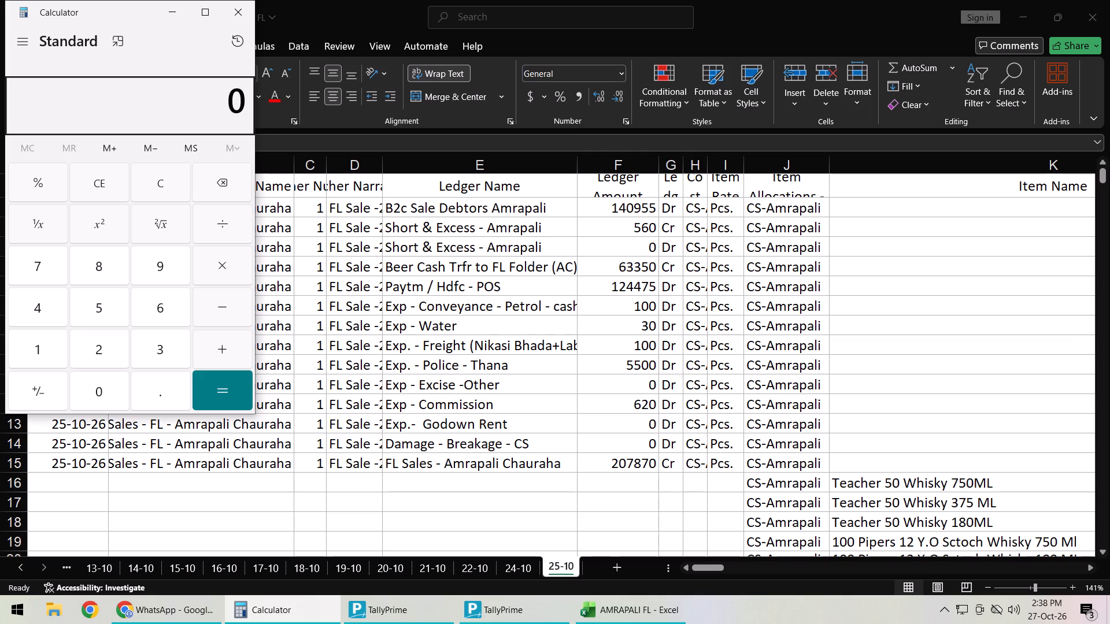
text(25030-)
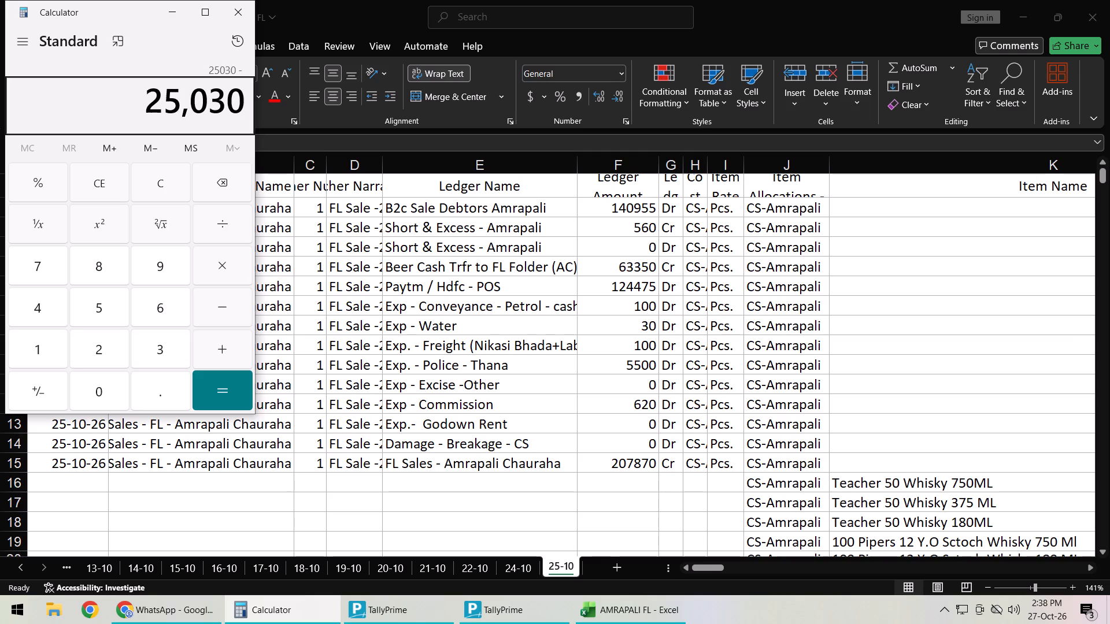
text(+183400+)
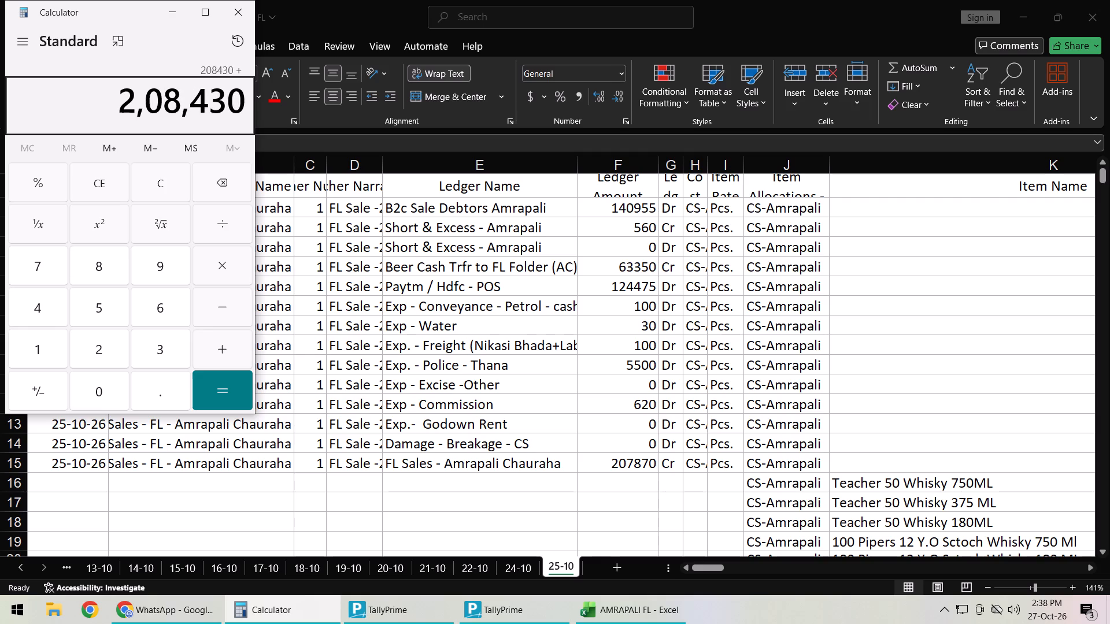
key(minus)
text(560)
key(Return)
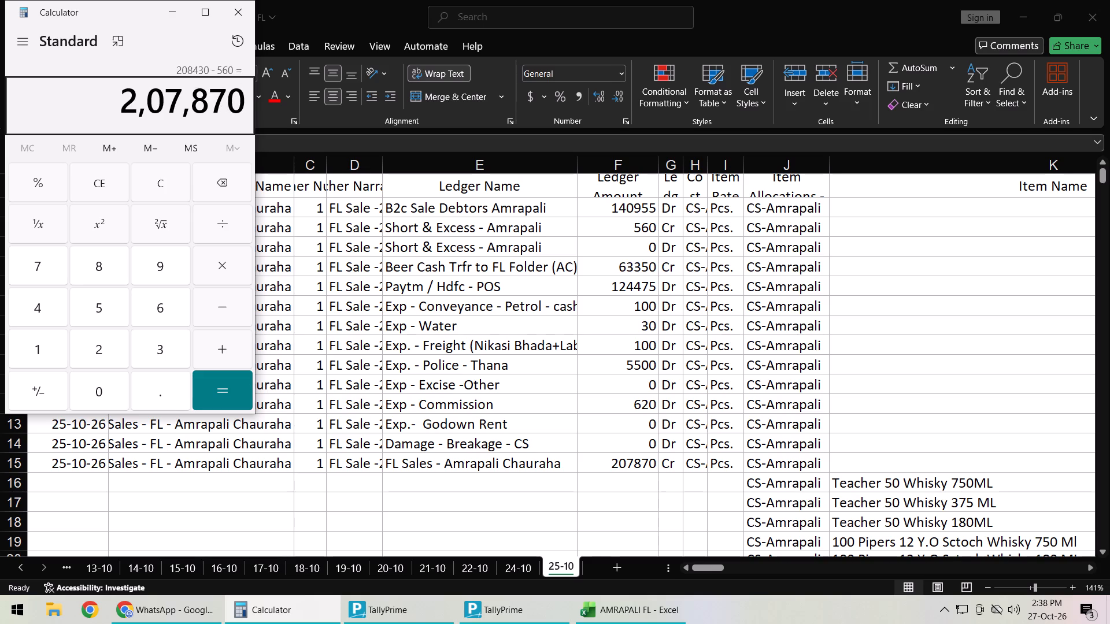
Add 62350 to the calculated sales total.
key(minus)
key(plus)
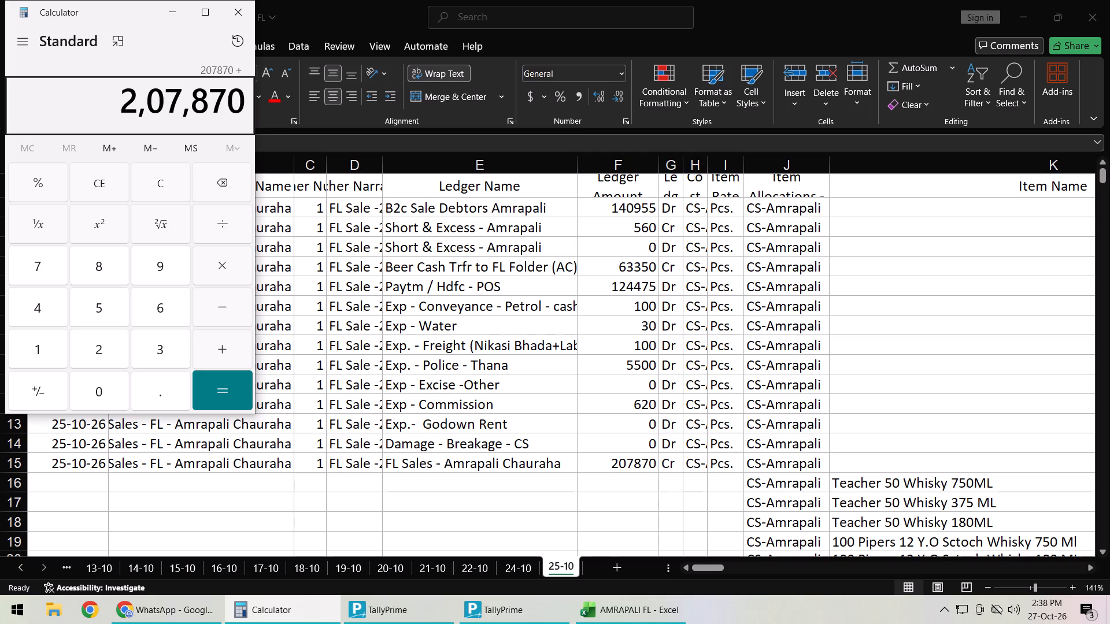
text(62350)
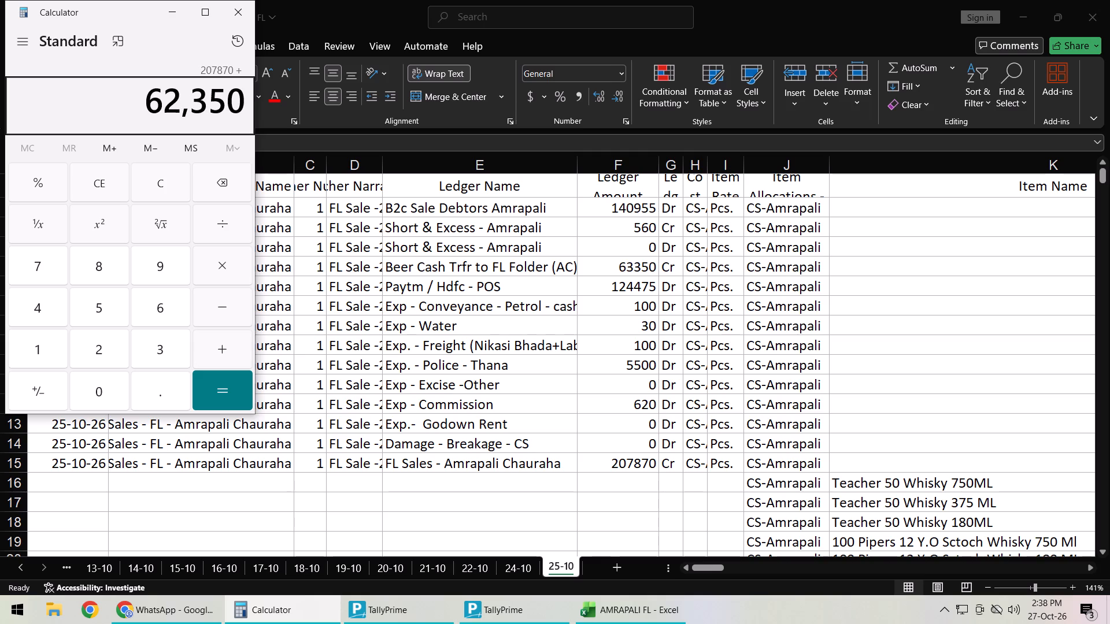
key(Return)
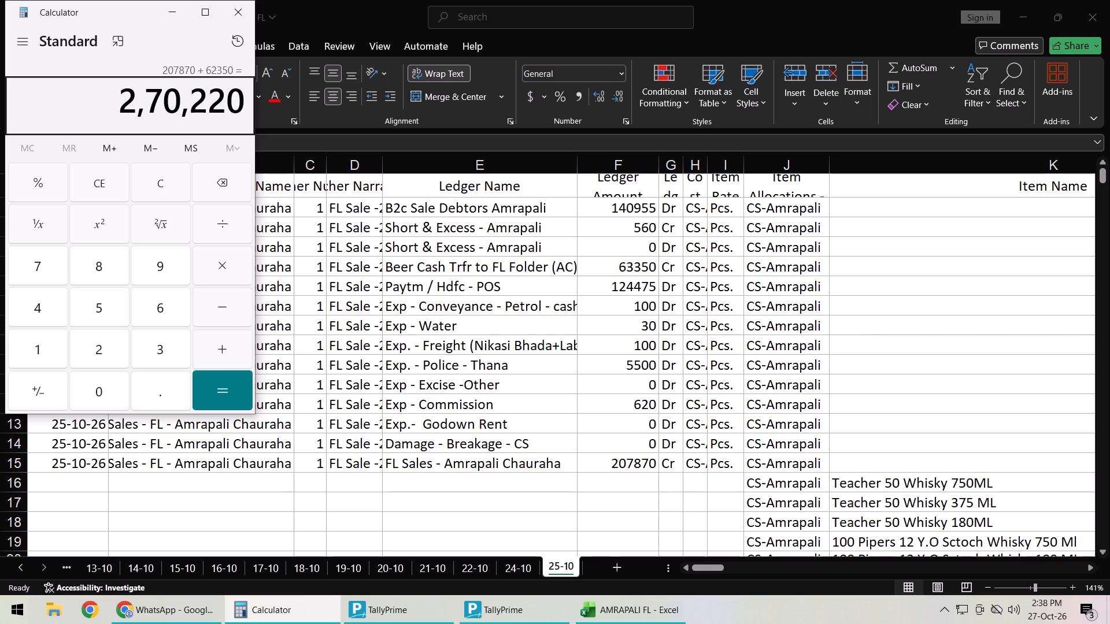
Set the Beer Cash Trfr to FL Folder (AC) ledger amount in the sheet to 62350.
double_click(631, 265)
click(631, 265)
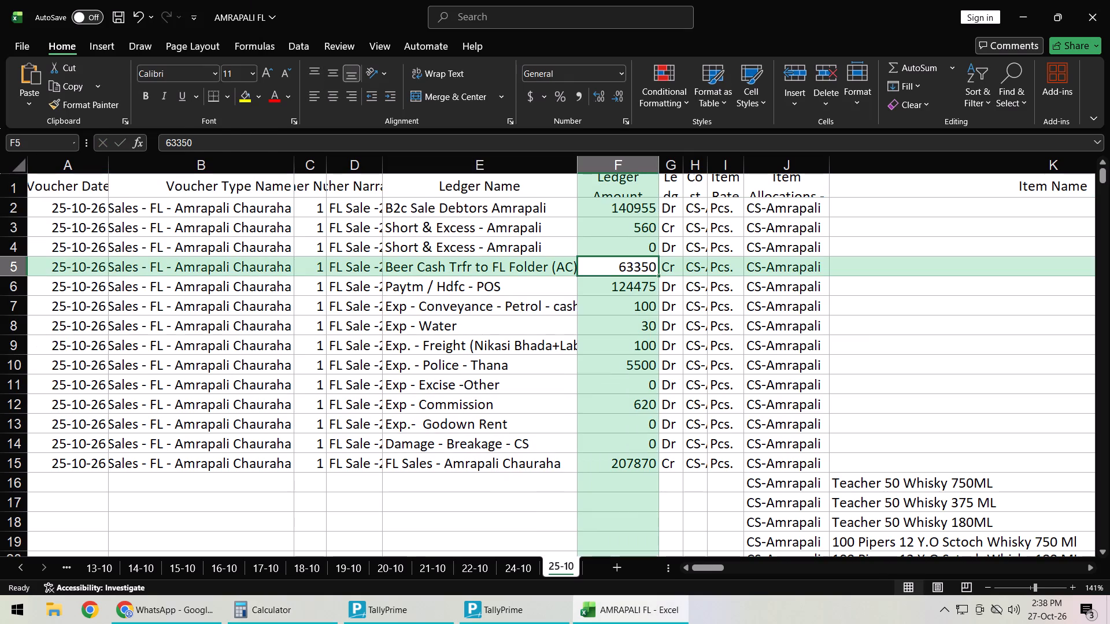
double_click(631, 265)
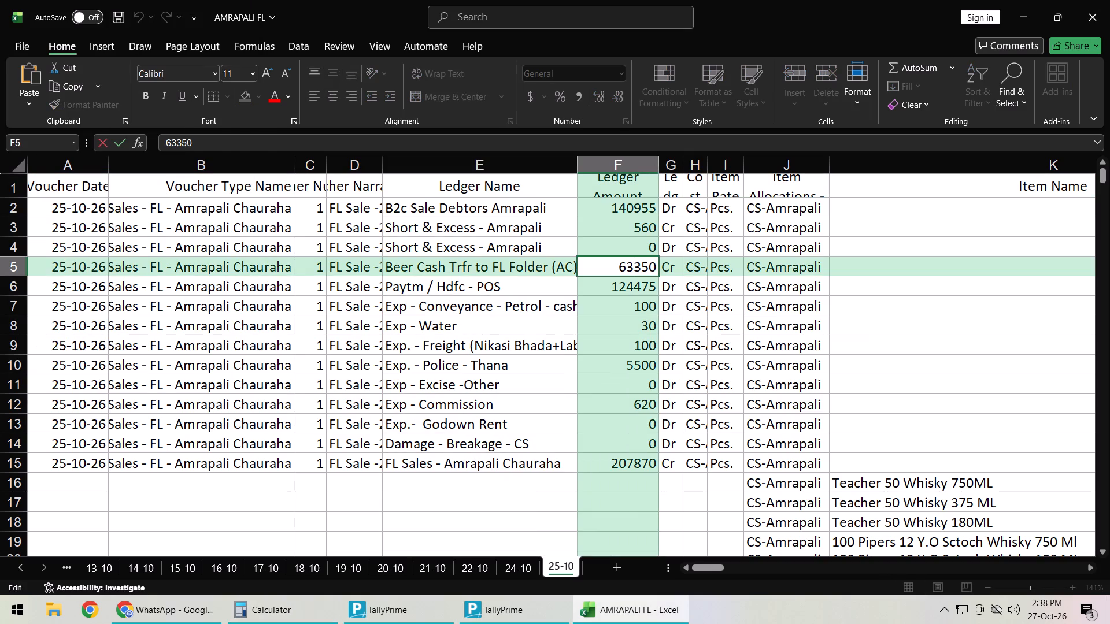
key(BackSpace)
key(2)
key(Return)
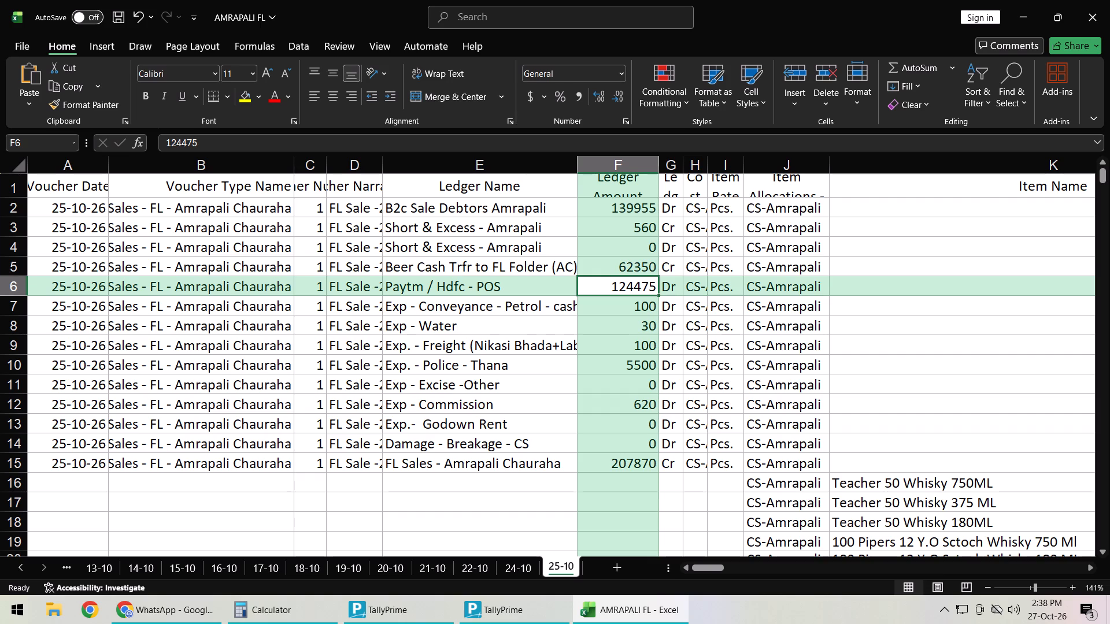
Switch to Calculator and subtract 68500 from the B2c Sale Debtors Amrapali amount of 139955.
key(alt+Tab)
key(Escape)
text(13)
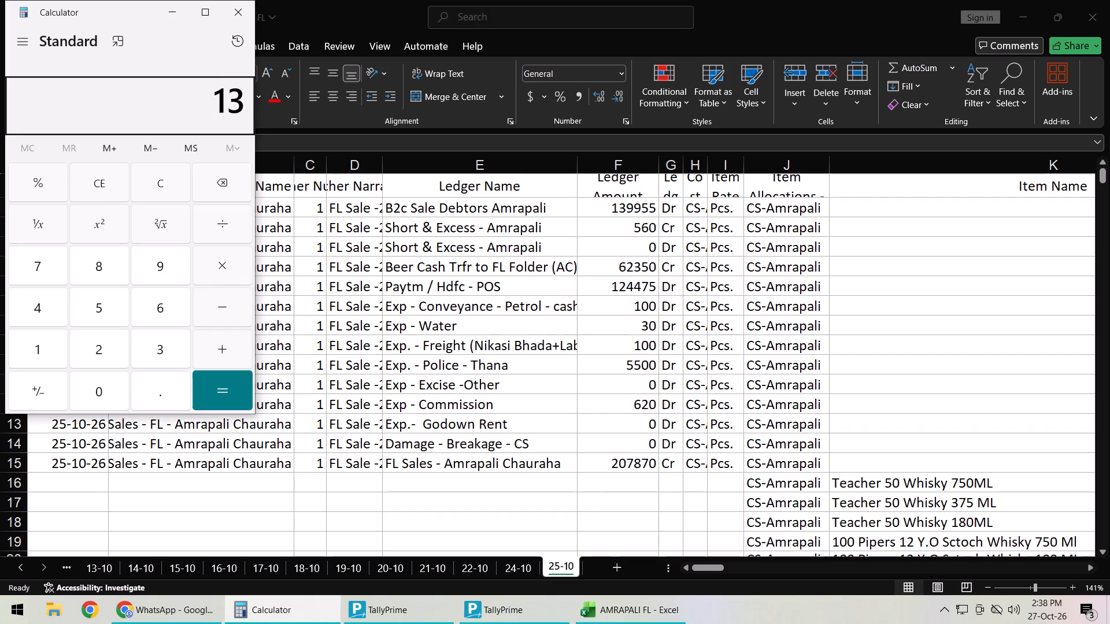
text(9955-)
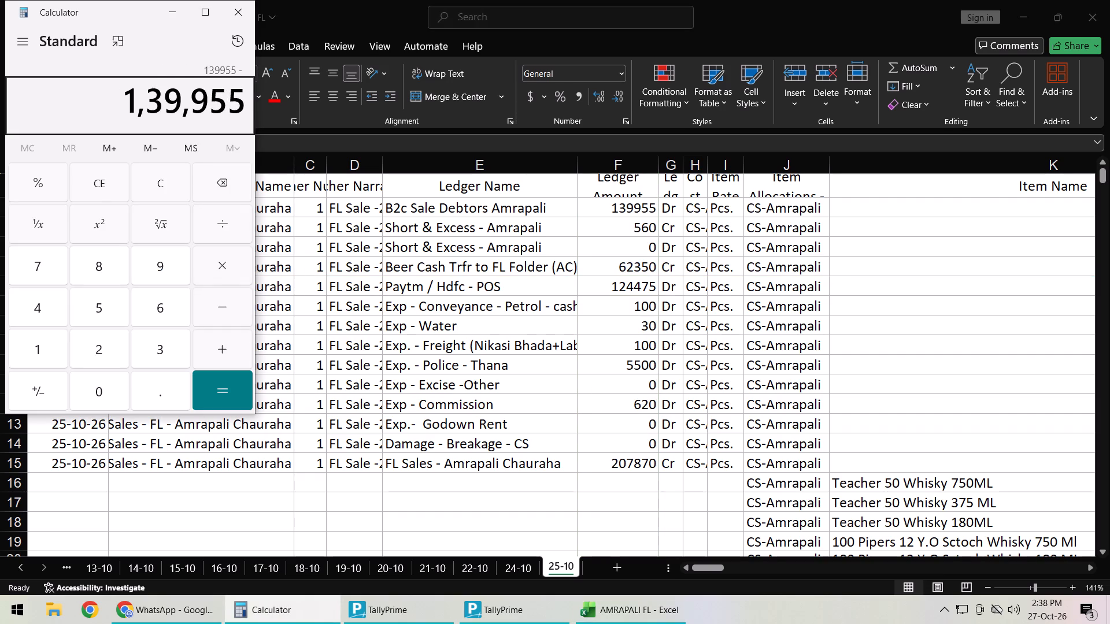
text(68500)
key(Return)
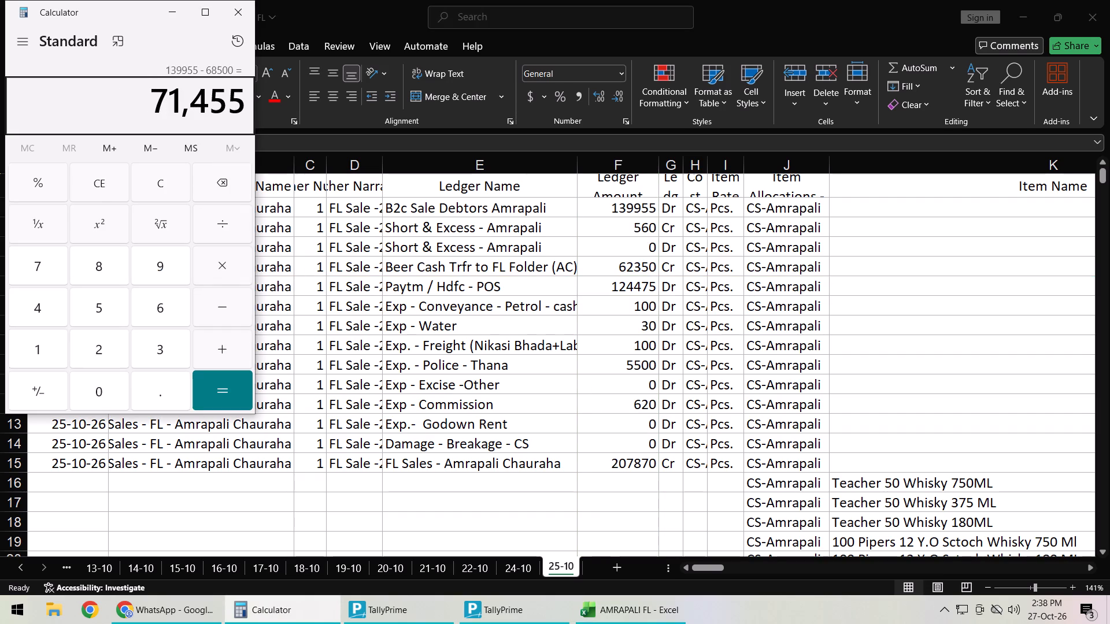
Switch to Excel and set the FL Sale amount in the B2c Sale Debtors Amrapali row's voucher narration to 207870.
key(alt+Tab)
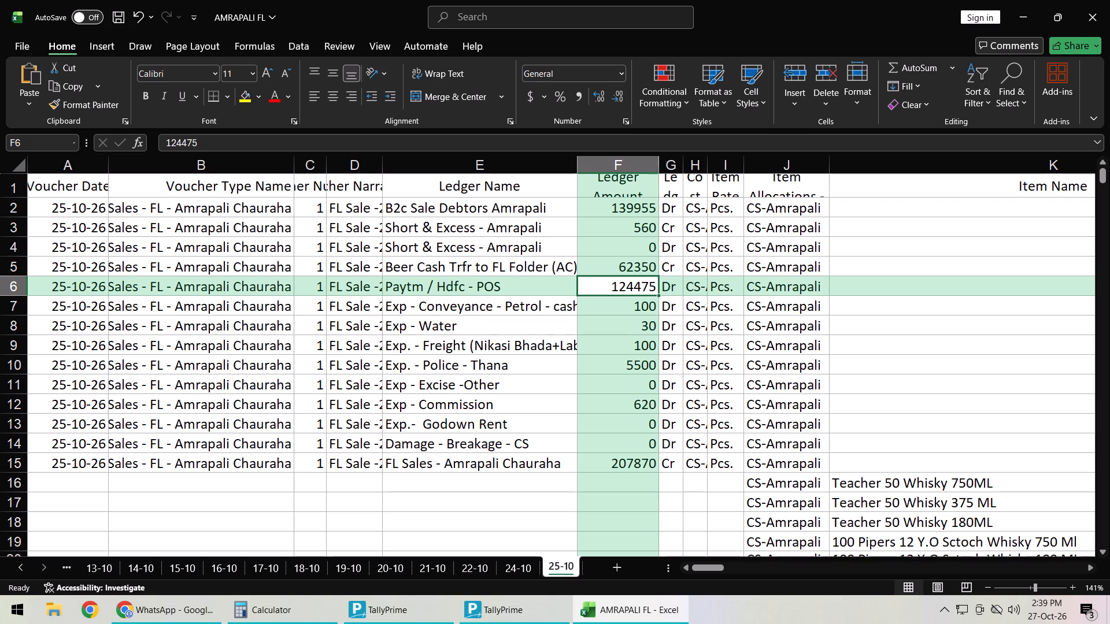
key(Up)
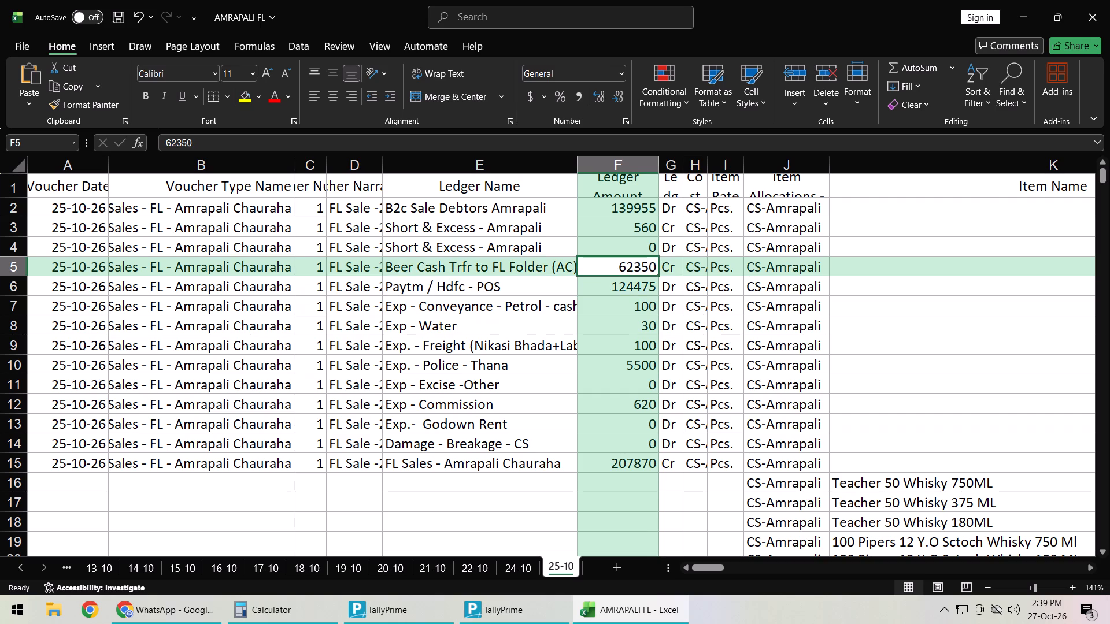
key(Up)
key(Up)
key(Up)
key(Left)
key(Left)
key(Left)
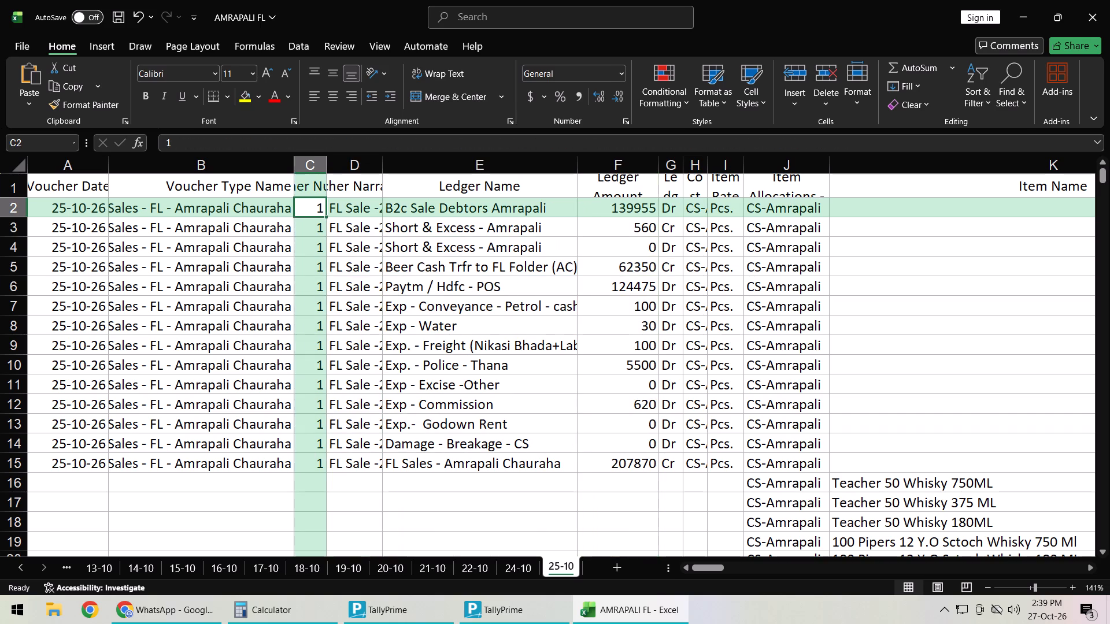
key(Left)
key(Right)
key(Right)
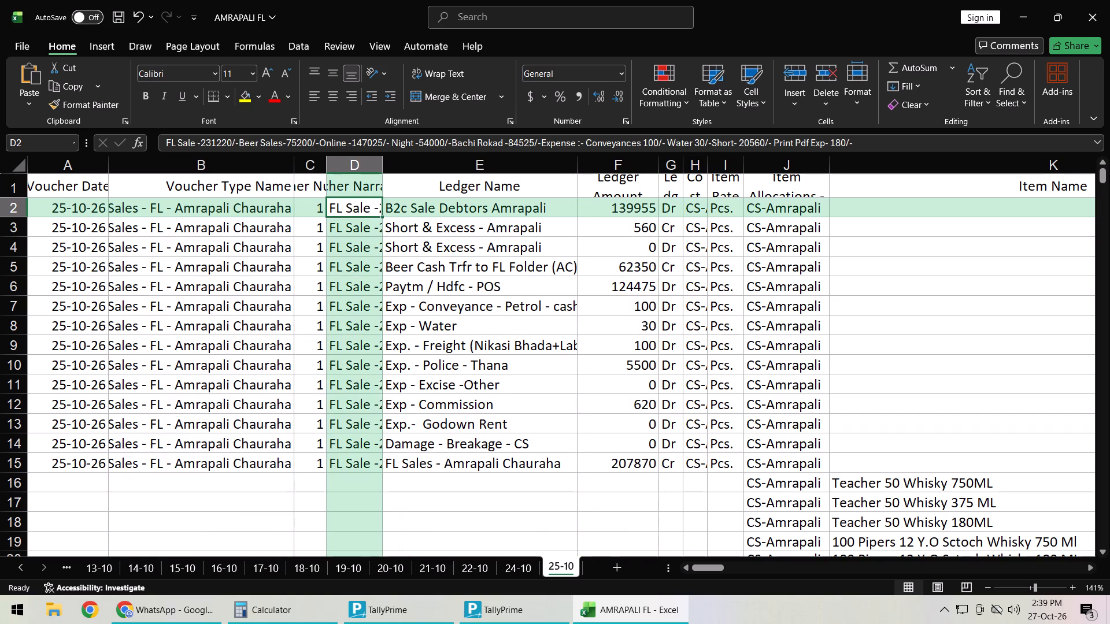
double_click(220, 151)
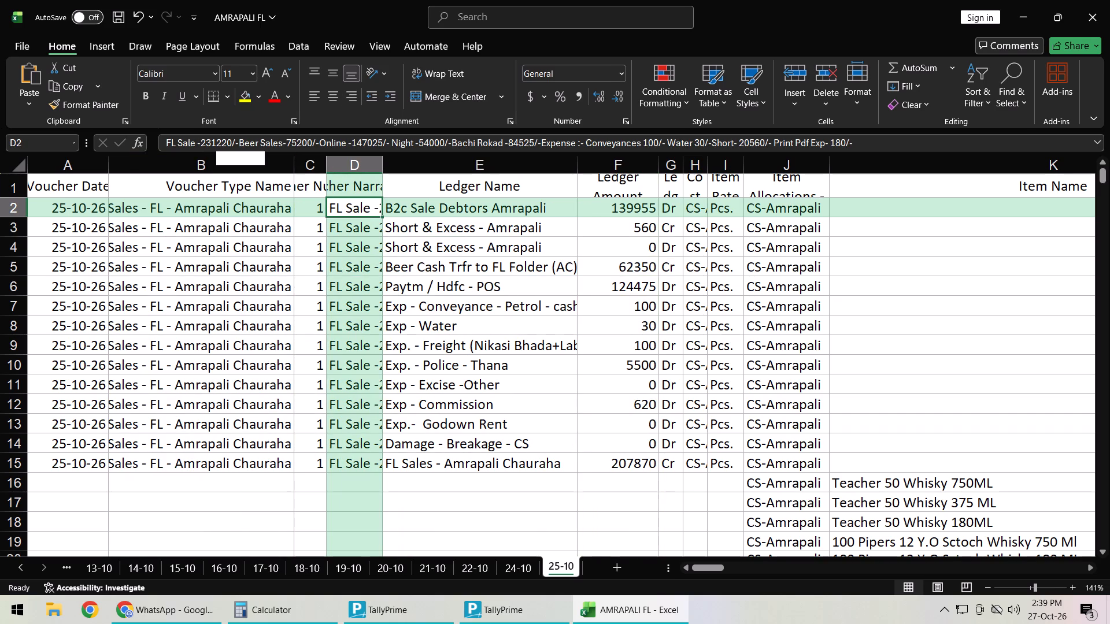
double_click(221, 145)
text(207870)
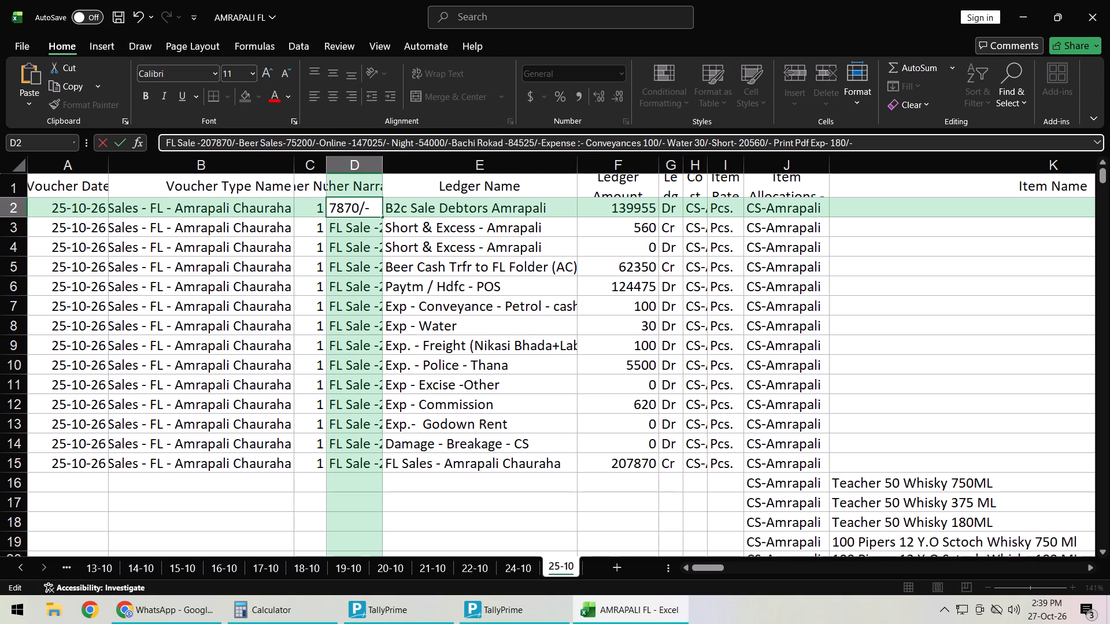
Update the narration amounts to 62350 for Beer Sales, 124475 for Online, 68500 for Night and 71455 for Bachi Rokad.
double_click(295, 146)
text(62350)
double_click(371, 141)
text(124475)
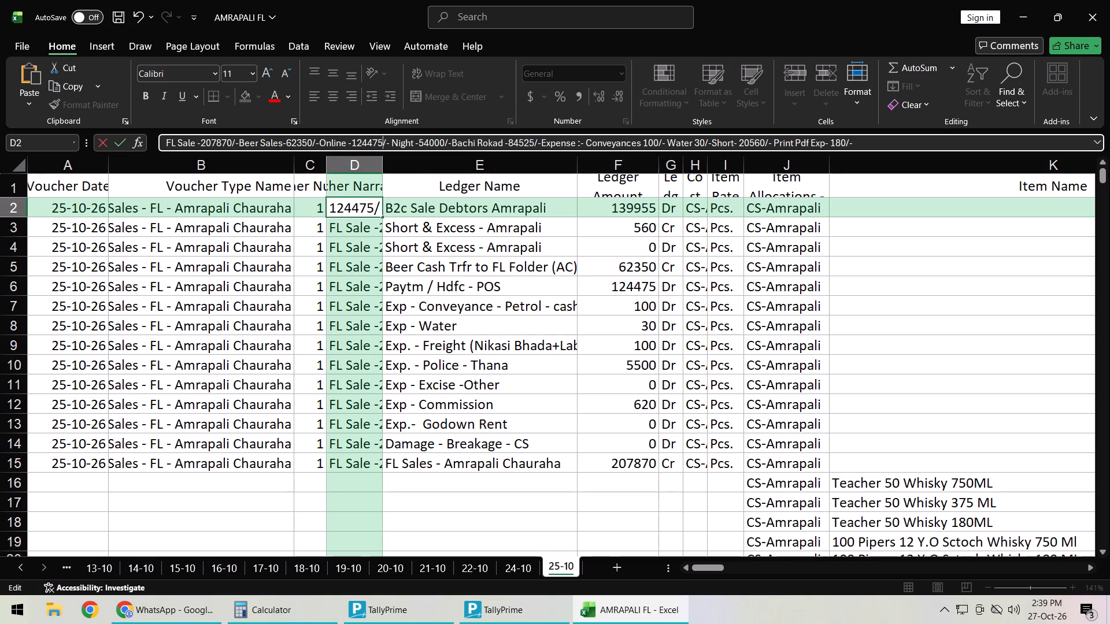
drag(434, 144, 419, 144)
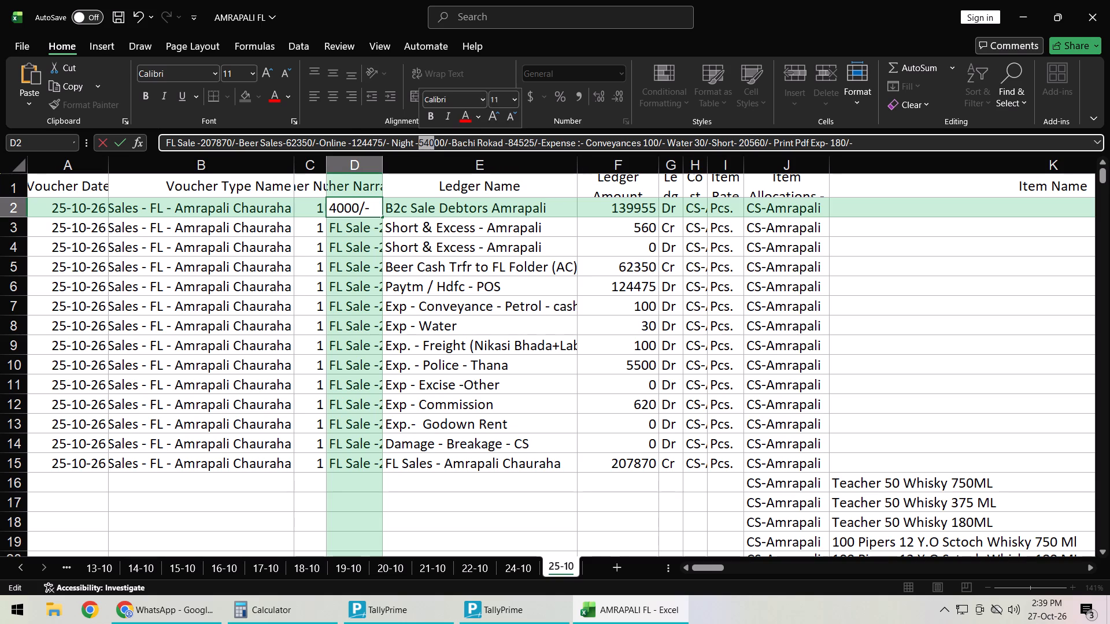
text(685)
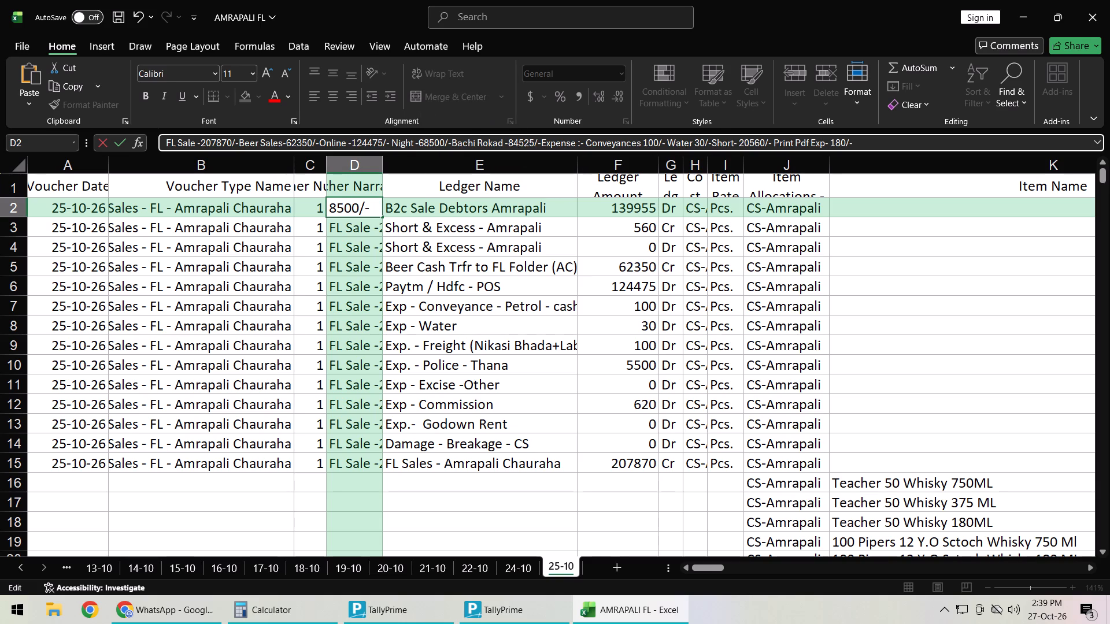
double_click(520, 148)
text(71455)
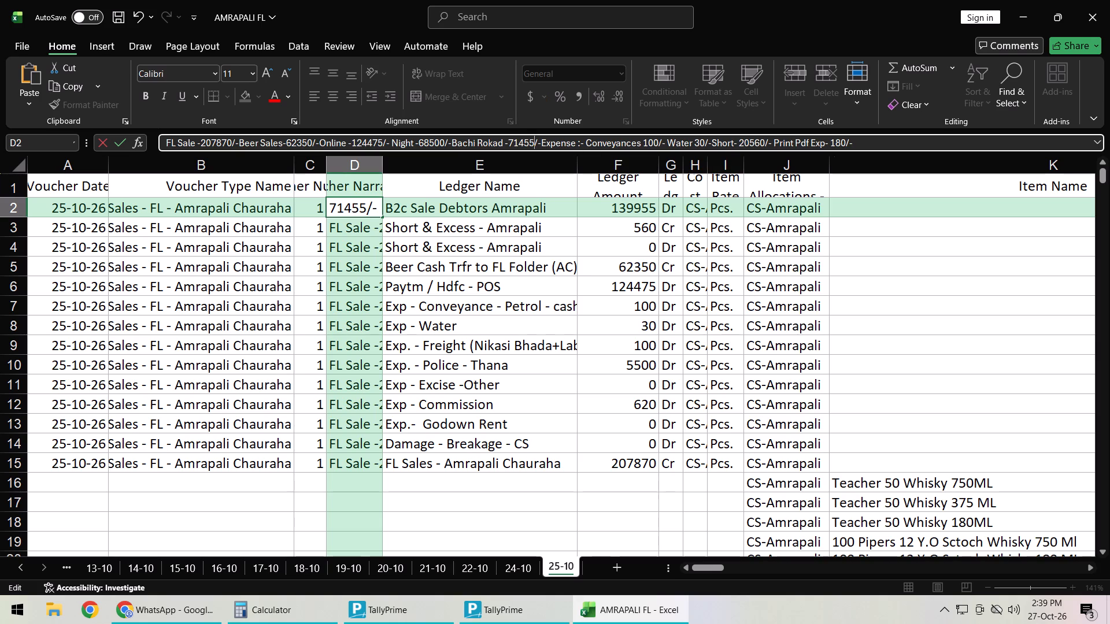
Replace the narration's Short and Print Pdf Exp entries with "Excess- 560/-" and "Freight Exp - 100/-".
drag(715, 138, 755, 145)
drag(755, 145, 850, 157)
click(720, 147)
drag(712, 145, 757, 142)
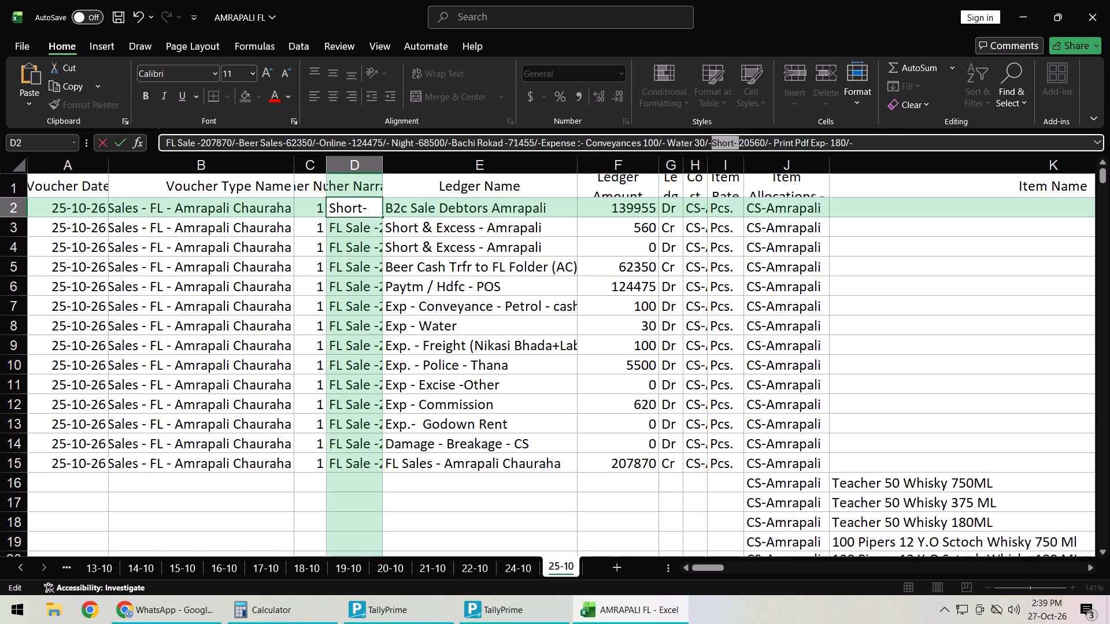
drag(757, 142, 854, 151)
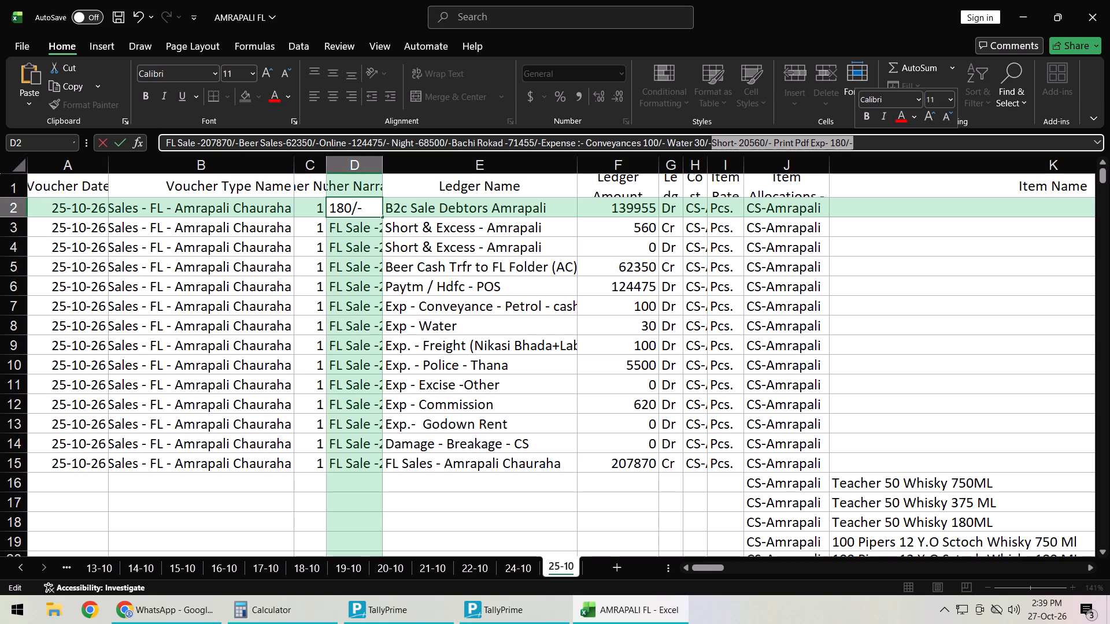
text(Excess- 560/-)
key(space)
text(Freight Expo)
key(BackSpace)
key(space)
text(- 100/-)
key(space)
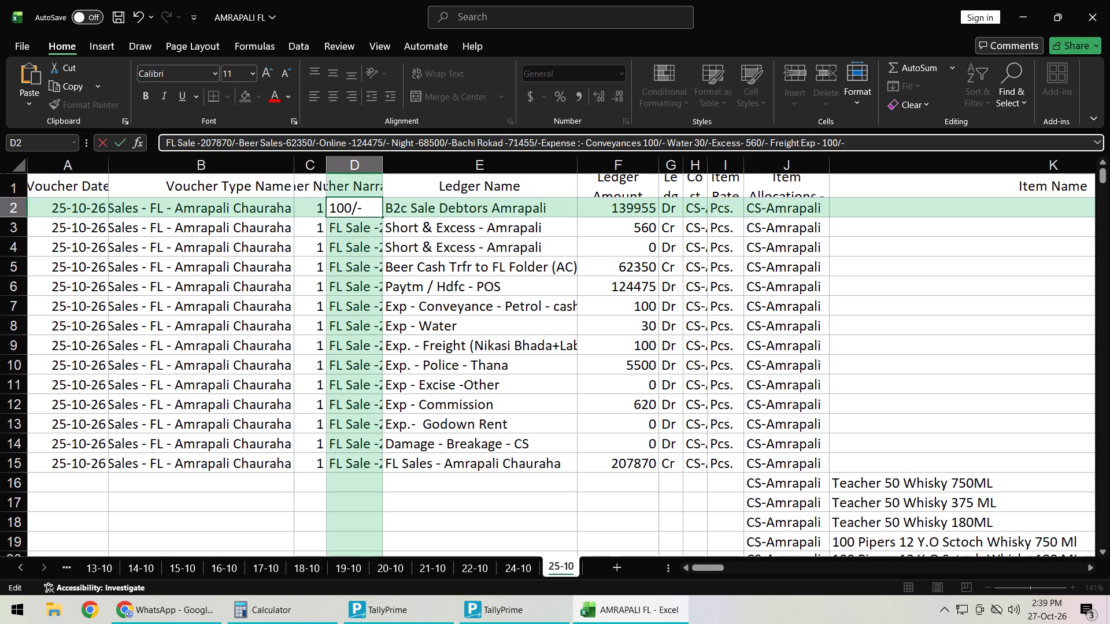
Append "Police Thana Exp- 5500/-" and "2 Gold Lable Comission Exp - 410/-" to the narration.
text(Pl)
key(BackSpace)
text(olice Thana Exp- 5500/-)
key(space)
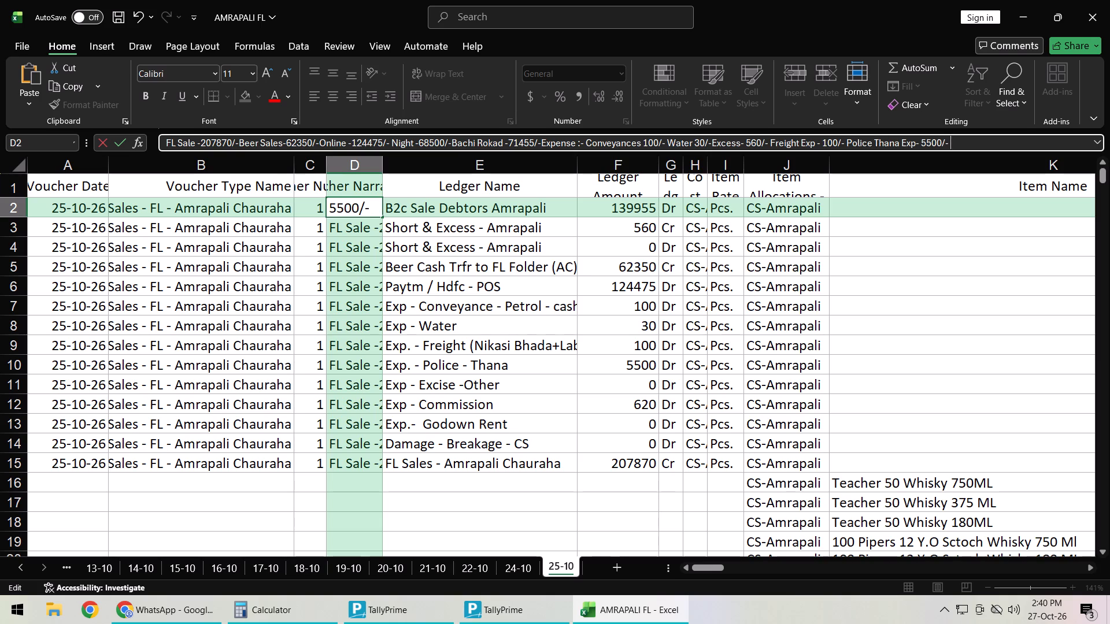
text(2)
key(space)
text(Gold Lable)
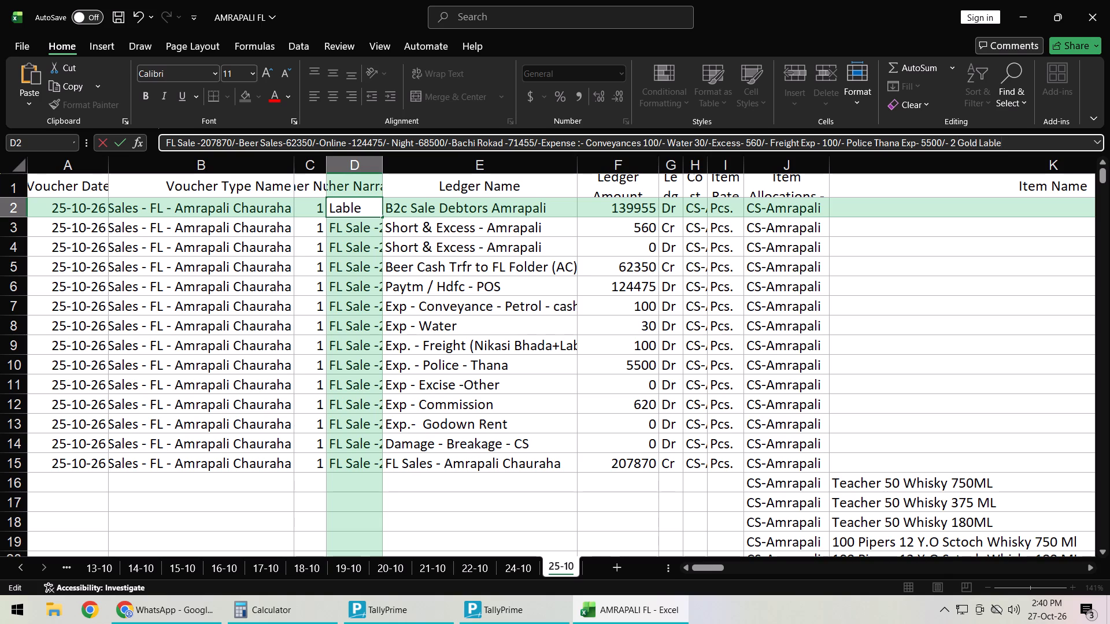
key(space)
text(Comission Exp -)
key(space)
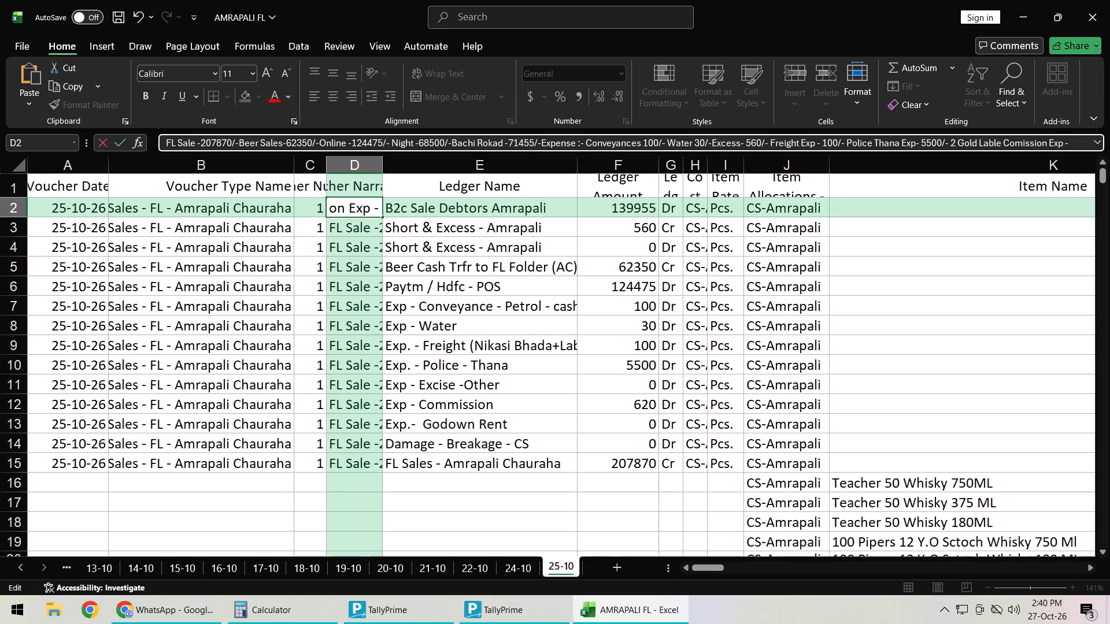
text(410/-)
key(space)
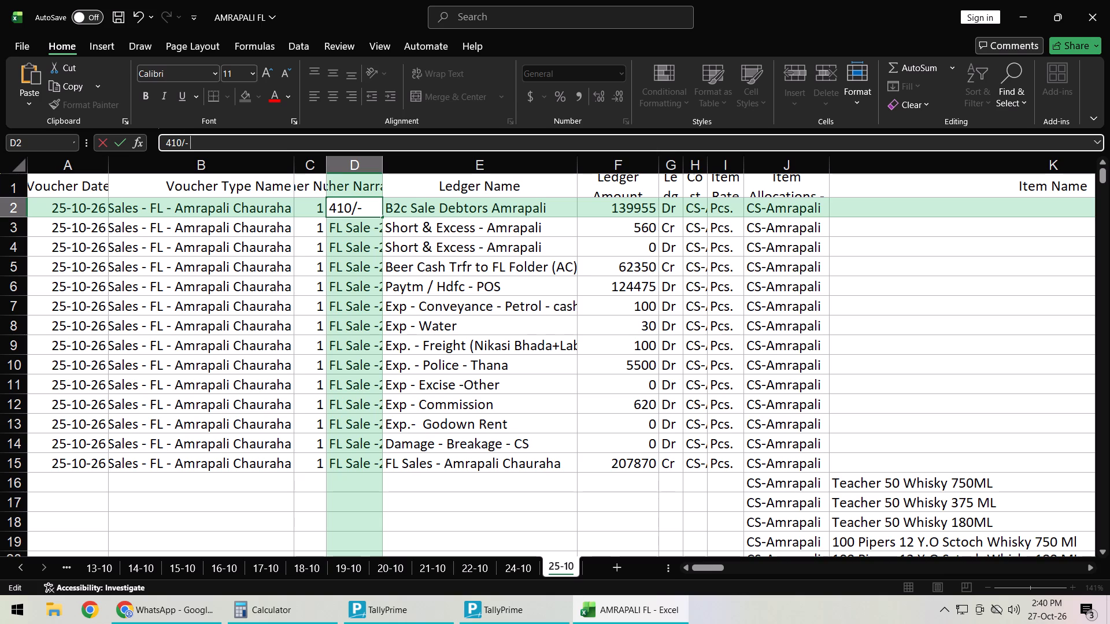
Finish the narration with "& 2 Ballantine Comission Exp- 210/-" and an order note naming the person.
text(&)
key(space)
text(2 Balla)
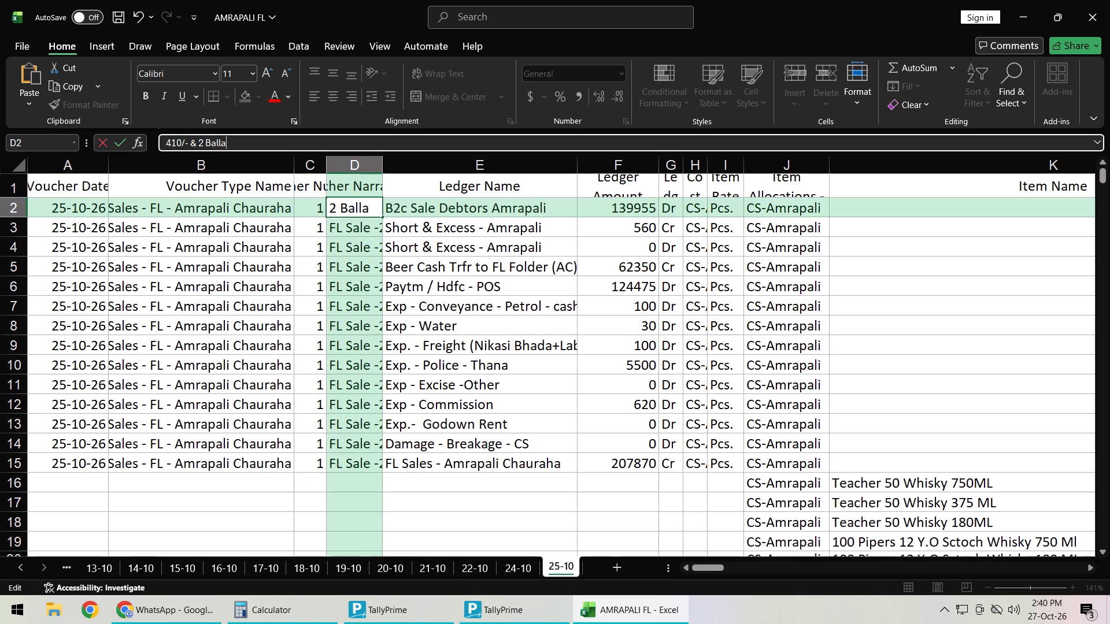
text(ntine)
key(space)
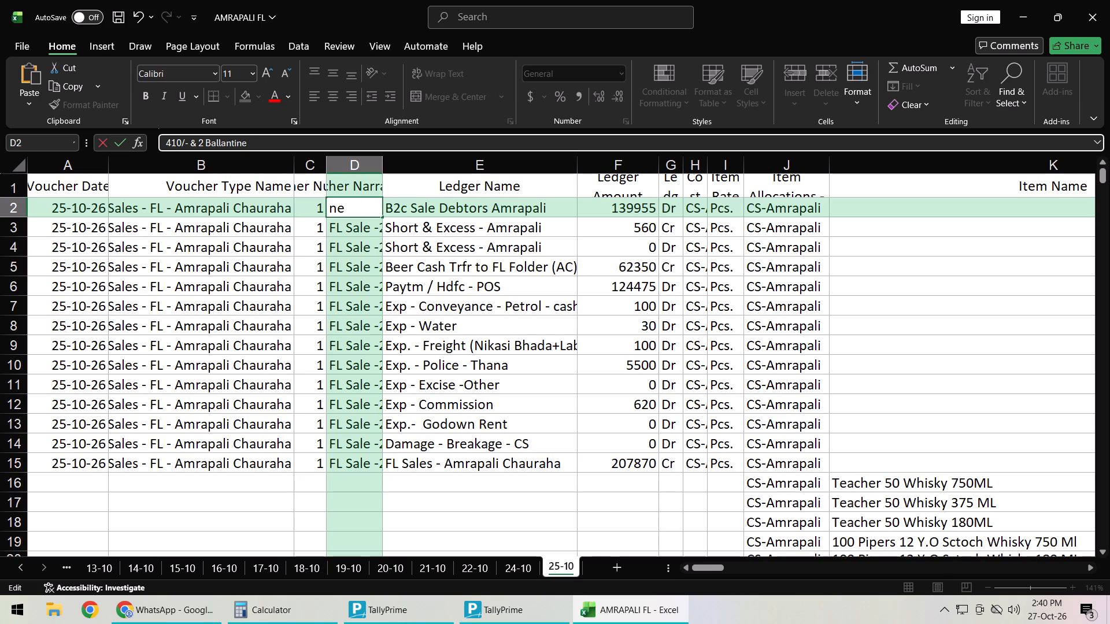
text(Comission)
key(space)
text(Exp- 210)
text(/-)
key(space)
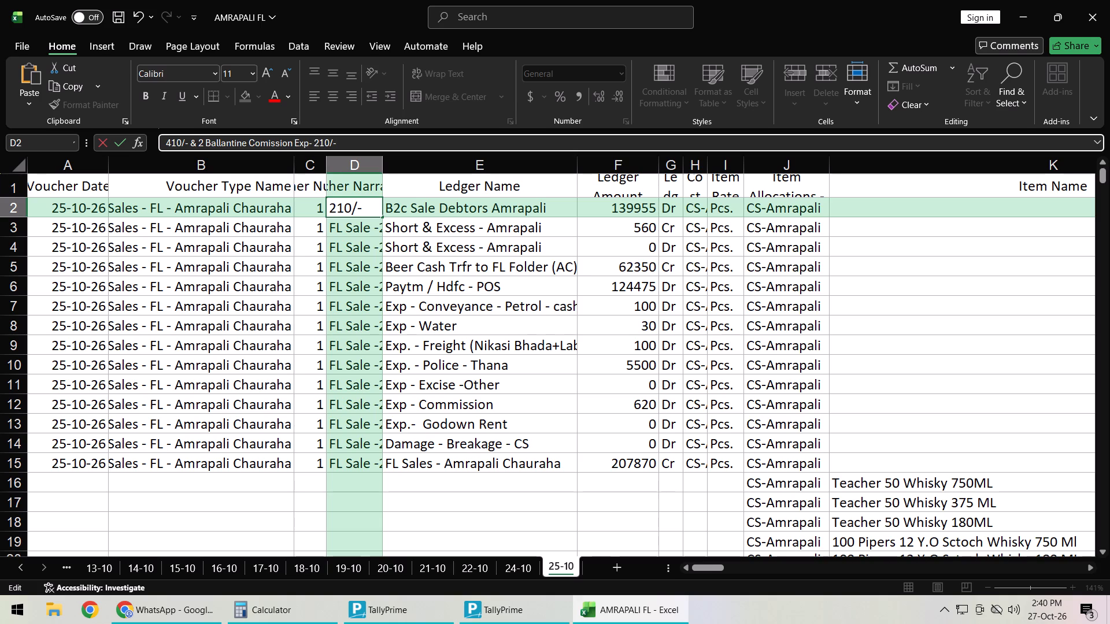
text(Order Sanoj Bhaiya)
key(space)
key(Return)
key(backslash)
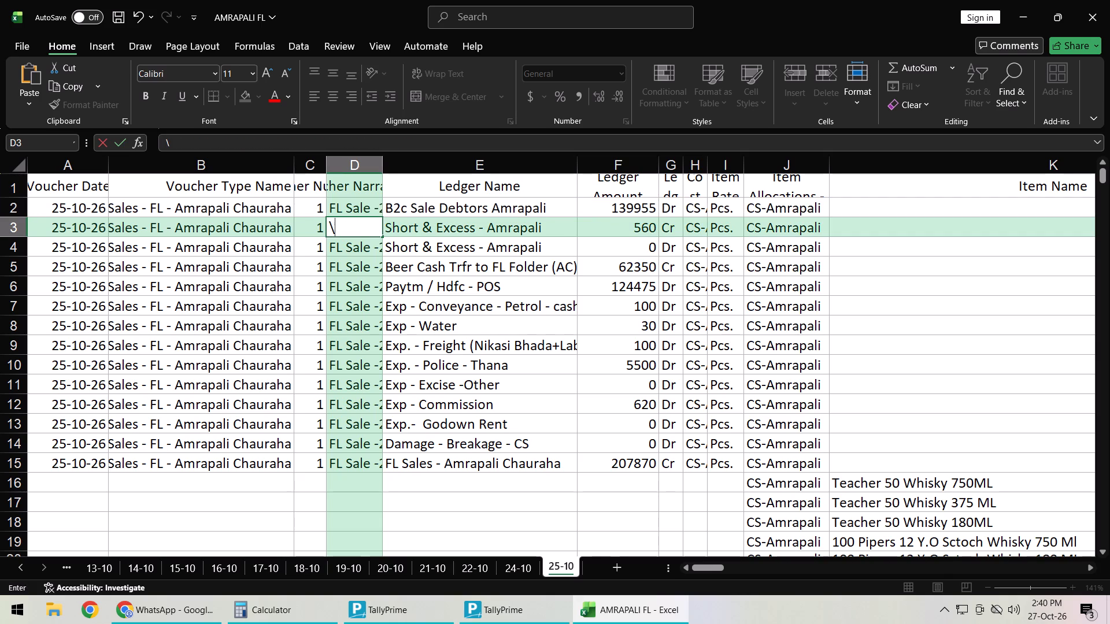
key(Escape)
Reopen the B2c Sale Debtors Amrapali row's narration and review its text through to the end.
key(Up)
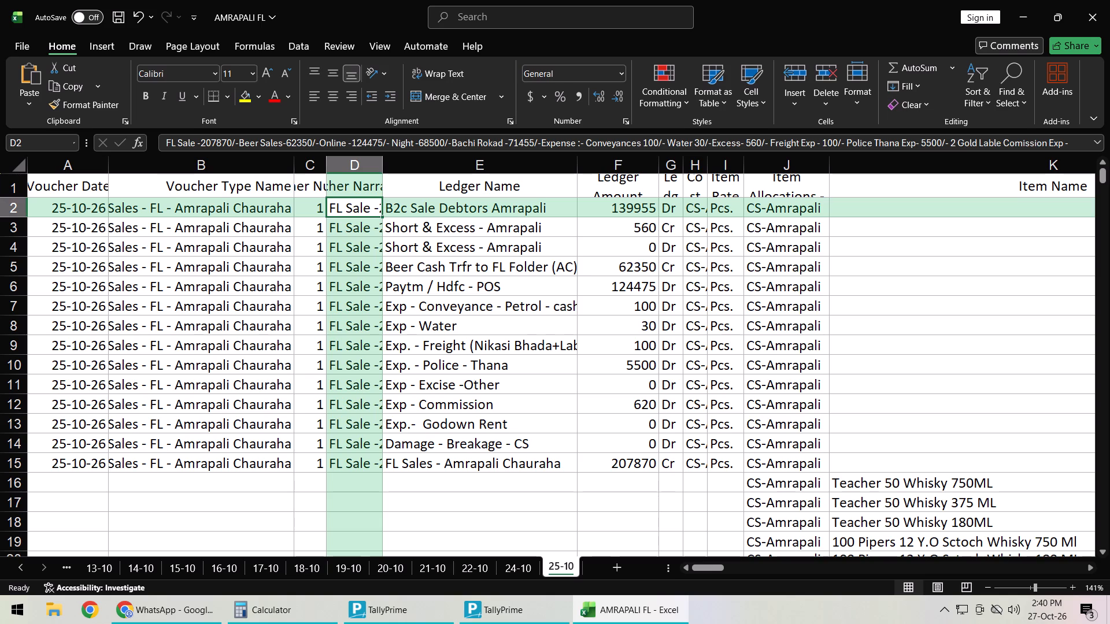
click(874, 136)
key(End)
key(End)
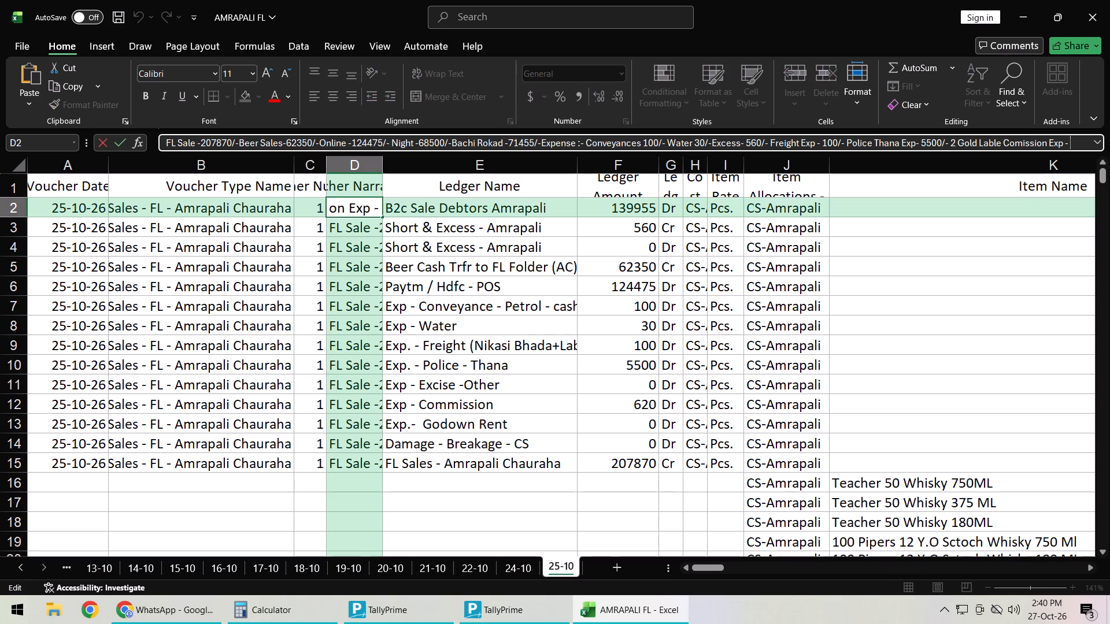
key(End)
key(Right)
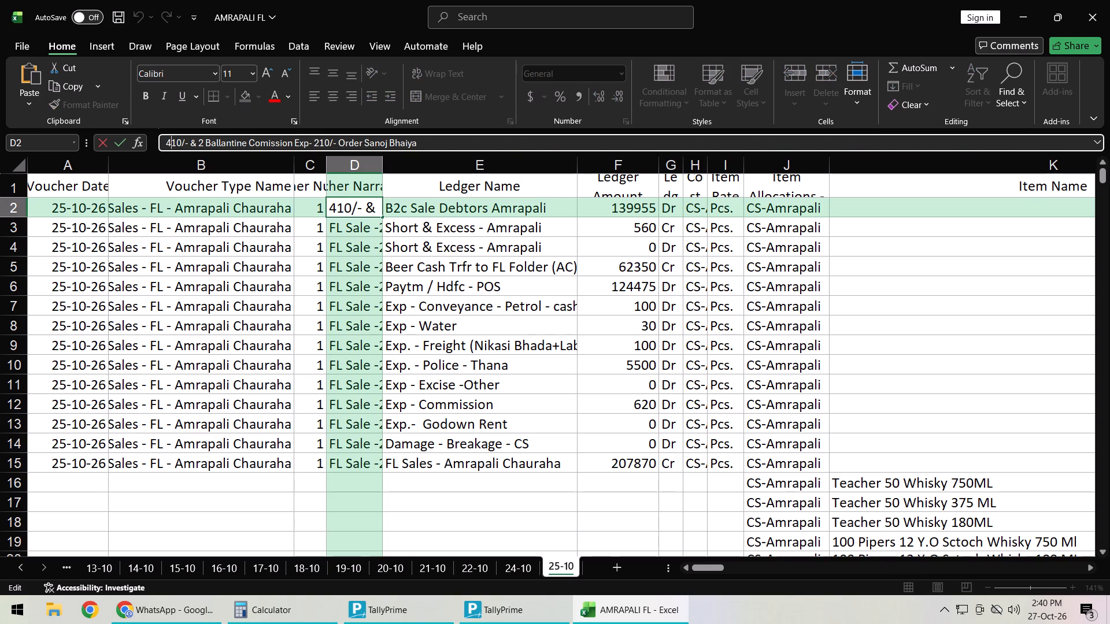
key(End)
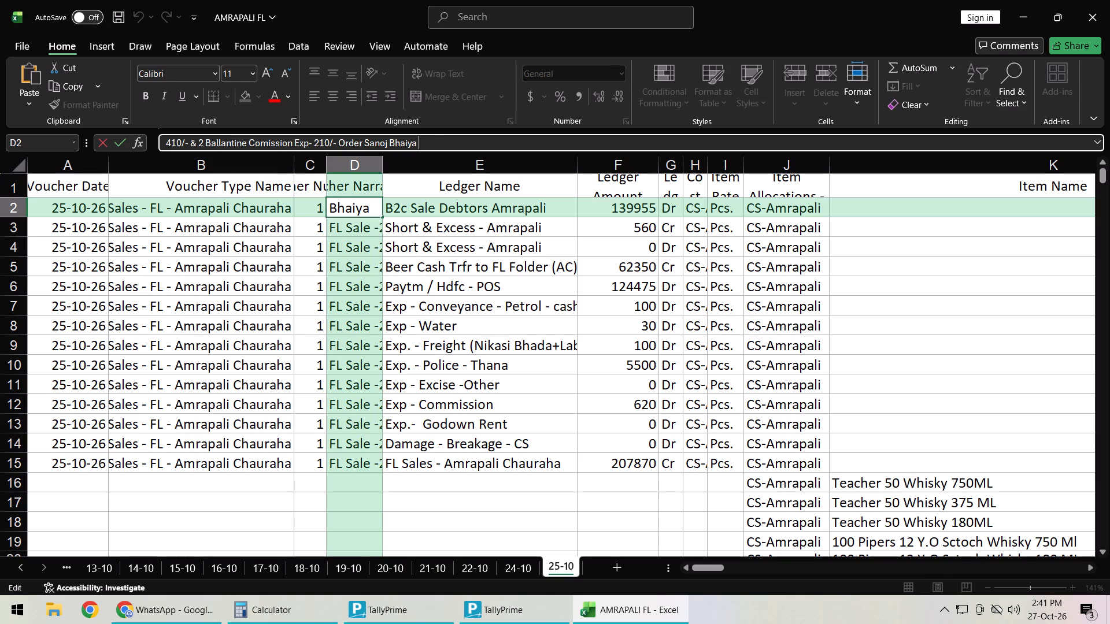
key(Return)
Save the AMRAPALI FL workbook.
key(ctrl+s)
key(ctrl+s)
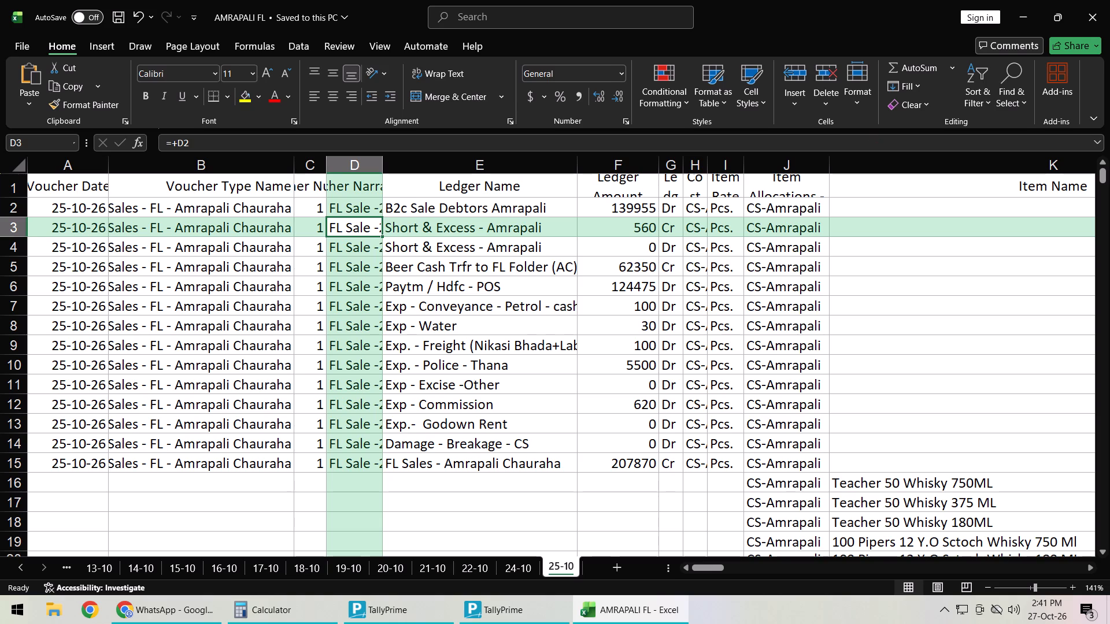
key(Up)
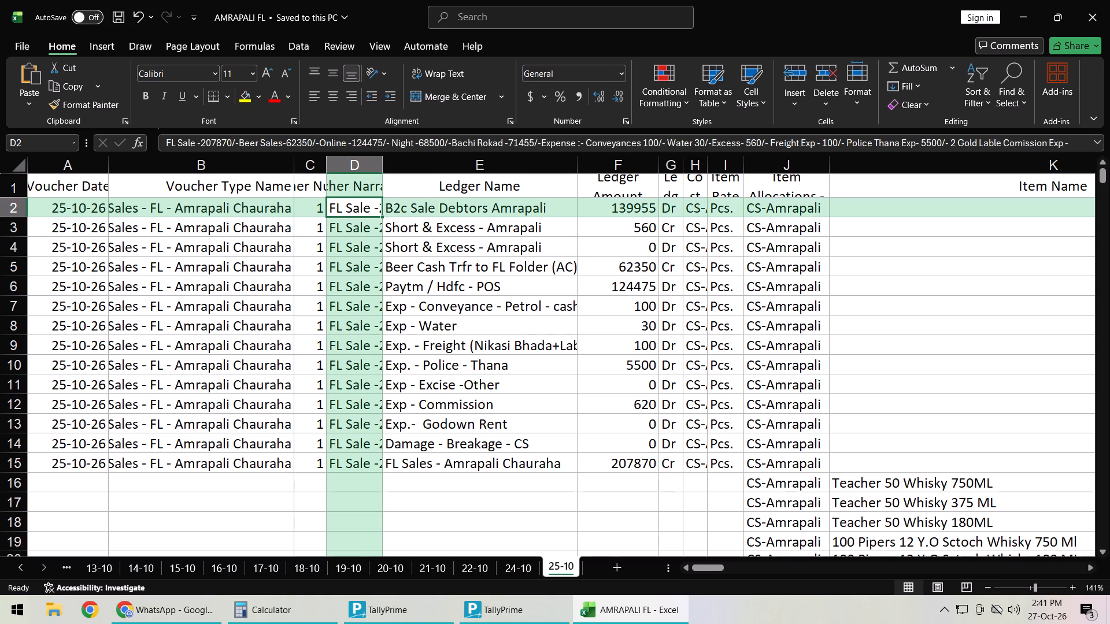
key(ctrl+s)
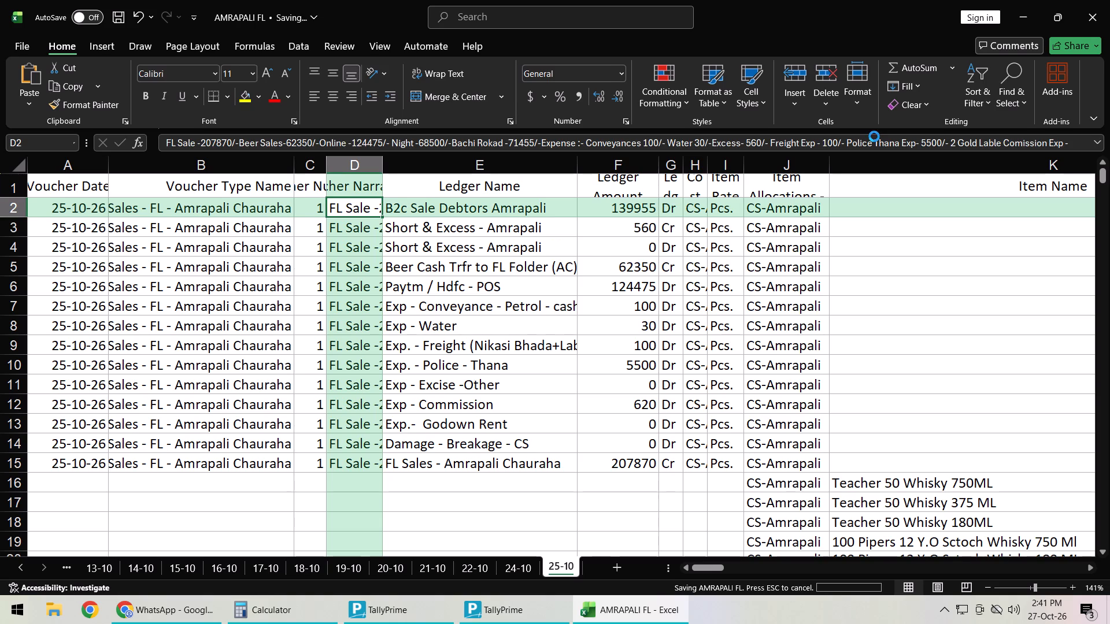
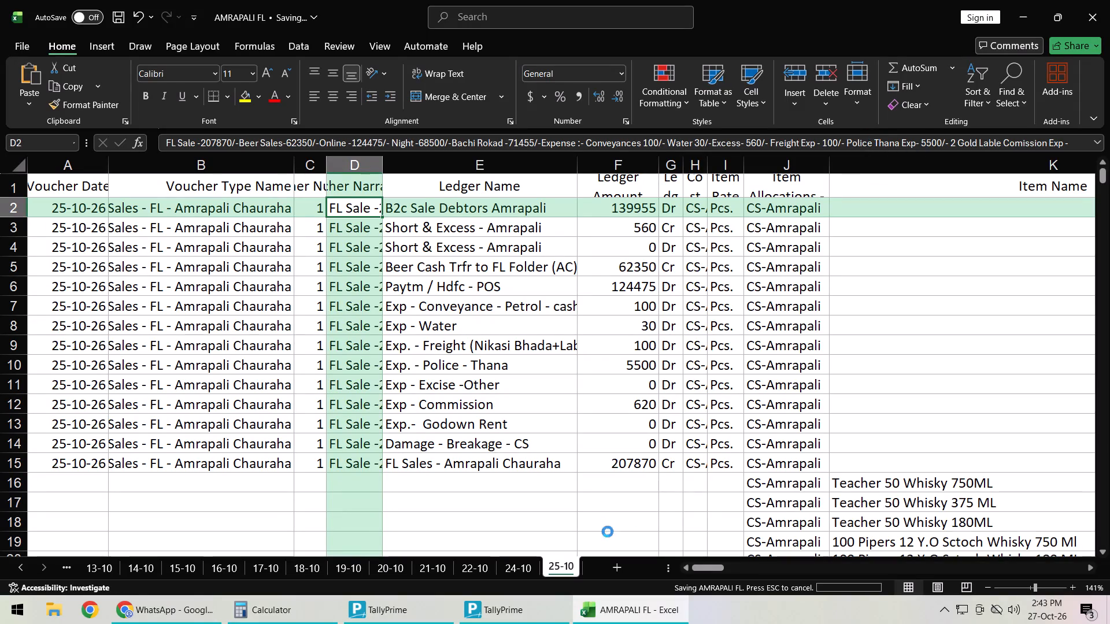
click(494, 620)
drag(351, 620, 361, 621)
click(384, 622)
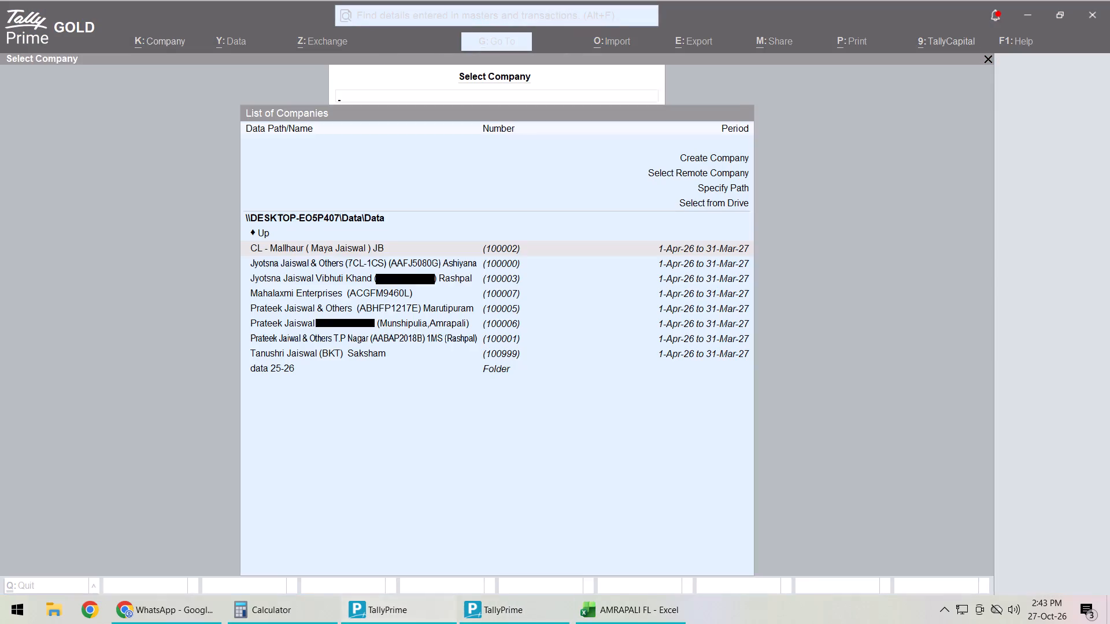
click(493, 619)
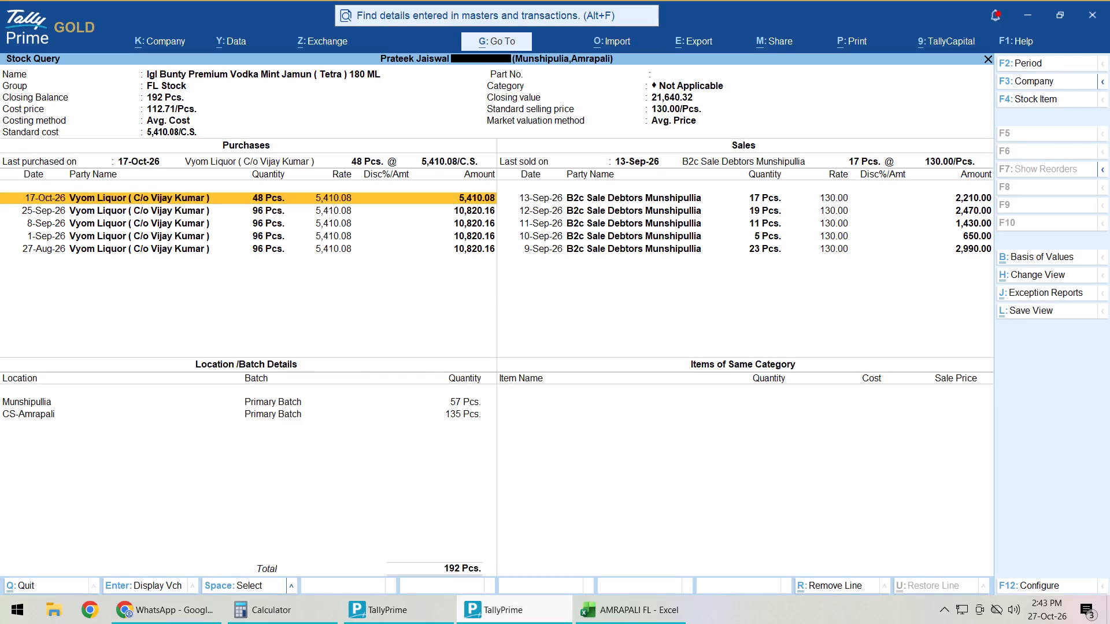
Find Excel through the Windows search and open the recent workbook Short & Excess Amrapali.
text(ex)
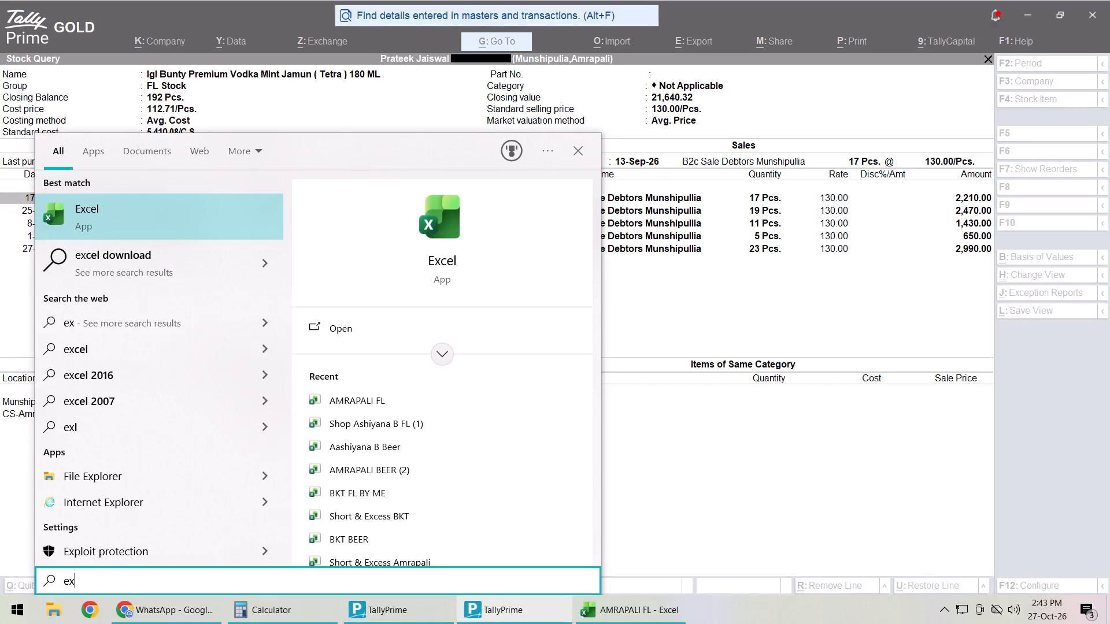
scroll(415, 475, down, 1)
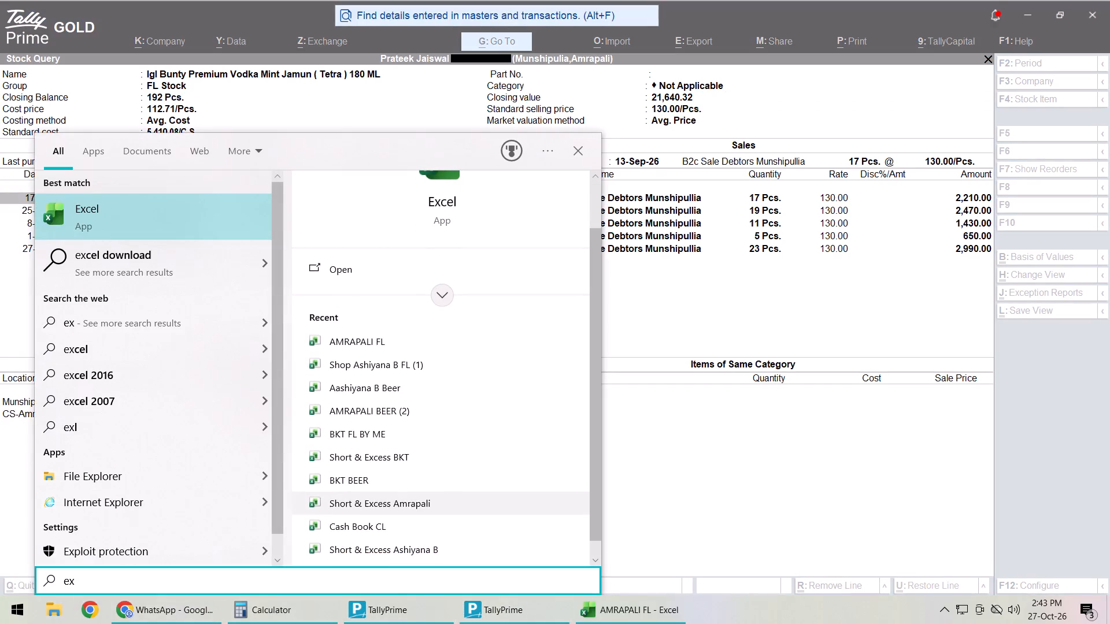
click(398, 509)
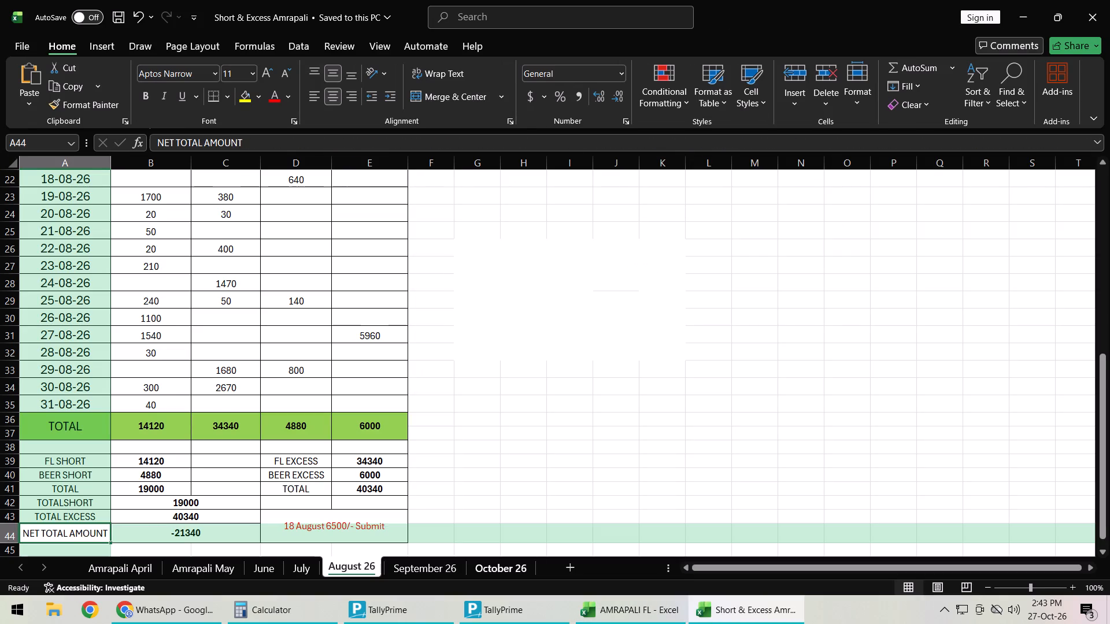
On the October 26 sheet, enter 560 as the FL excess for 25-10-26 and save the workbook.
click(511, 568)
scroll(320, 410, up, 2)
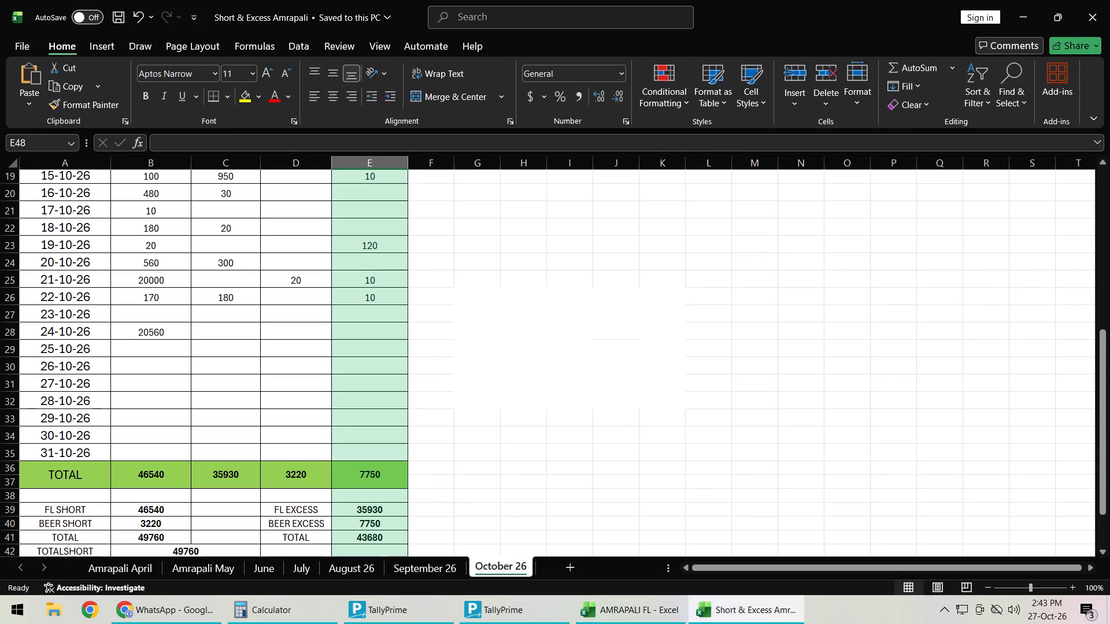
click(228, 348)
text(560)
key(Return)
key(ctrl+s)
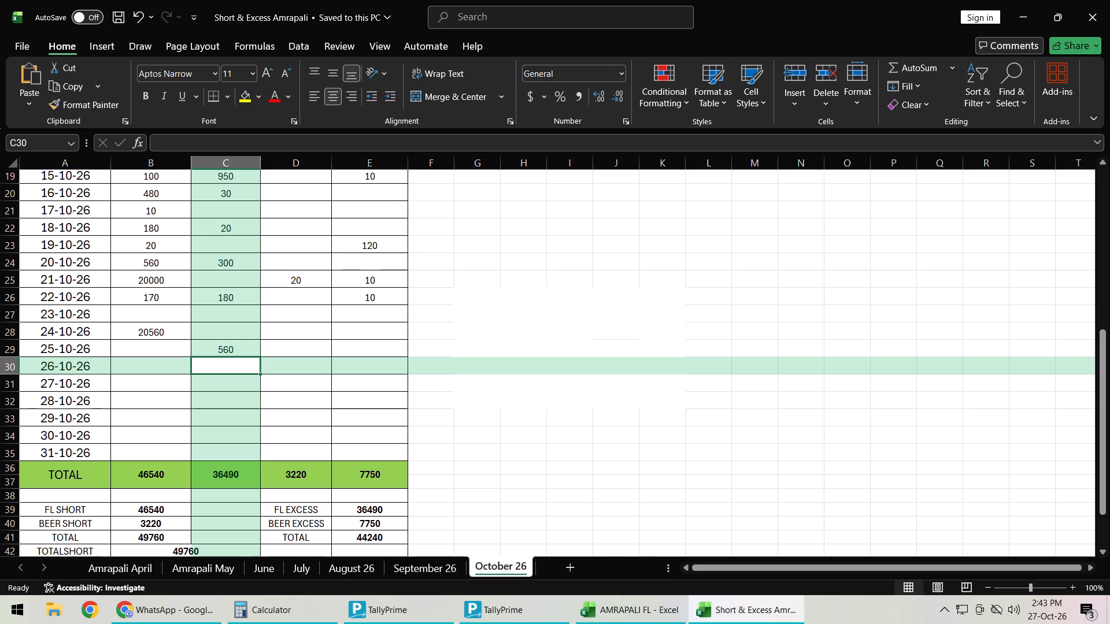
Close the Short & Excess Amrapali workbook and save the AMRAPALI FL workbook again.
scroll(457, 296, down, 4)
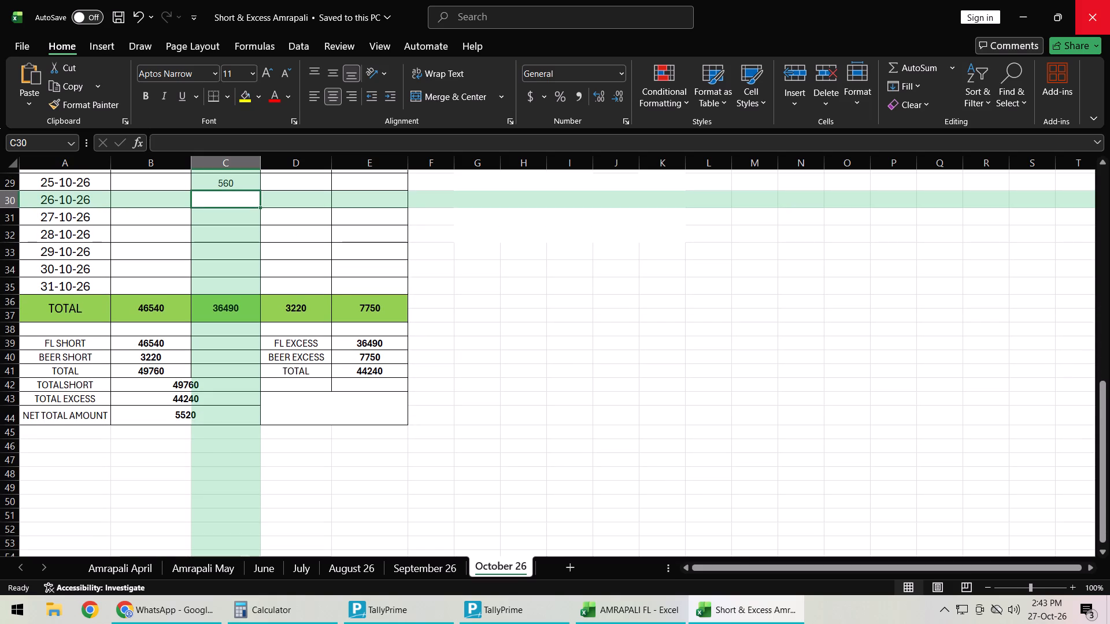
click(1109, 0)
key(ctrl+s)
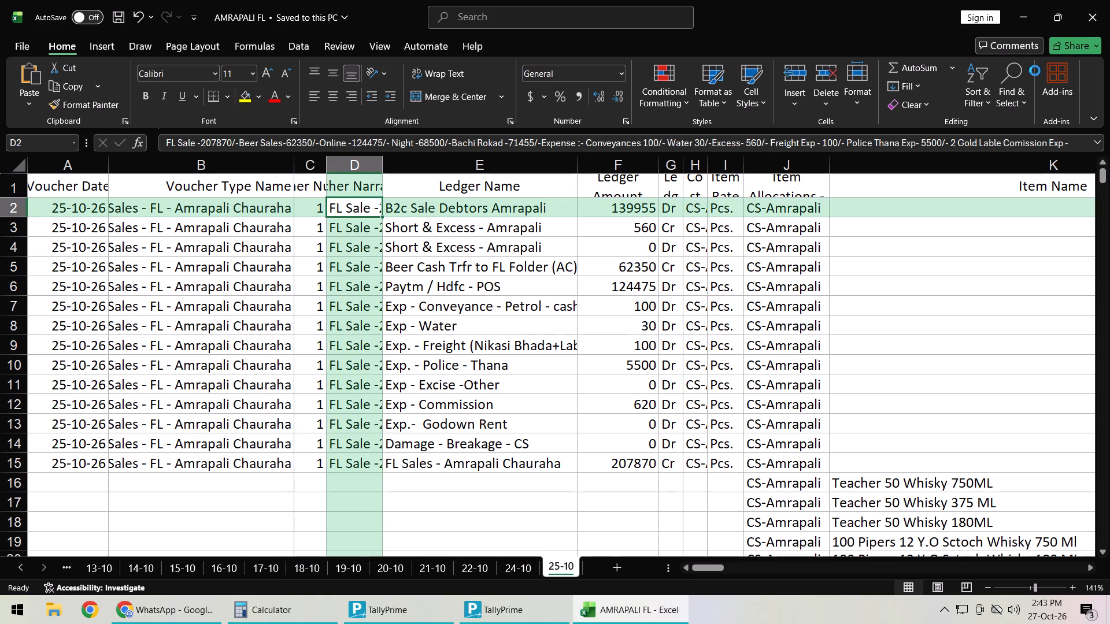